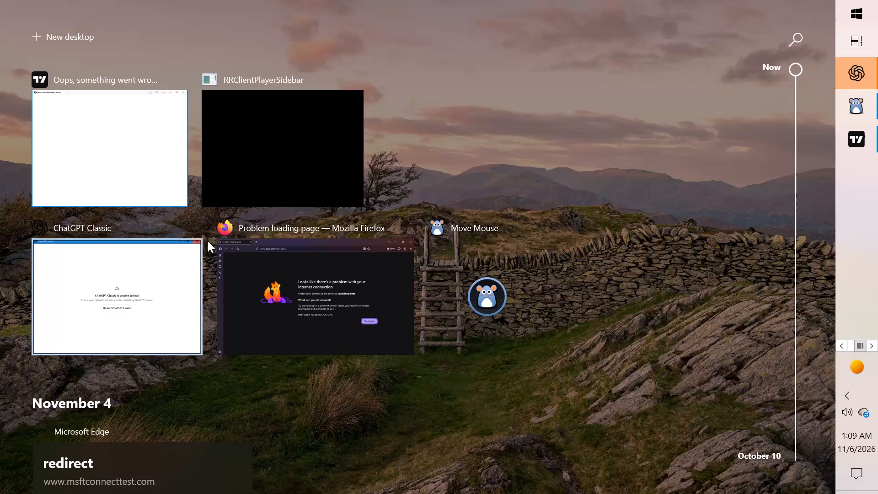
Close the open ChatGPT Classic and Mozilla Firefox windows from the task overview.
left_click(188, 227)
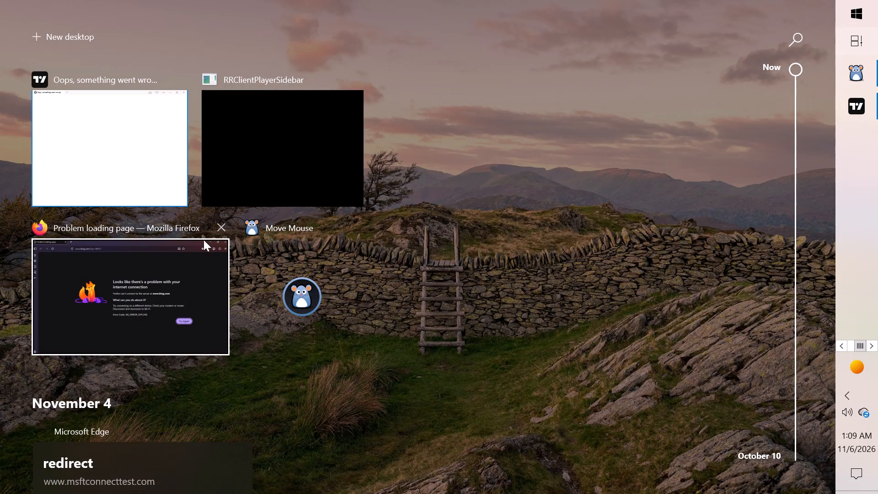
left_click(219, 229)
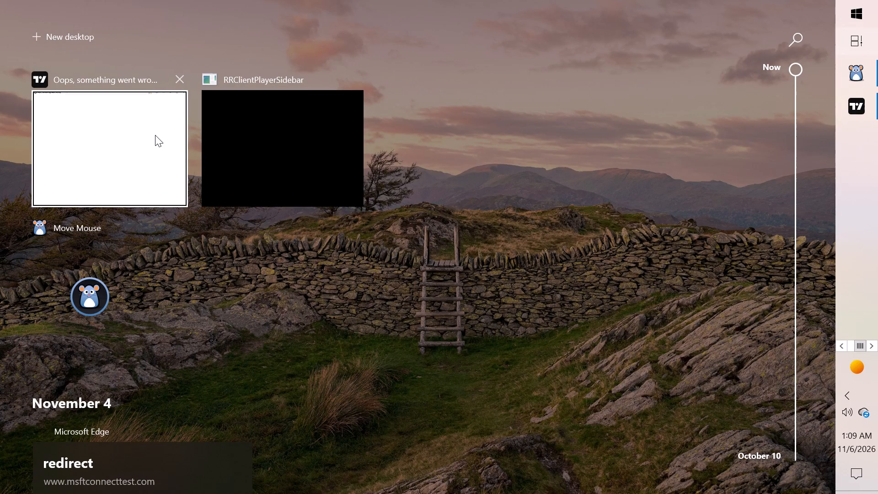
Switch to the TradingView window titled "Oops, something went wrong".
left_click(146, 160)
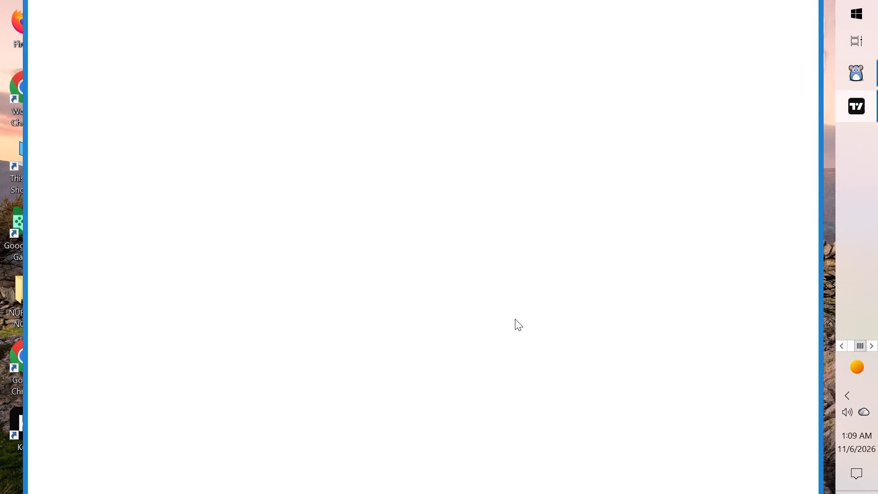
Select the partly covered black desktop shortcut whose name starts with K.
left_click(21, 418)
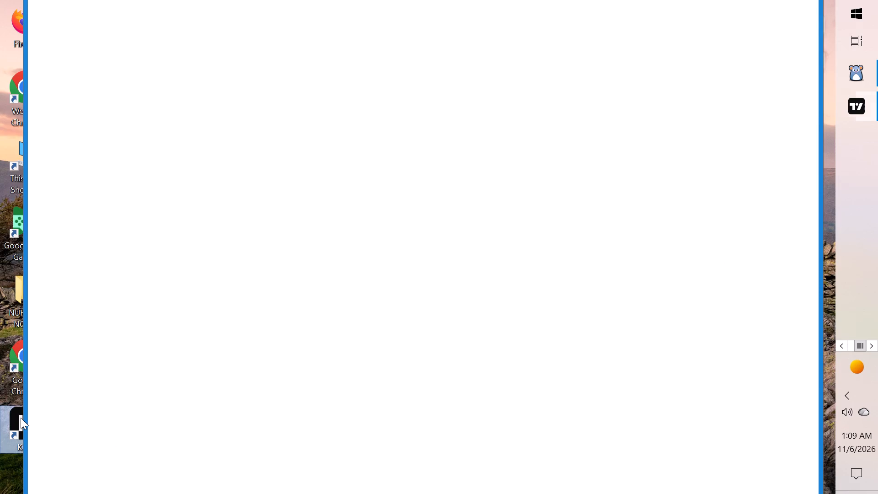
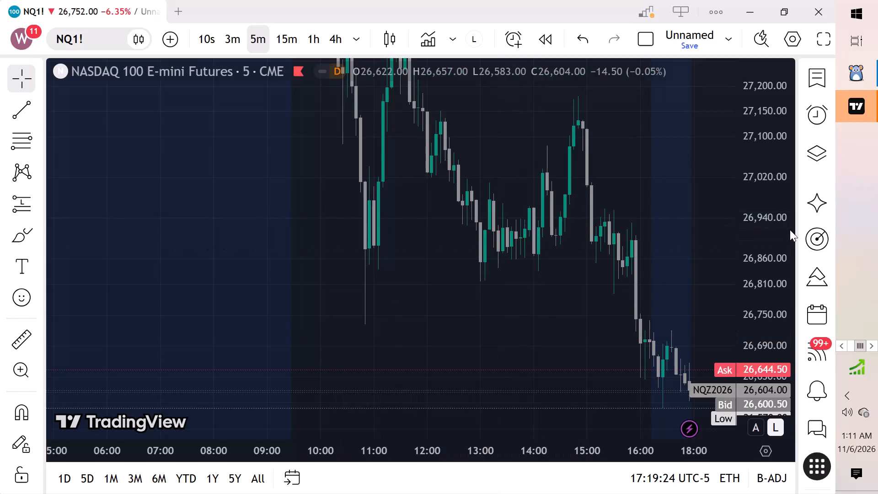
Examine the recent price action on the NQ1! 5-minute chart over a wider time and price range.
scroll(687, 247, "down", 3)
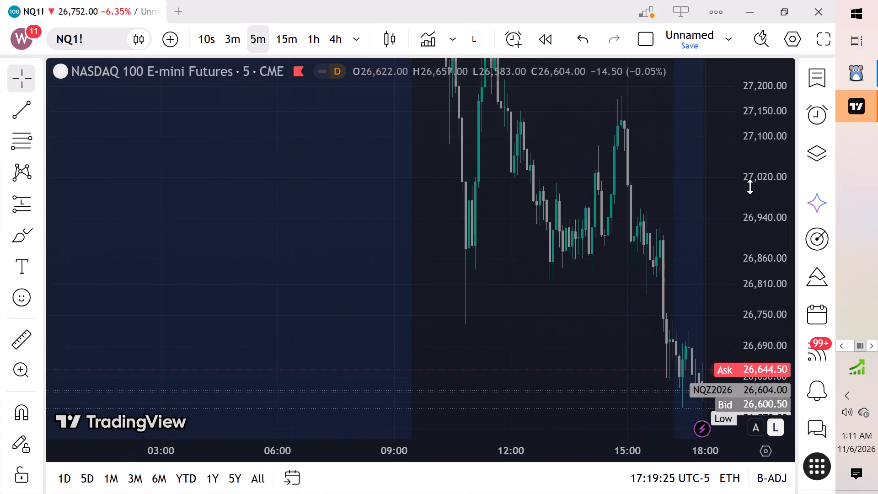
scroll(751, 188, "down", 4)
scroll(753, 191, "up", 3)
scroll(754, 193, "down", 1)
left_click_drag(650, 328, 339, 264)
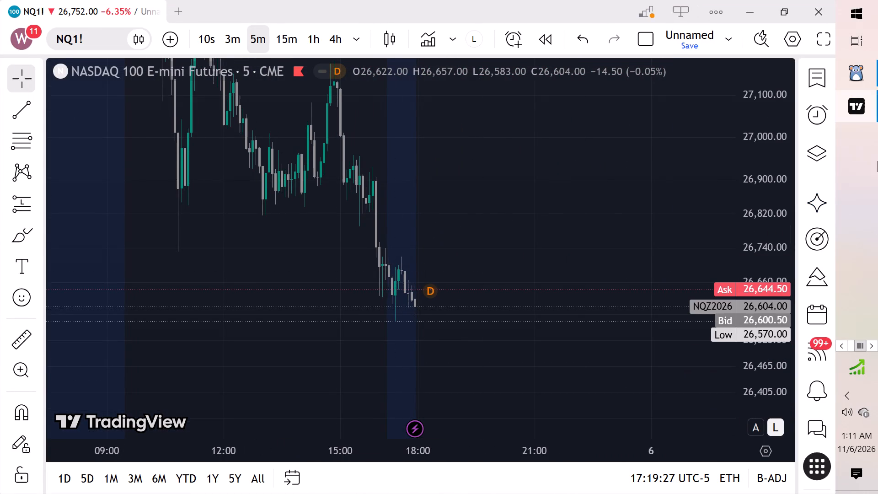
scroll(778, 187, "down", 6)
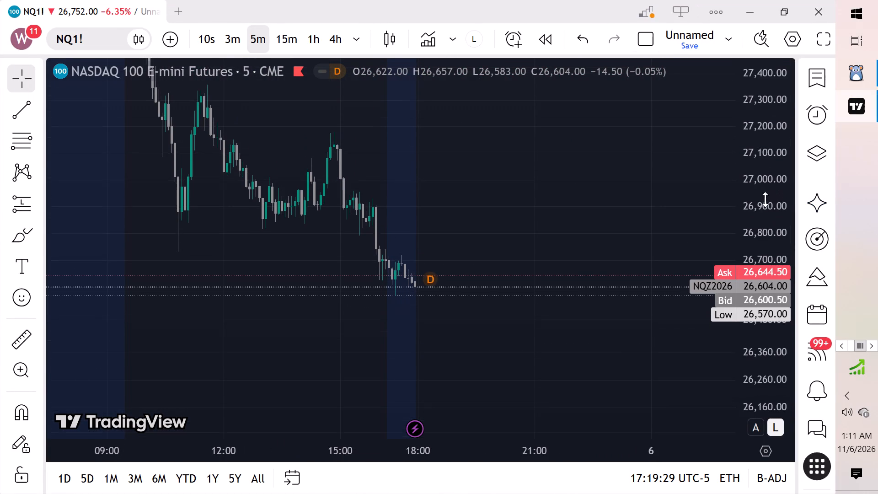
scroll(517, 265, "down", 3)
scroll(517, 265, "up", 1)
scroll(517, 265, "down", 1)
left_click_drag(600, 208, 603, 311)
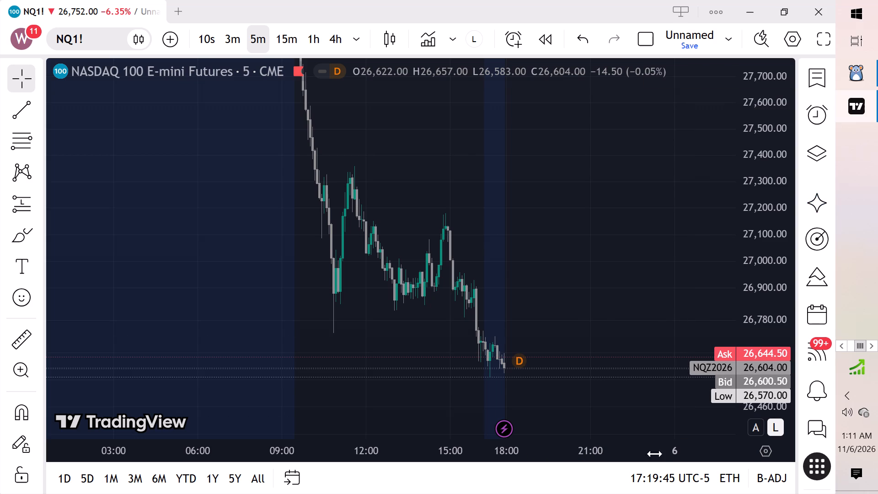
Return to the desktop and launch Kuro from its desktop shortcut.
left_click(866, 35)
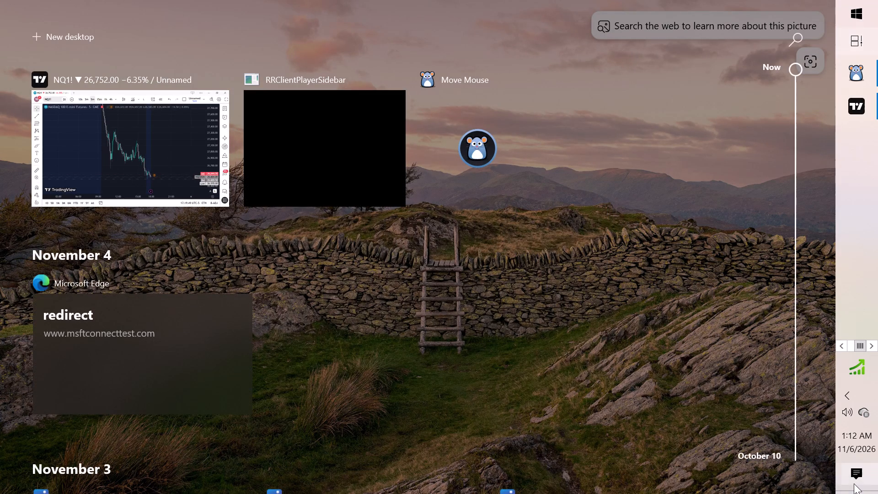
left_click(876, 491)
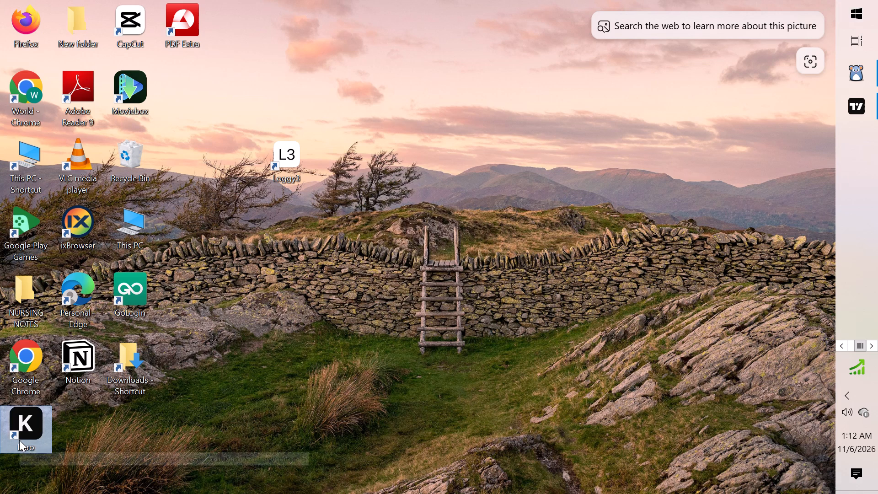
left_click(14, 430)
left_click(12, 429)
left_click(39, 428)
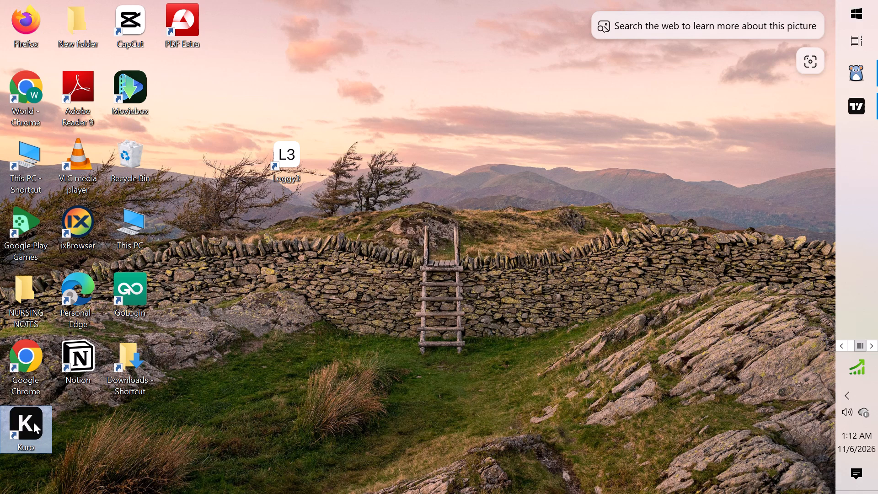
triple_click(33, 422)
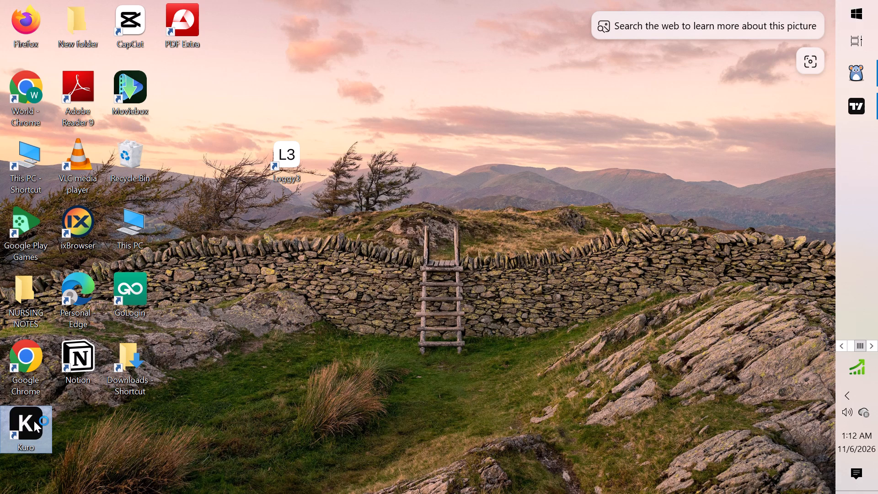
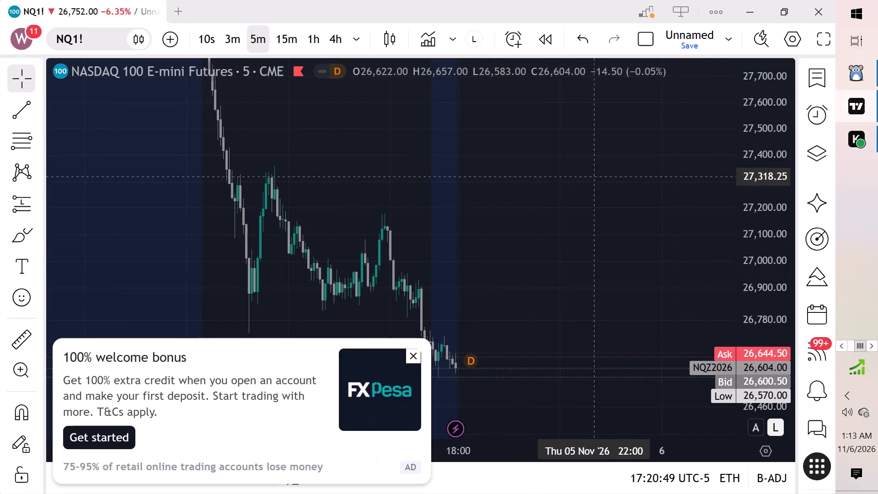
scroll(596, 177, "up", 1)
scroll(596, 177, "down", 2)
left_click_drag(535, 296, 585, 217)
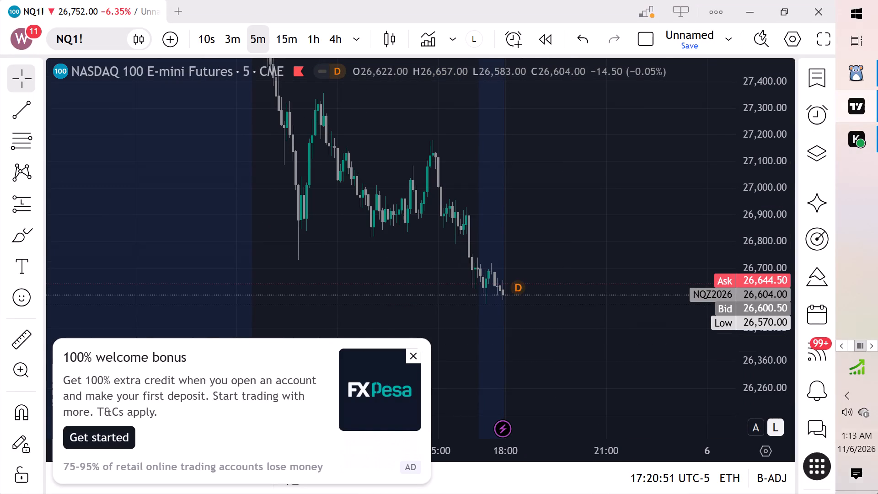
Raise the display brightness to just under half of its range and return to the chart.
left_click(864, 478)
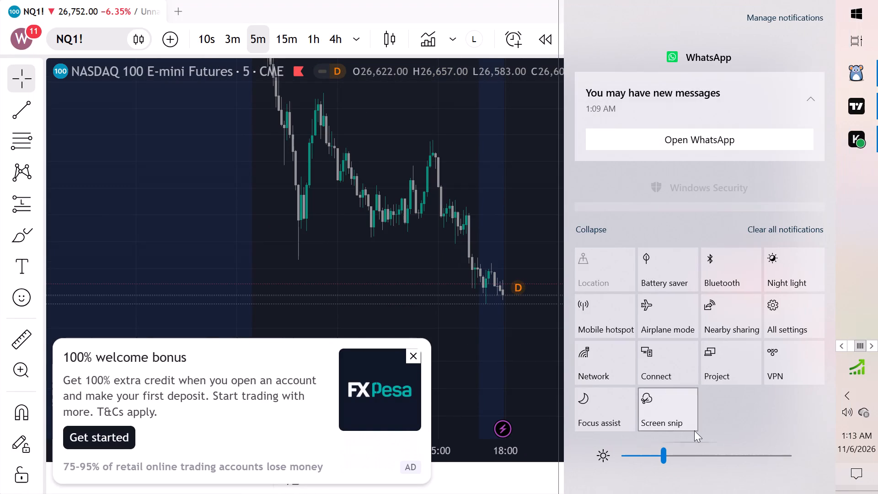
left_click(720, 450)
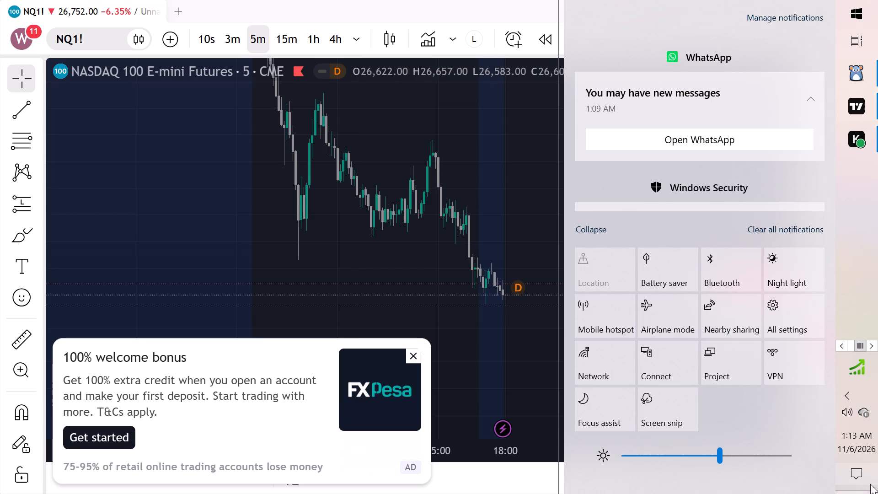
left_click(699, 459)
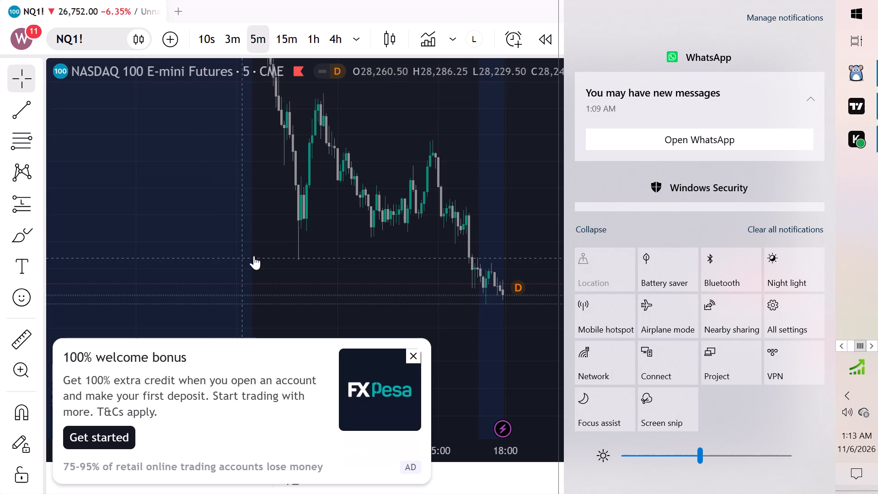
right_click(298, 243)
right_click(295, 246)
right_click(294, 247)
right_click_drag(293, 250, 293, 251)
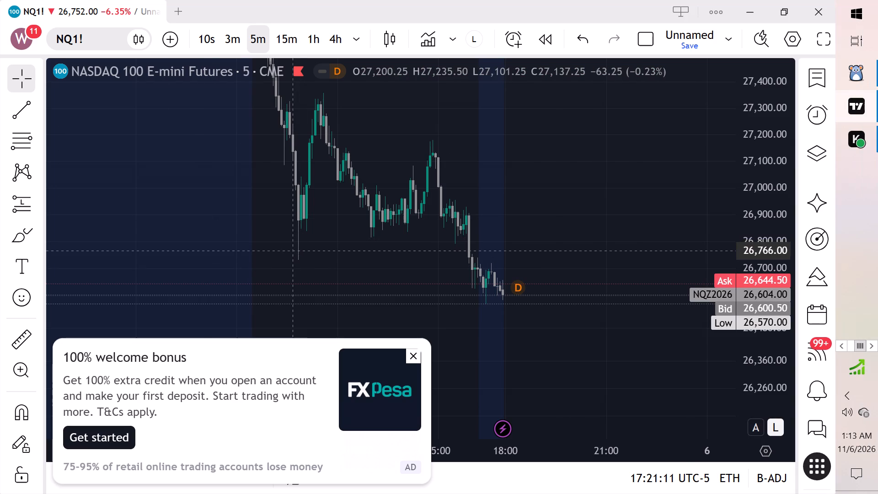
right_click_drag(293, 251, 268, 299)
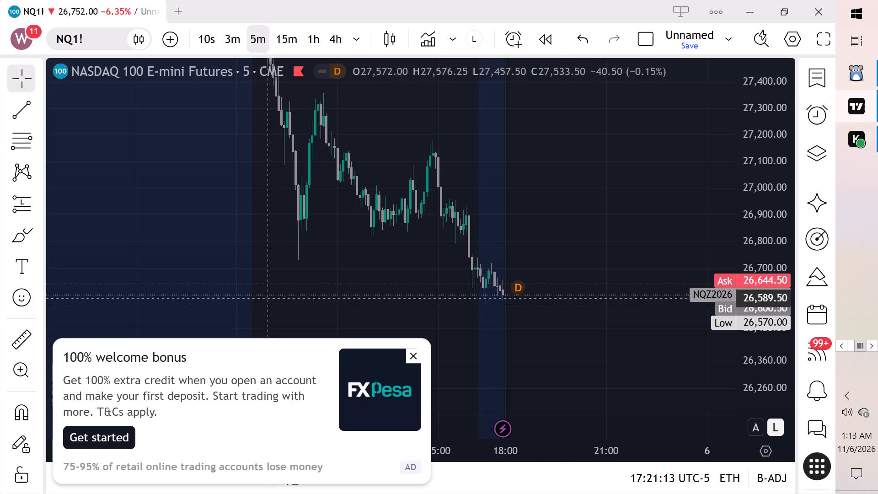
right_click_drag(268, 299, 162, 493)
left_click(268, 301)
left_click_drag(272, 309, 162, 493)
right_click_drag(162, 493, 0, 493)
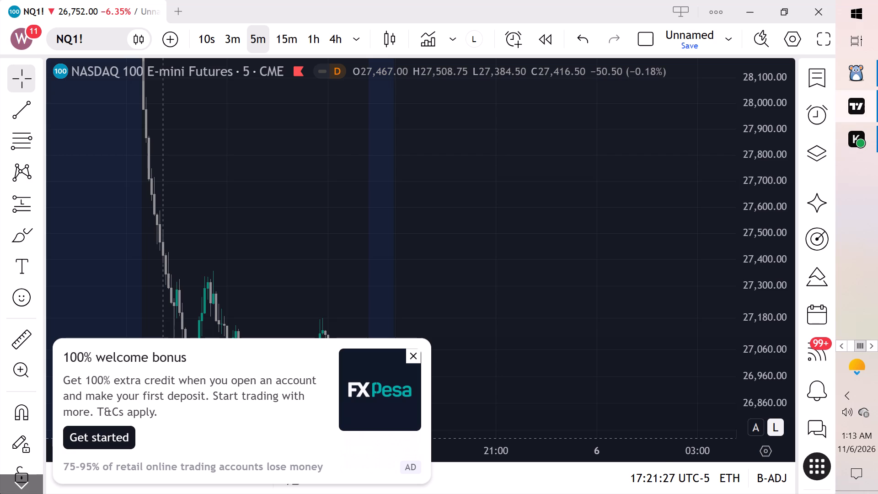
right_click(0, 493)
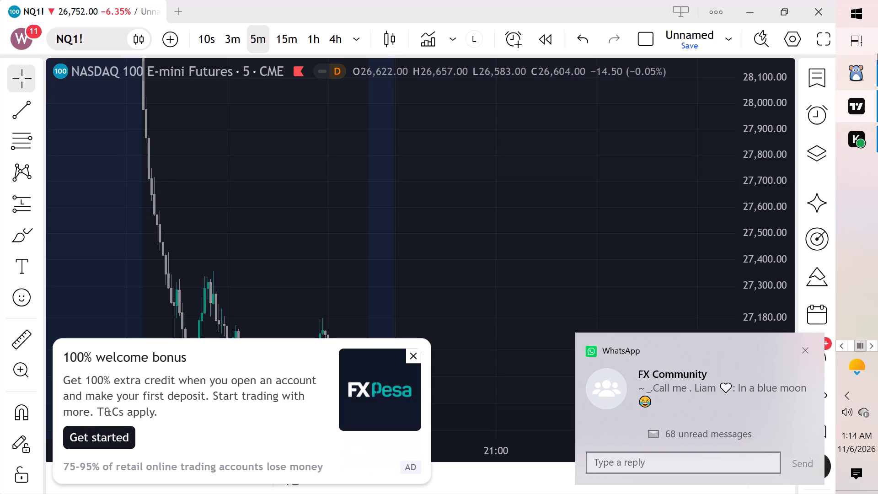
Close the FXPesa welcome bonus advertisement covering the NQ1! chart.
left_click(581, 214)
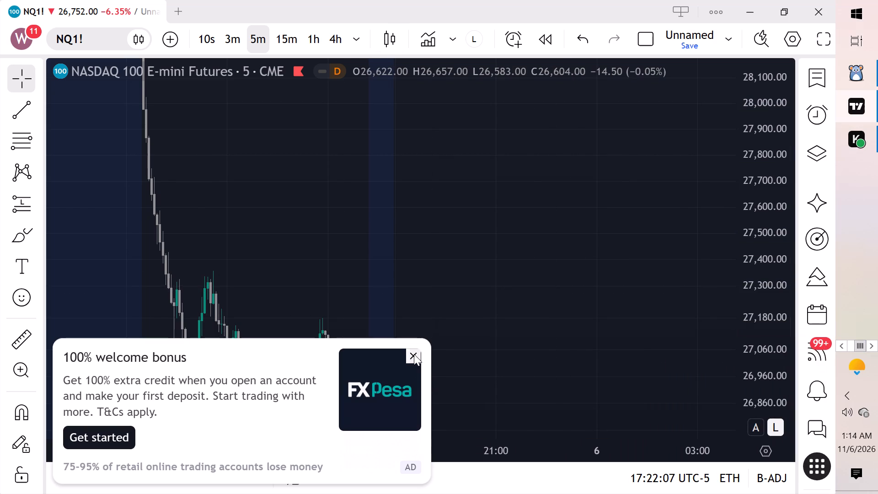
left_click(414, 354)
Examine the 5 November price action on the NQ1! 5-minute chart, from about 09:30 through the latest candles near 18:00.
scroll(546, 302, "down", 1)
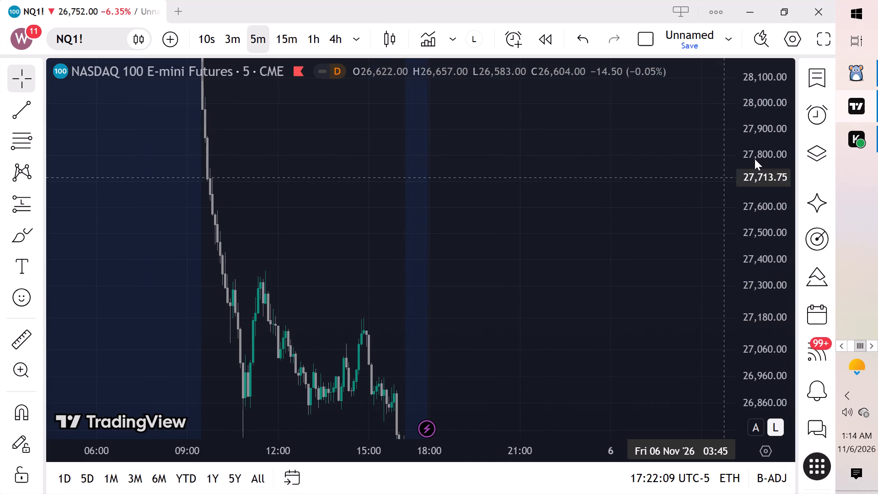
scroll(803, 183, "down", 6)
scroll(769, 182, "up", 2)
scroll(769, 183, "down", 7)
scroll(769, 185, "up", 1)
scroll(769, 185, "down", 1)
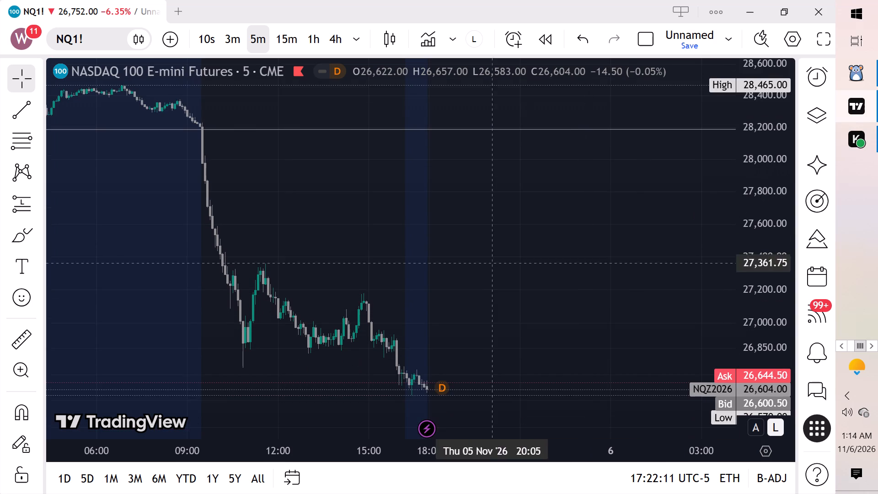
left_click_drag(490, 266, 654, 189)
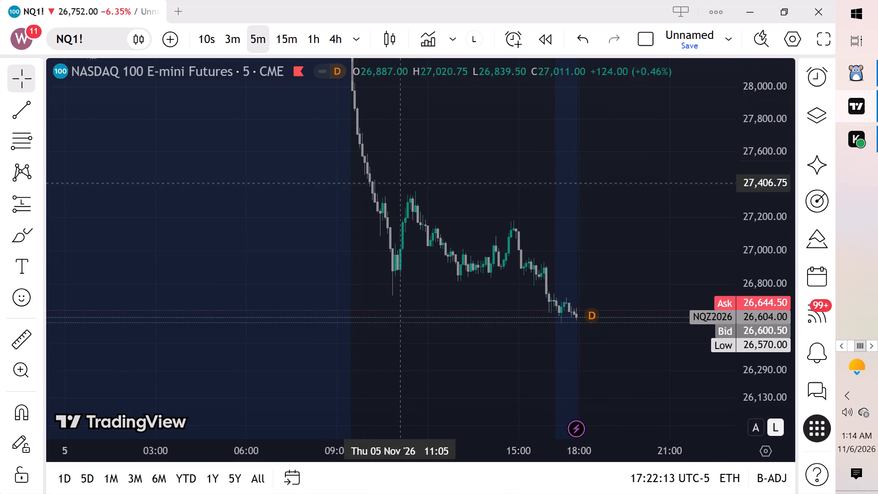
scroll(776, 203, "up", 8)
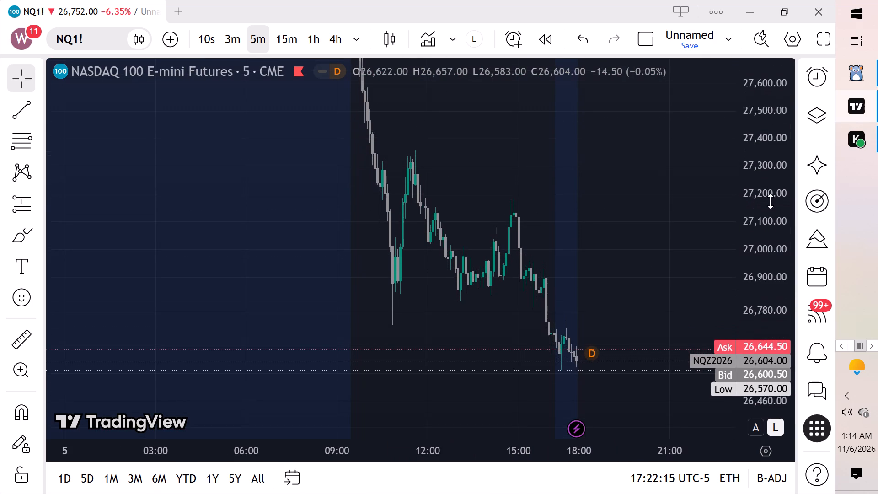
scroll(771, 201, "up", 1)
left_click_drag(591, 278, 710, 281)
scroll(654, 290, "up", 3)
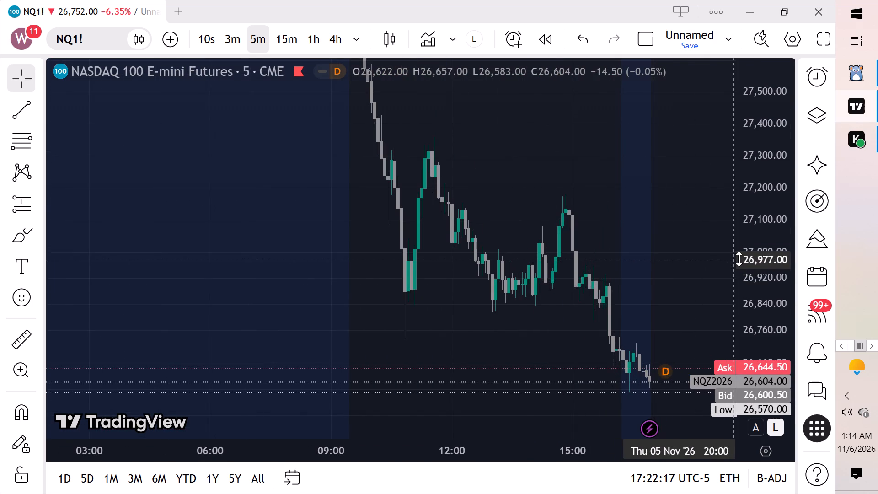
scroll(646, 287, "up", 3)
scroll(764, 239, "down", 2)
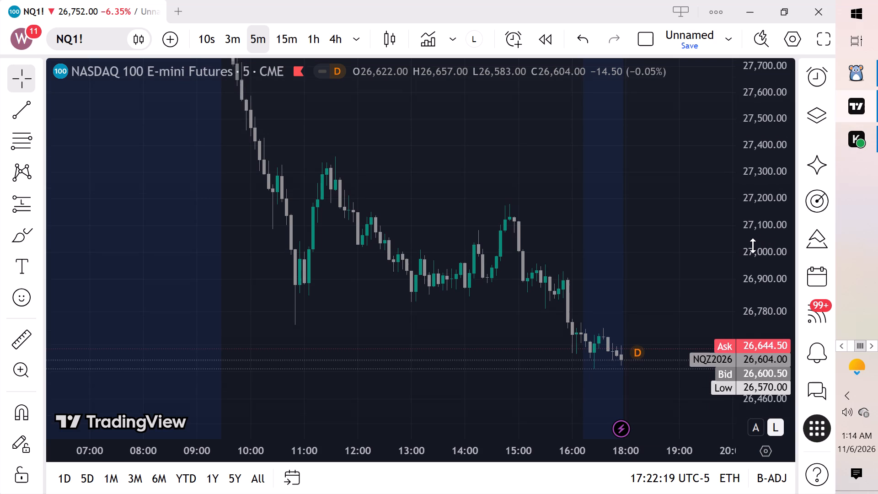
left_click_drag(657, 282, 665, 250)
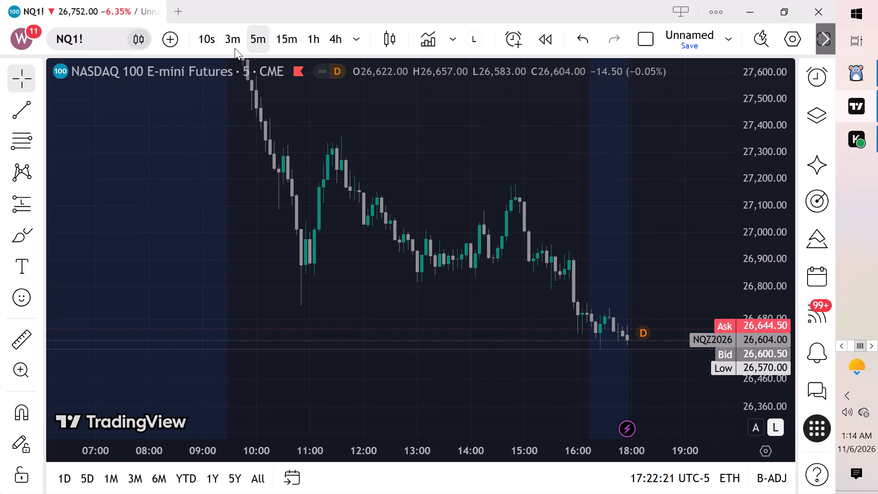
Switch the NQ1! chart to the 1-day interval.
left_click(351, 35)
scroll(386, 208, "down", 2)
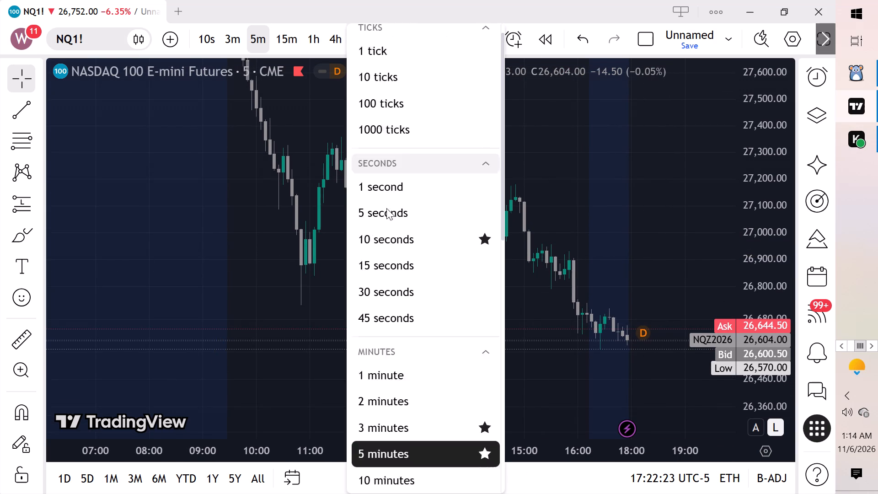
scroll(427, 364, "down", 2)
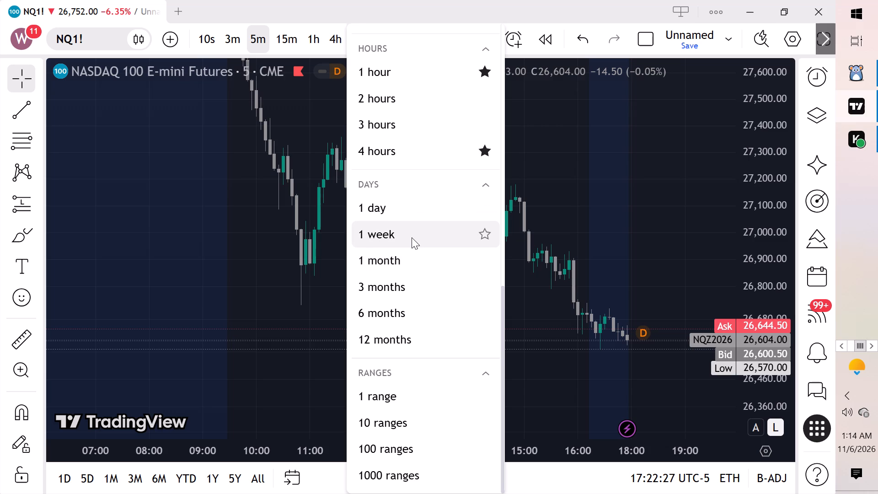
left_click(410, 214)
Examine the daily price action from August to November around the marked price zones, adjusting the price range.
scroll(615, 344, "down", 1)
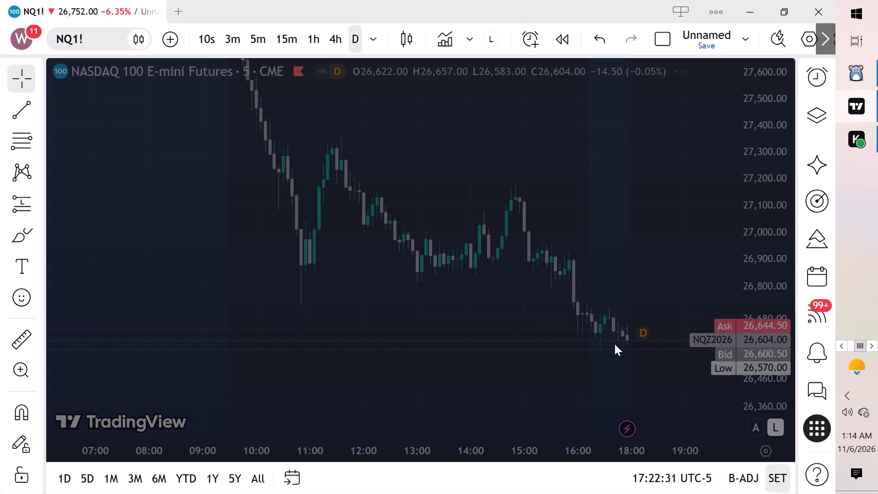
scroll(615, 344, "down", 1)
scroll(612, 338, "up", 6)
scroll(786, 224, "down", 7)
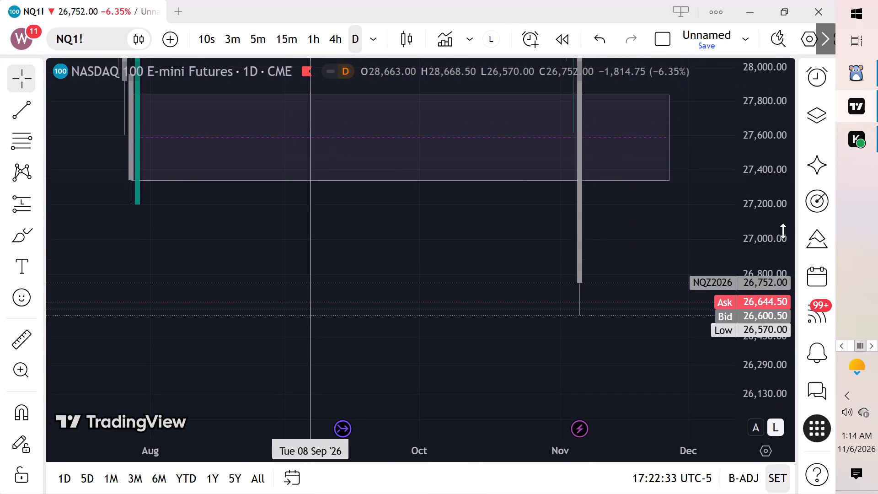
scroll(782, 233, "up", 3)
scroll(780, 236, "down", 6)
scroll(776, 243, "up", 1)
scroll(775, 243, "down", 3)
scroll(774, 244, "up", 1)
scroll(774, 244, "down", 8)
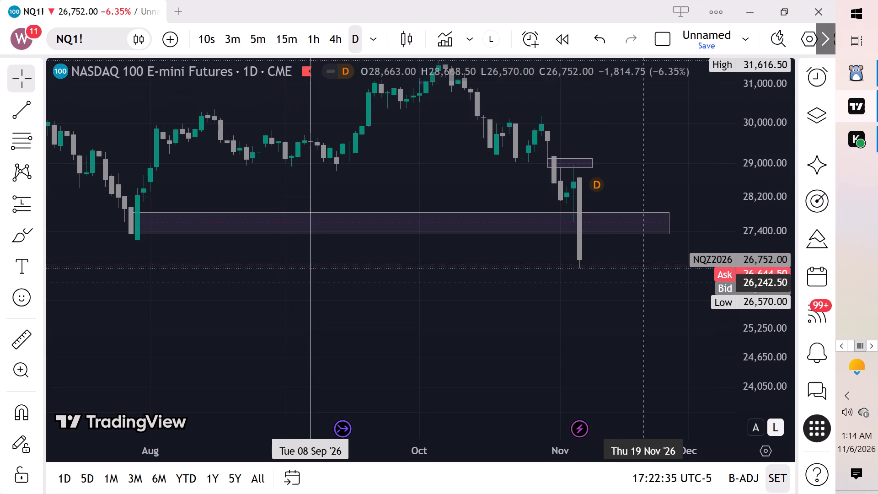
left_click_drag(642, 286, 654, 309)
scroll(745, 238, "down", 1)
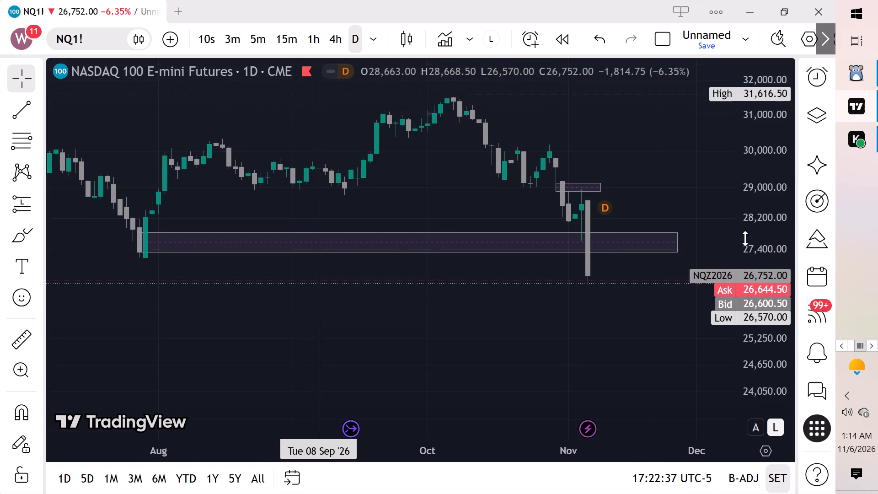
scroll(745, 238, "down", 1)
left_click_drag(646, 159, 666, 214)
scroll(785, 186, "up", 8)
scroll(779, 179, "down", 2)
scroll(779, 179, "up", 2)
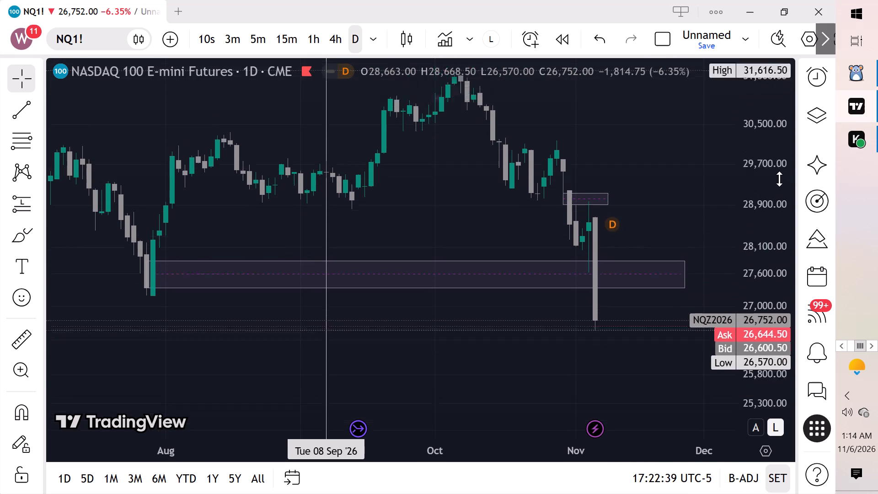
scroll(779, 179, "up", 3)
left_click_drag(702, 158, 712, 218)
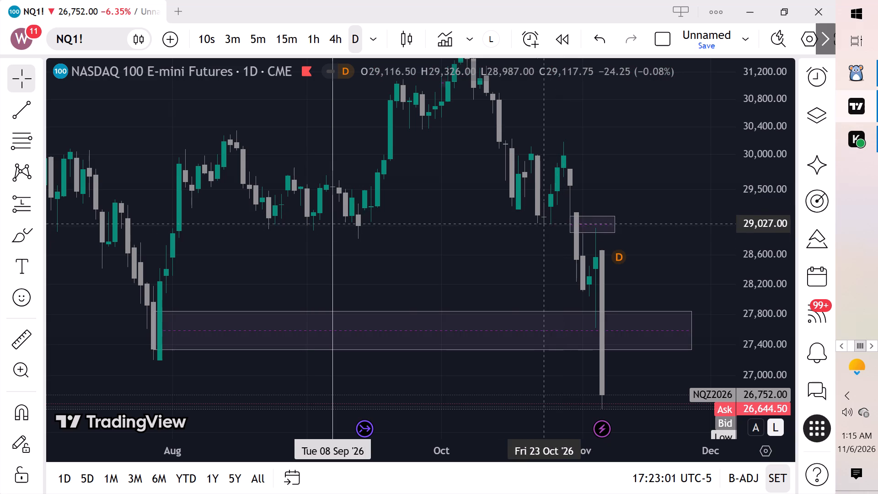
Draw a vertical line on the daily chart at Mon 26 Oct '26.
double_click(14, 114)
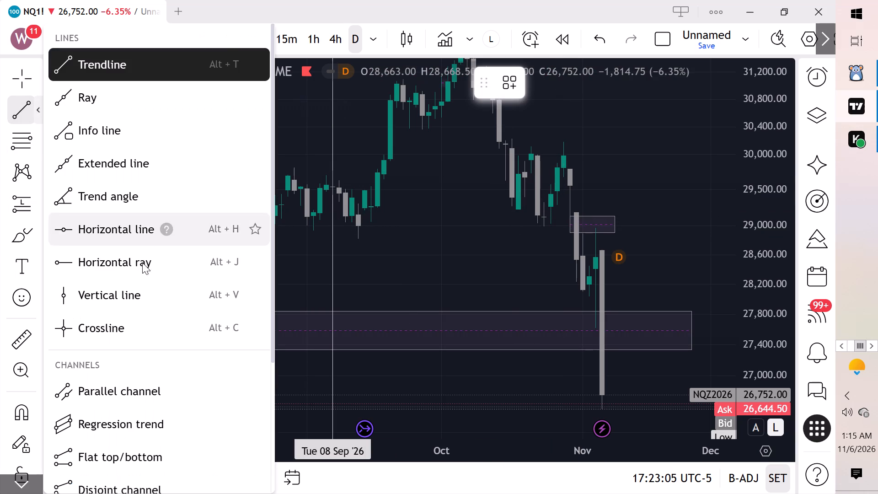
left_click(105, 282)
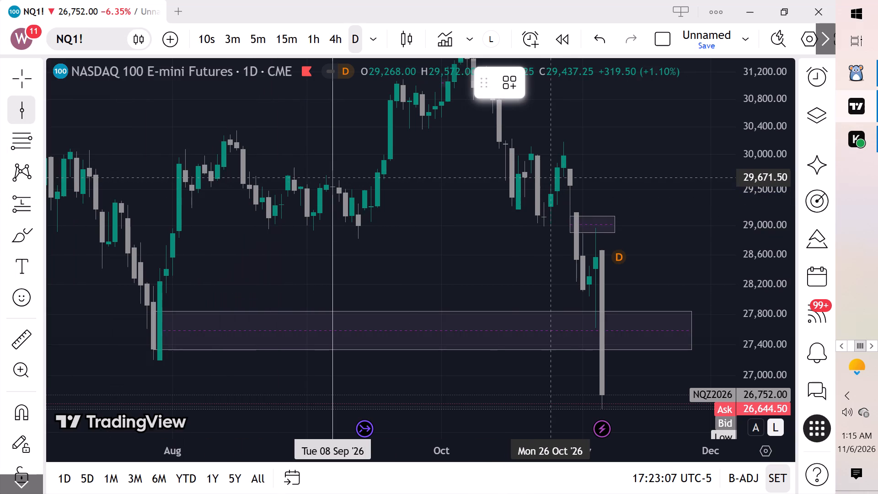
left_click(550, 178)
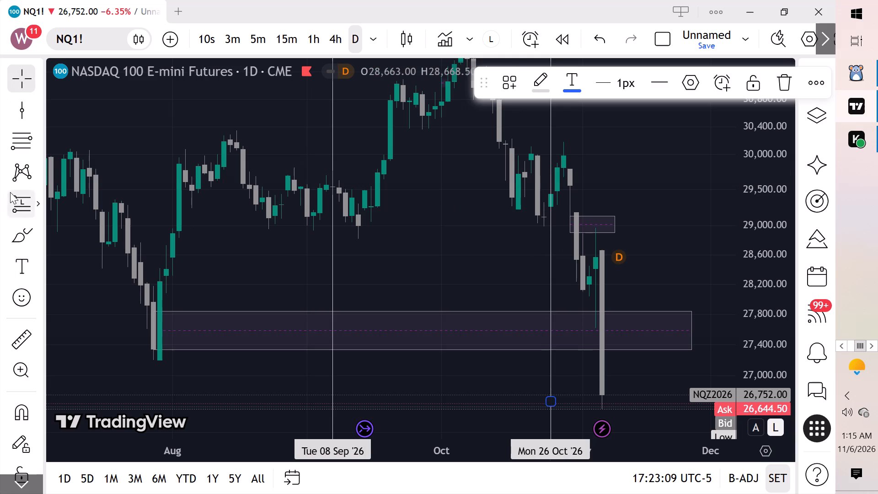
Draw another vertical line on the daily chart at Mon 02 Nov '26.
double_click(12, 109)
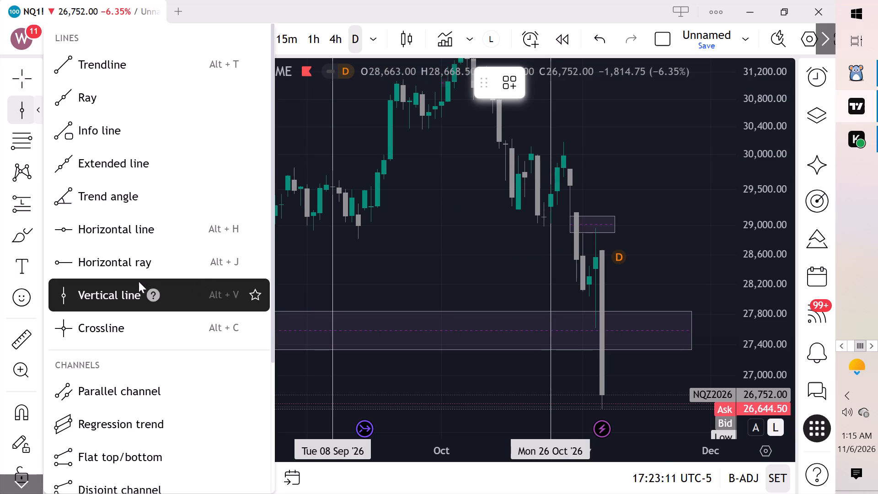
left_click(107, 297)
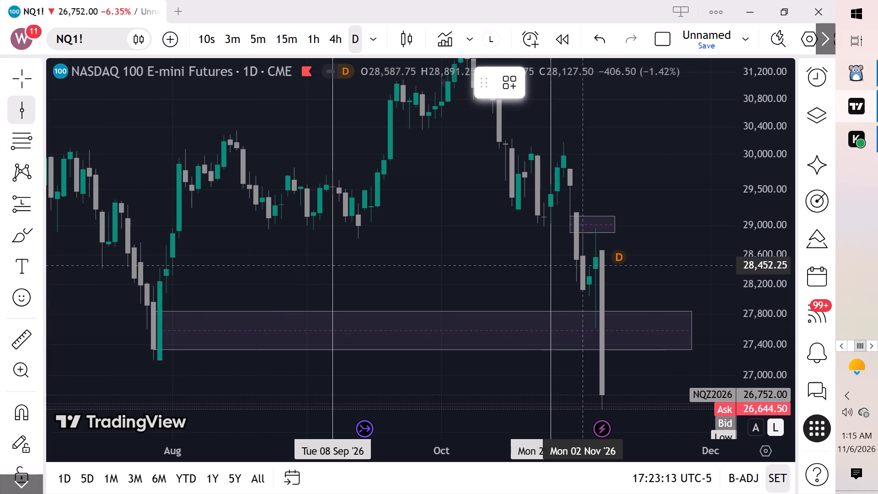
left_click(581, 258)
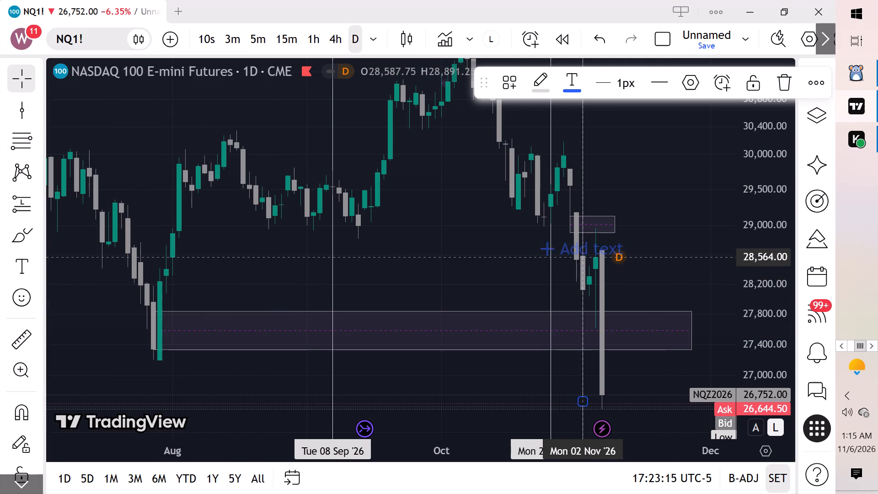
Enable hour-interval visibility for the 02 Nov vertical line and set its upper limit to 4 hours.
scroll(679, 227, "up", 5)
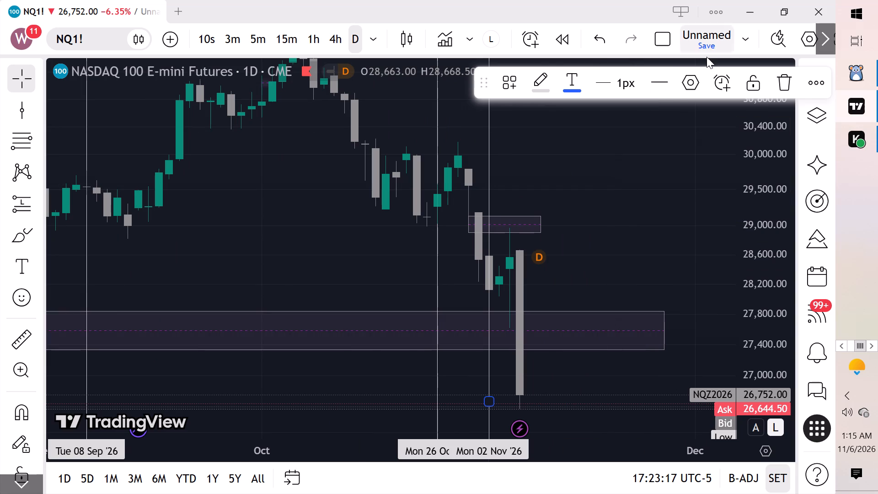
left_click(694, 89)
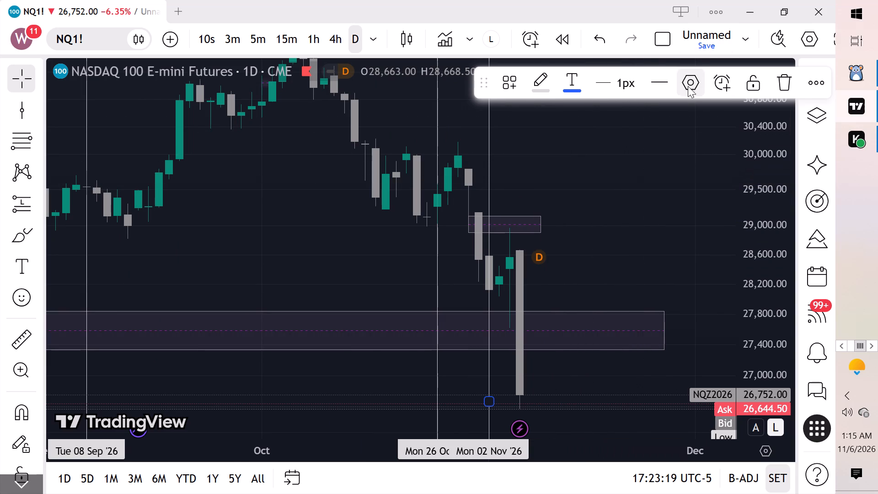
left_click(692, 86)
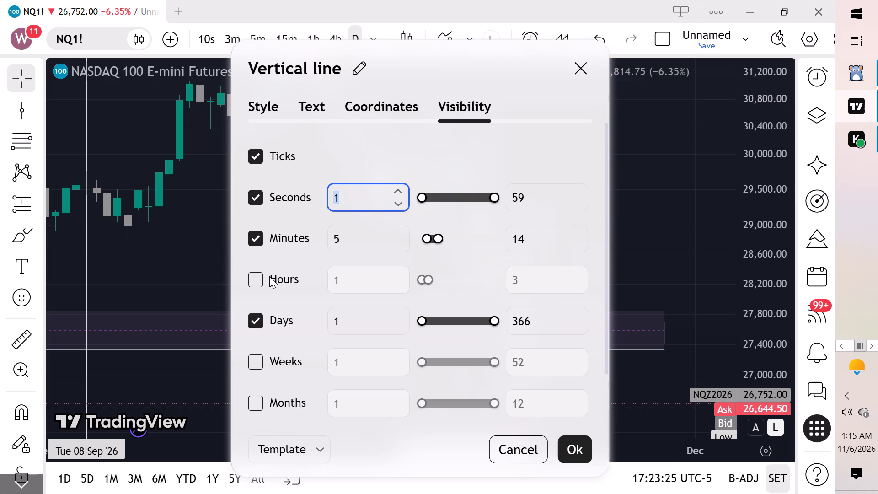
left_click(257, 282)
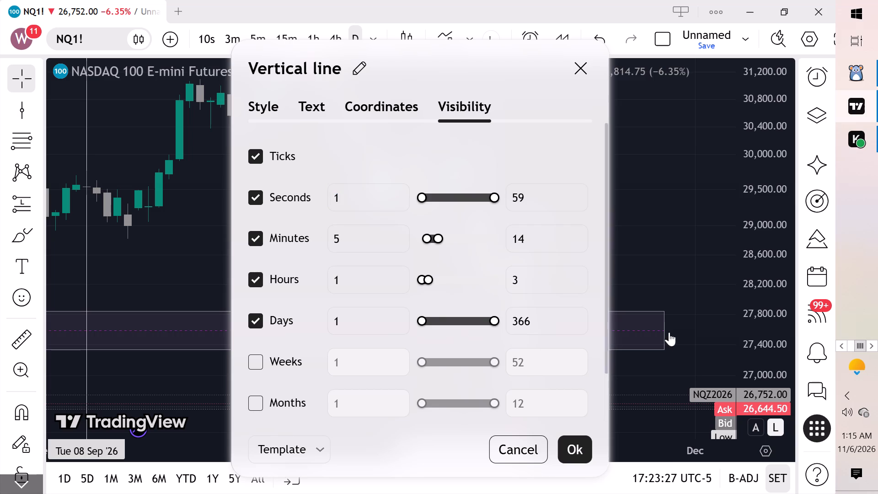
left_click(580, 273)
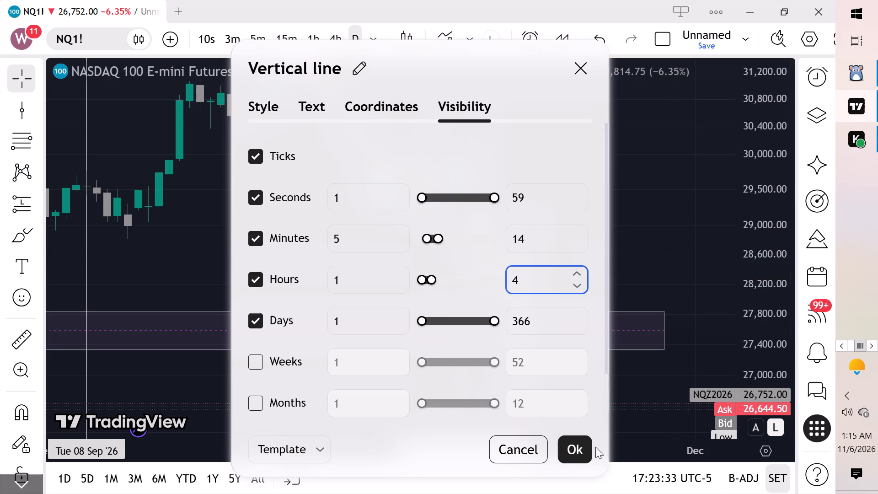
left_click(578, 450)
Examine the daily candles around the 26 Oct and 02 Nov vertical lines at closer range.
scroll(621, 205, "up", 4)
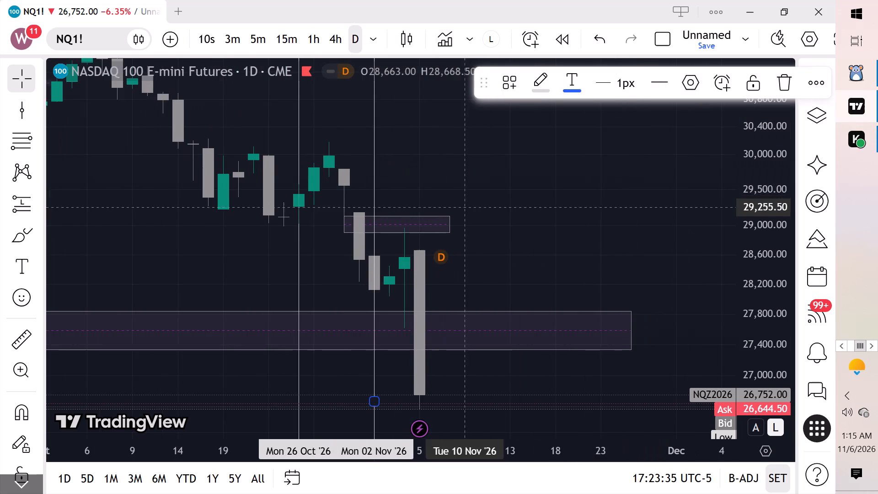
left_click_drag(494, 199, 763, 255)
scroll(738, 185, "up", 6)
scroll(653, 200, "up", 4)
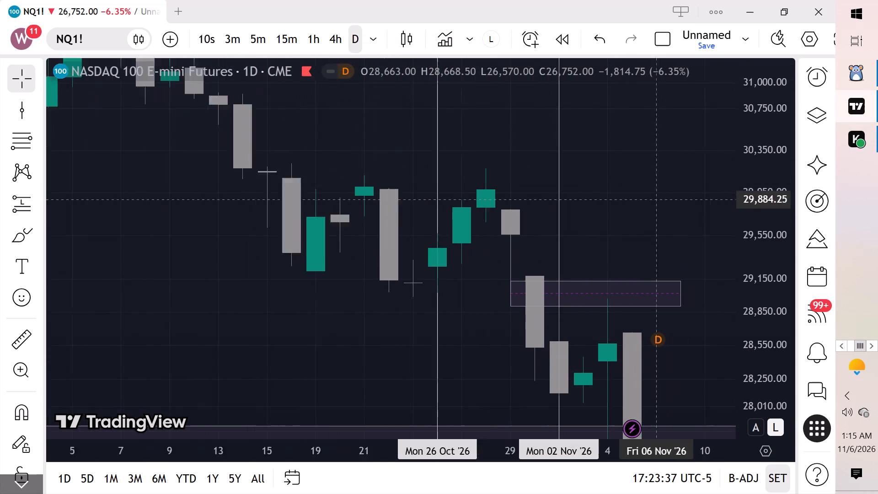
scroll(653, 200, "up", 3)
scroll(784, 186, "up", 8)
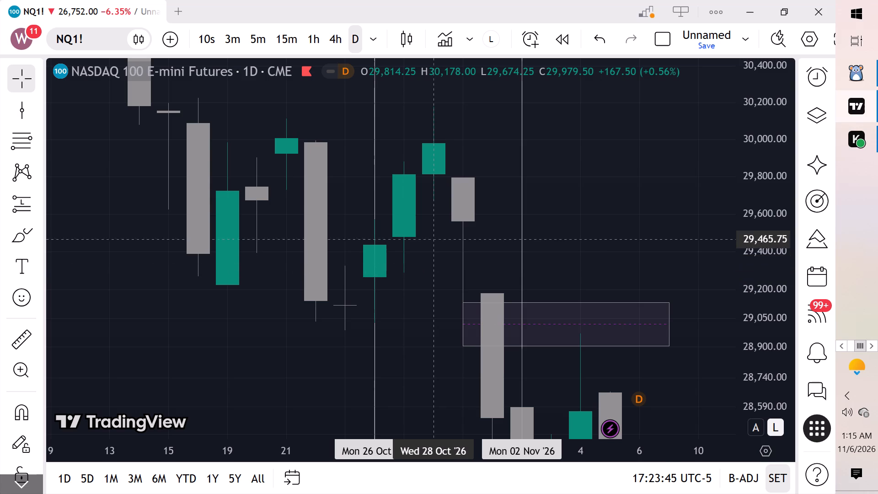
scroll(764, 189, "down", 8)
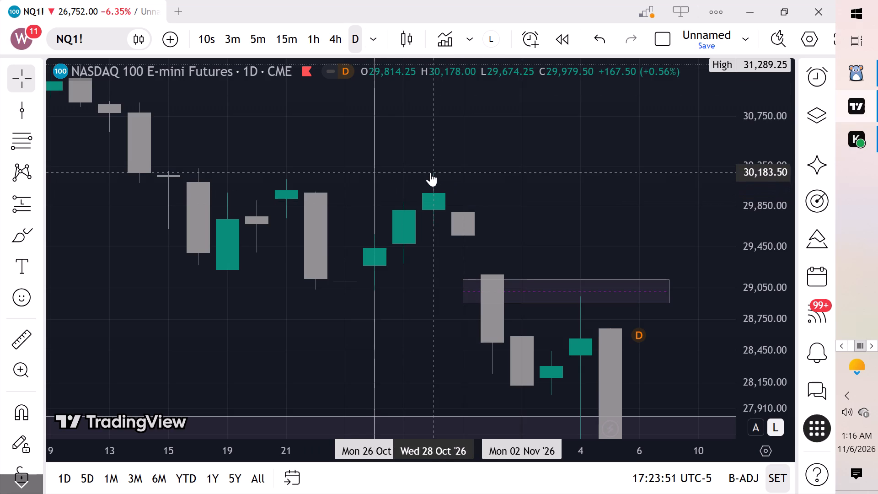
scroll(794, 178, "up", 6)
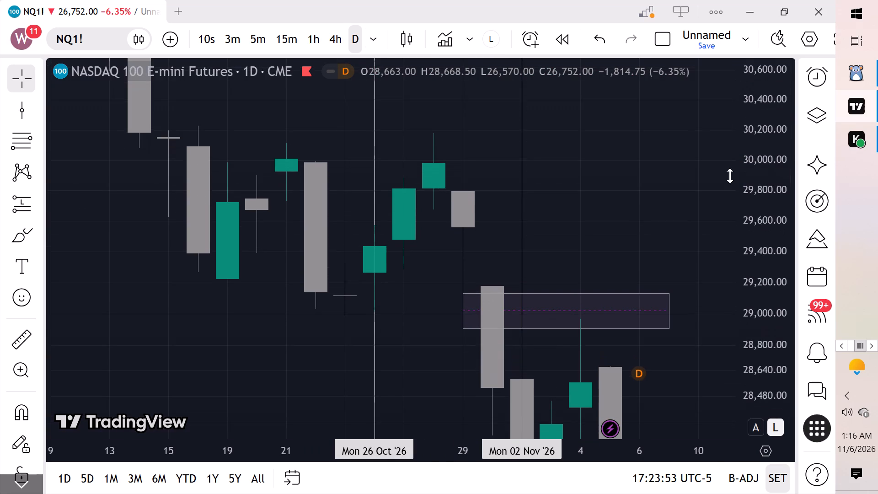
left_click_drag(691, 182, 696, 204)
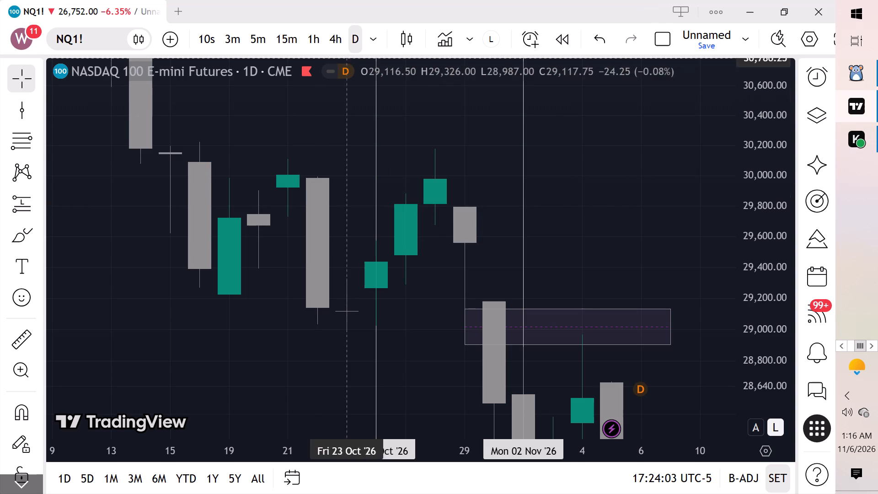
Switch the NQ1! chart to the 4-hour interval.
left_click(337, 41)
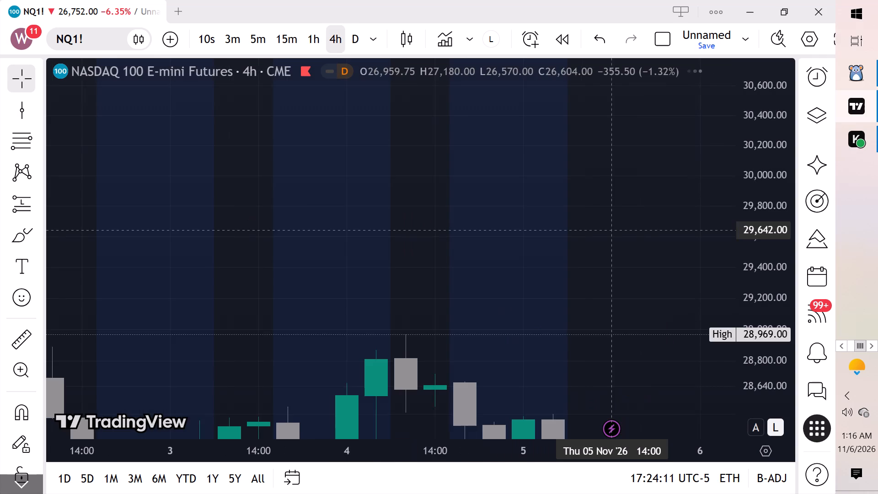
Examine the 4-hour price action from mid-October to early November, including the vertical lines marking week openings.
scroll(607, 237, "down", 1)
scroll(607, 238, "up", 1)
scroll(607, 239, "down", 3)
left_click_drag(593, 290, 635, 43)
scroll(630, 209, "down", 3)
scroll(630, 210, "up", 1)
scroll(629, 211, "down", 1)
scroll(625, 227, "up", 1)
scroll(625, 227, "down", 4)
scroll(540, 231, "down", 6)
left_click_drag(717, 228, 735, 235)
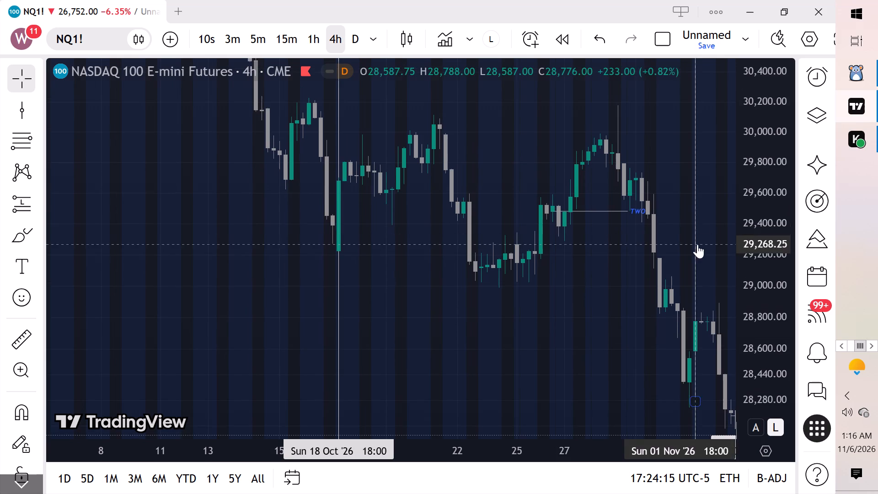
Move the earlier endpoint of the line labelled TWO past its other end, to about 29,401.
left_click_drag(555, 217, 673, 224)
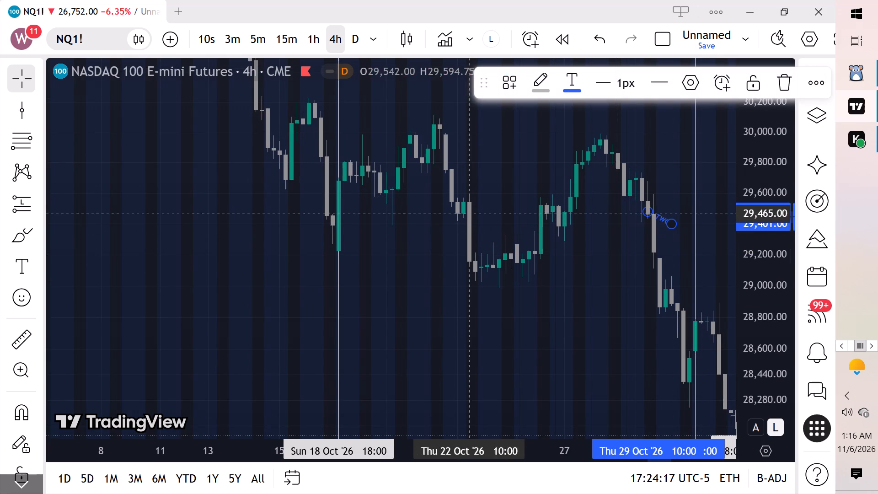
Draw a vertical line on the 4-hour chart at Mon 19 Oct '26 18:00.
left_click_drag(588, 250, 611, 272)
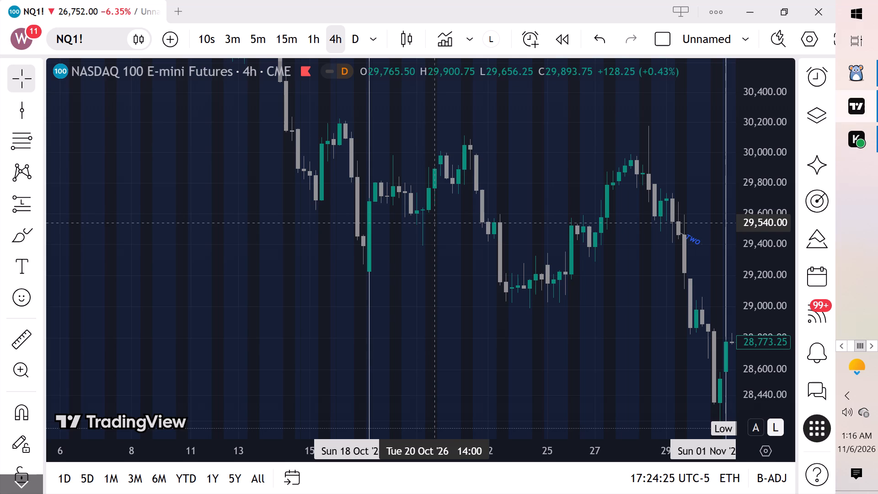
scroll(783, 173, "up", 5)
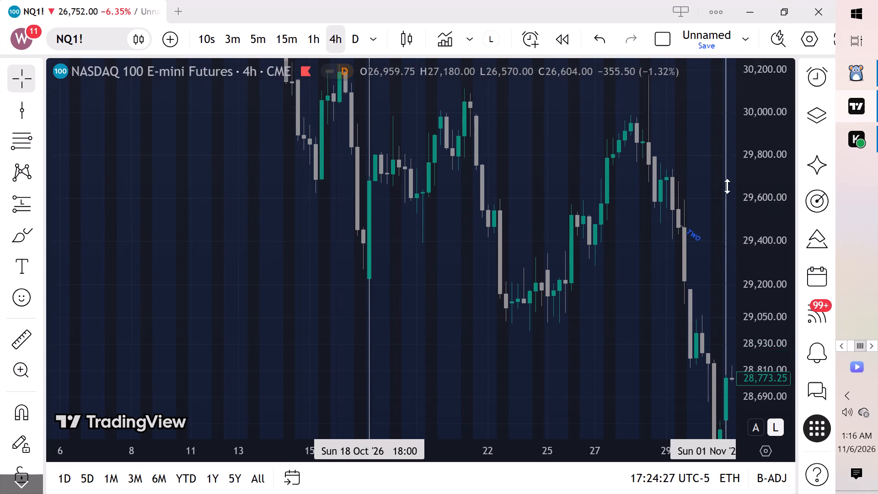
scroll(727, 186, "up", 1)
left_click_drag(514, 216, 568, 301)
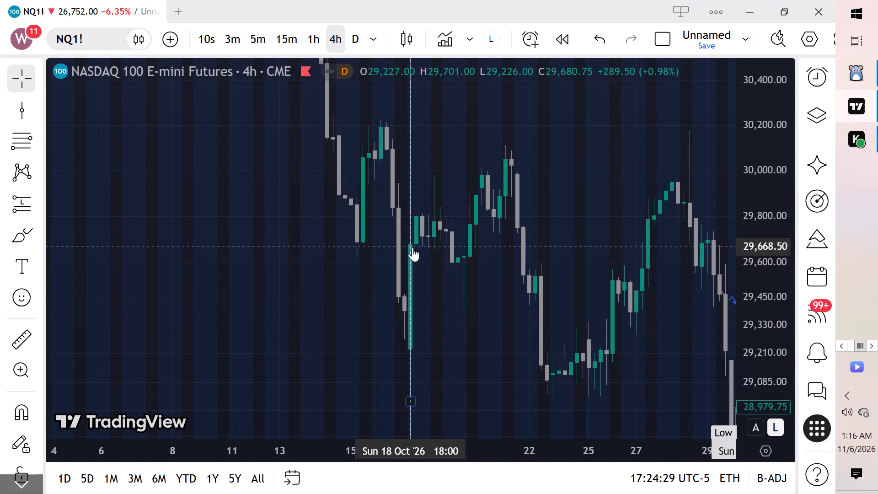
double_click(21, 104)
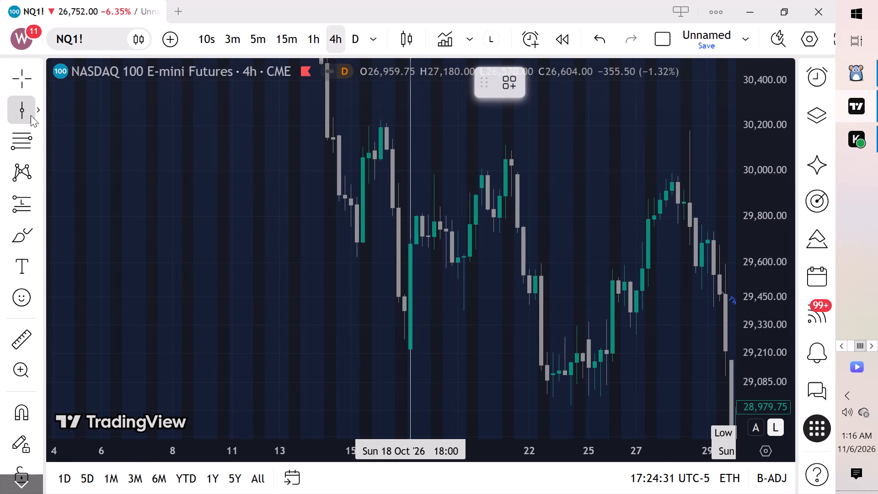
left_click(106, 283)
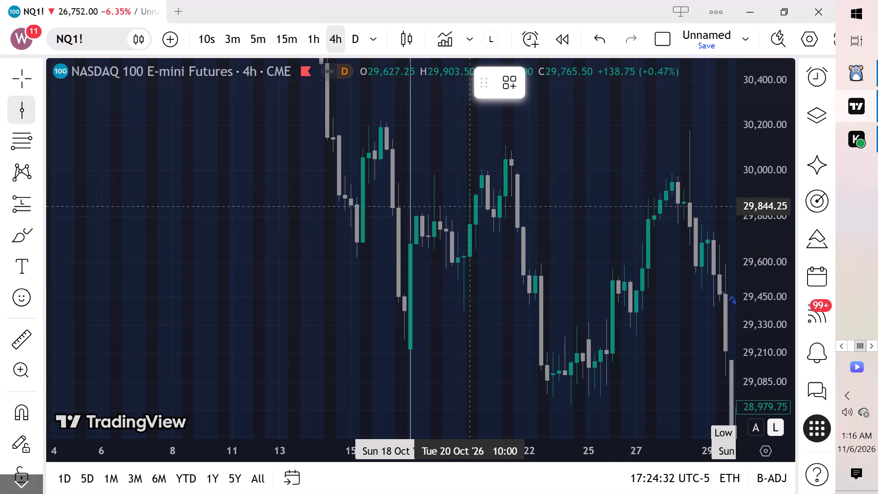
left_click(444, 188)
scroll(469, 259, "up", 4)
left_click_drag(373, 289, 518, 254)
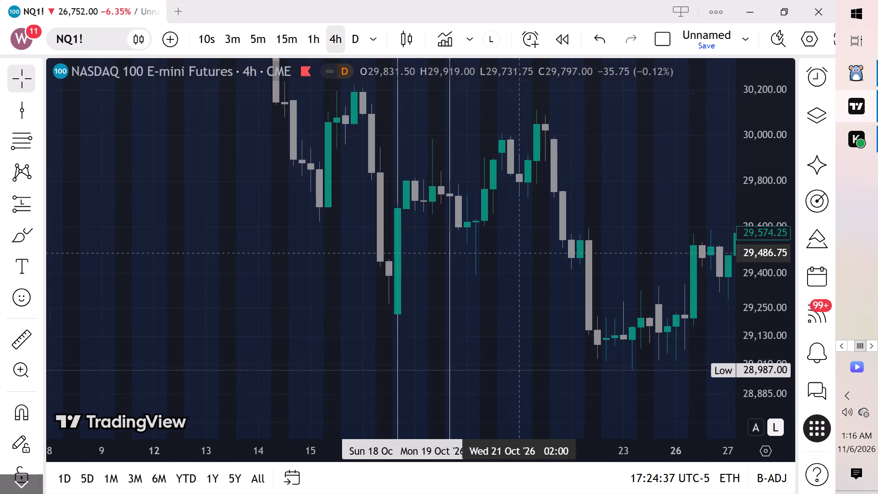
Draw a vertical line on the 4-hour chart at Wed 21 Oct '26 18:00.
left_click_drag(518, 254, 518, 252)
scroll(434, 259, "up", 4)
left_click_drag(448, 286, 406, 275)
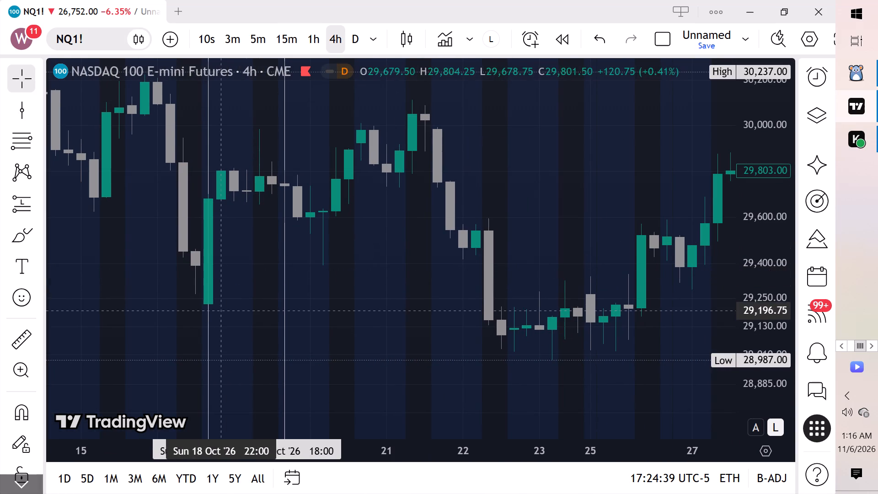
left_click_drag(408, 283, 358, 284)
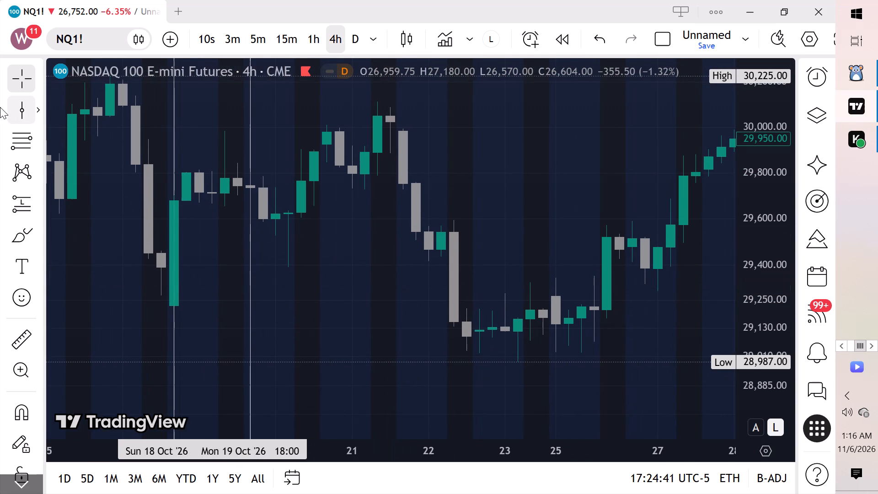
left_click(7, 111)
left_click(10, 112)
left_click(112, 292)
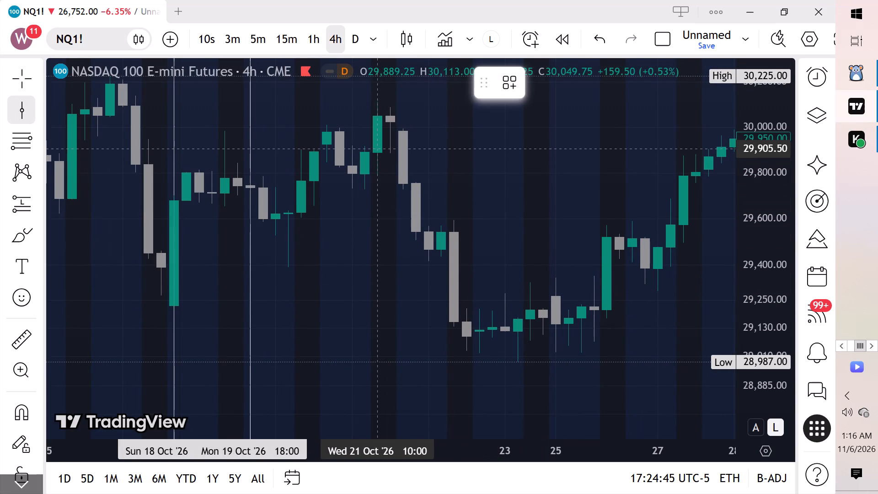
left_click(402, 163)
Delete the vertical line at Sun 18 Oct '26 18:00.
left_click(173, 311)
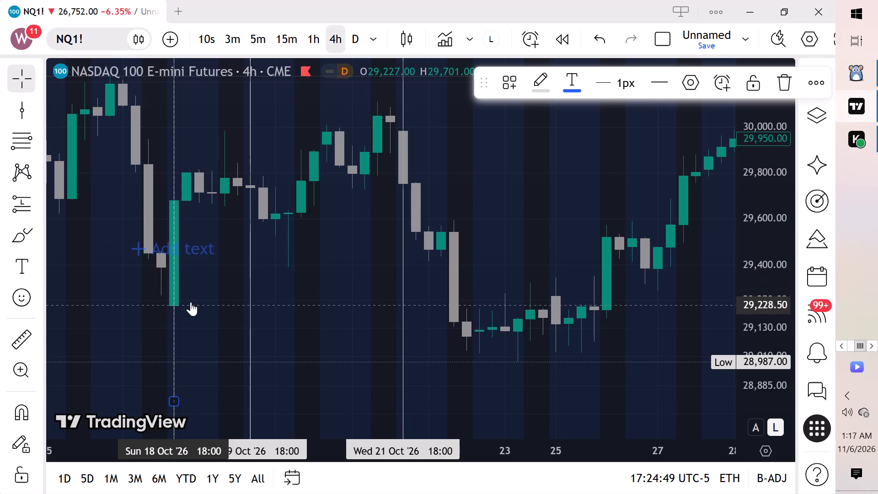
left_click(783, 81)
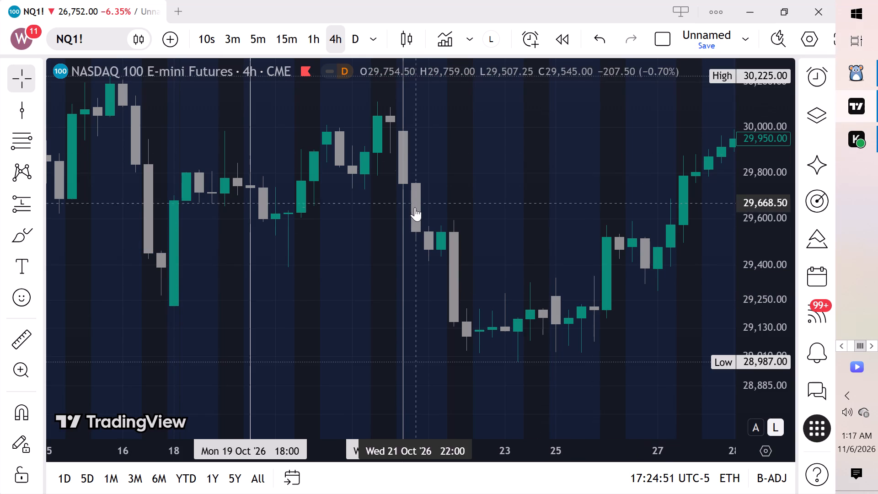
Examine the 4-hour candles around the vertical lines at 19 October and 21 October.
scroll(413, 209, "up", 1)
left_click_drag(540, 146, 646, 226)
scroll(783, 193, "up", 1)
scroll(783, 193, "down", 1)
scroll(783, 193, "up", 6)
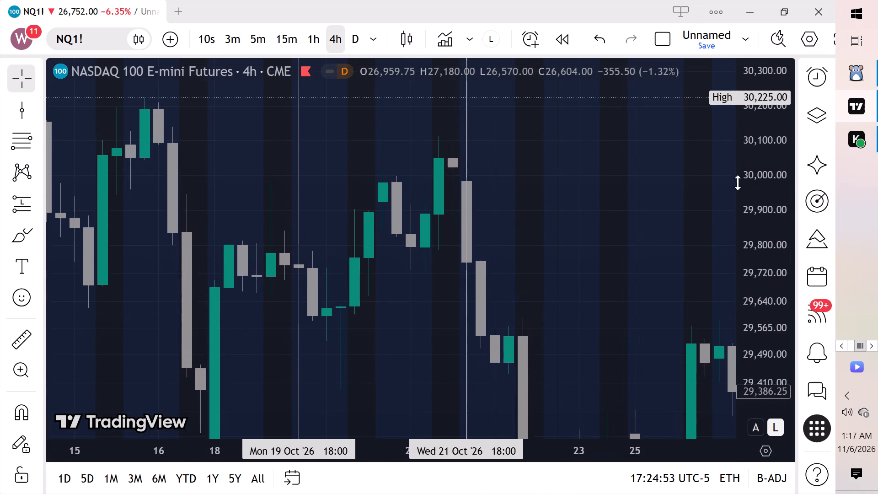
left_click_drag(652, 176, 715, 224)
left_click_drag(617, 241, 715, 180)
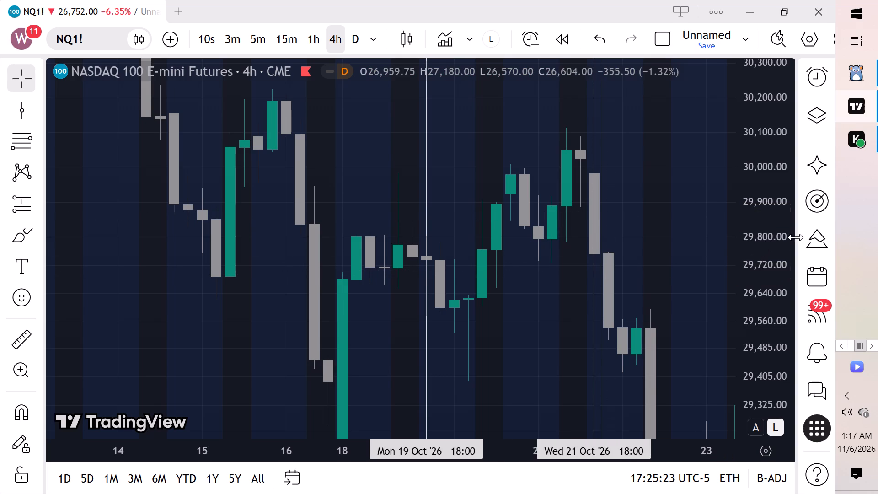
scroll(796, 237, "up", 5)
scroll(762, 208, "up", 5)
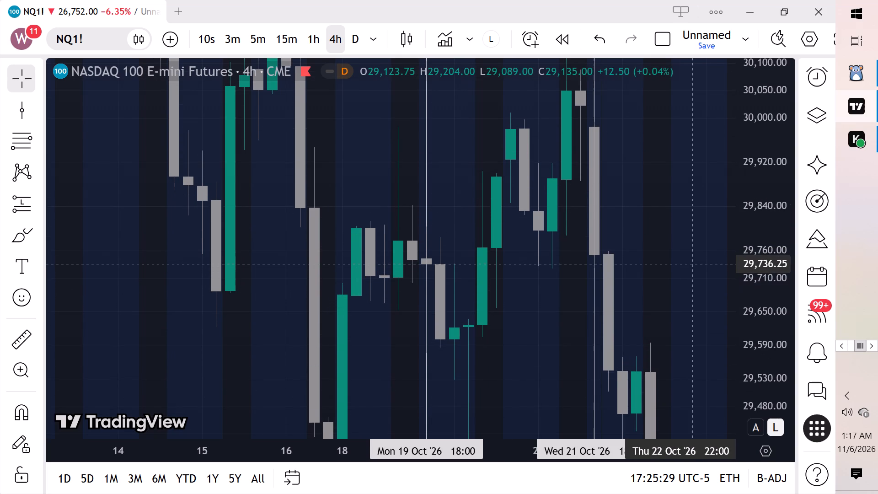
scroll(686, 264, "up", 1)
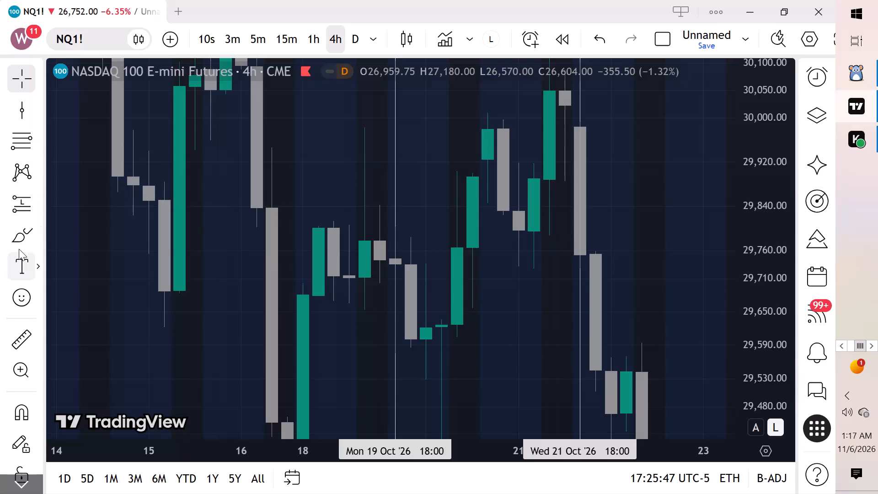
Draw a rectangle from Wed 21 Oct '26 02:00 at 29,914.75 to Wed 21 Oct '26 18:00 at 29,754.00.
double_click(10, 234)
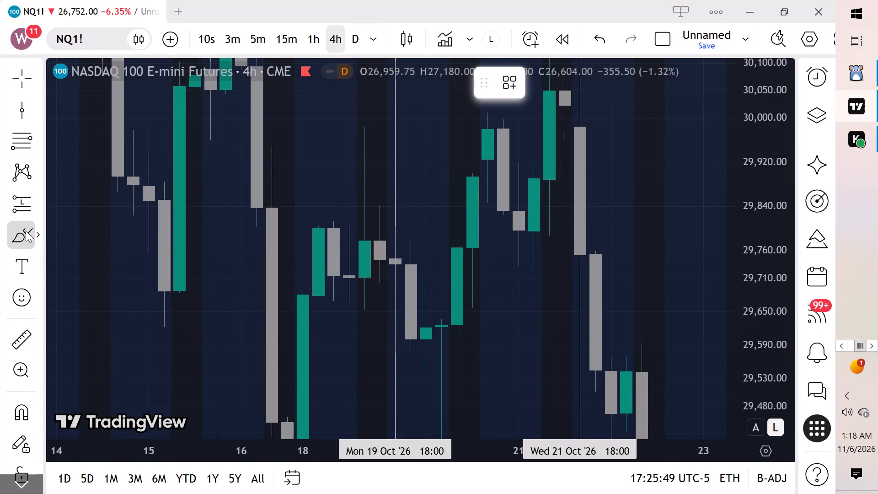
double_click(26, 231)
left_click(26, 231)
left_click(102, 322)
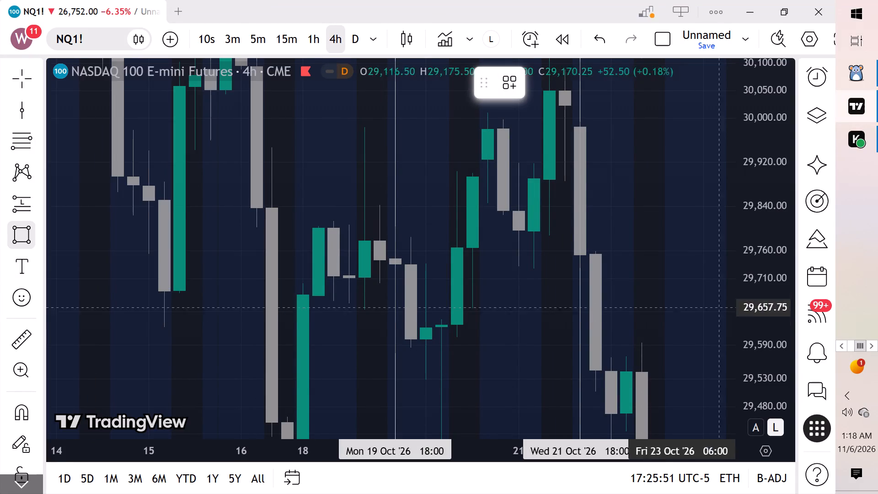
left_click(519, 166)
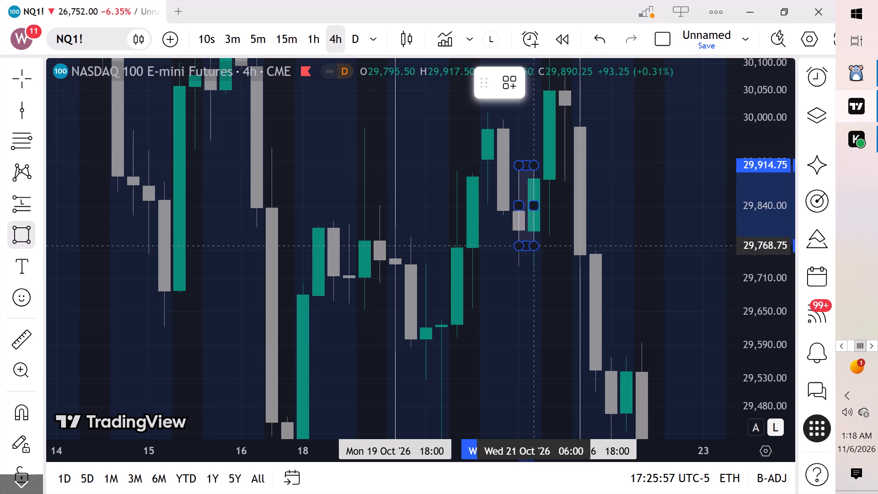
left_click(578, 254)
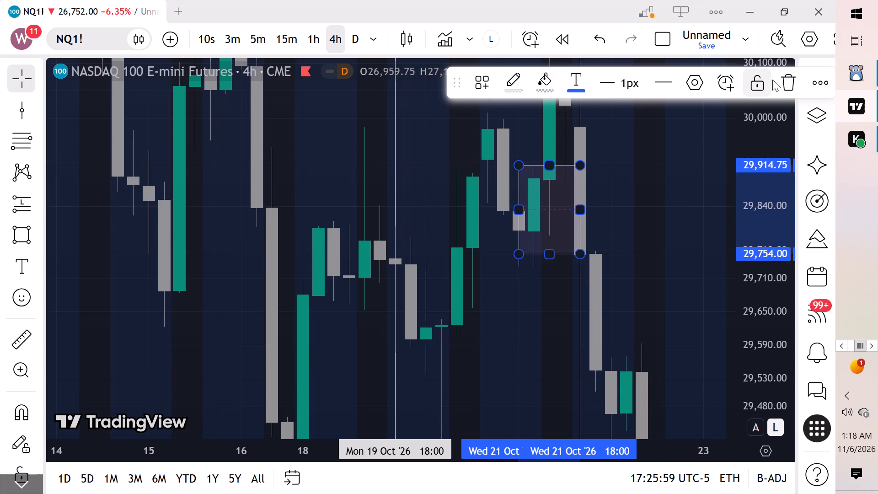
Turn off the new rectangle's visibility on week intervals.
left_click(694, 90)
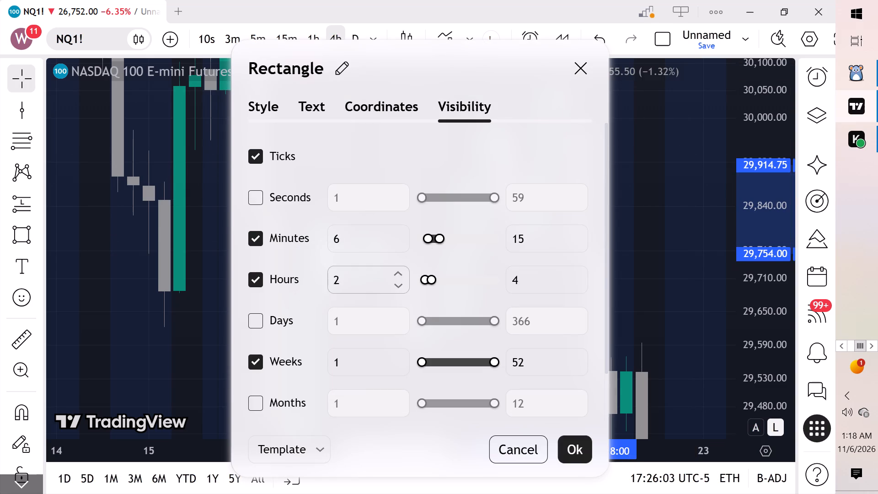
left_click(253, 362)
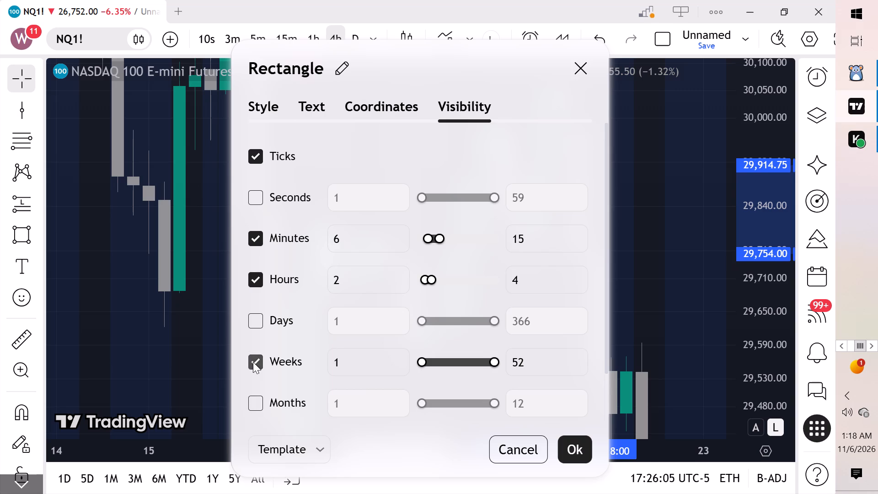
left_click(582, 443)
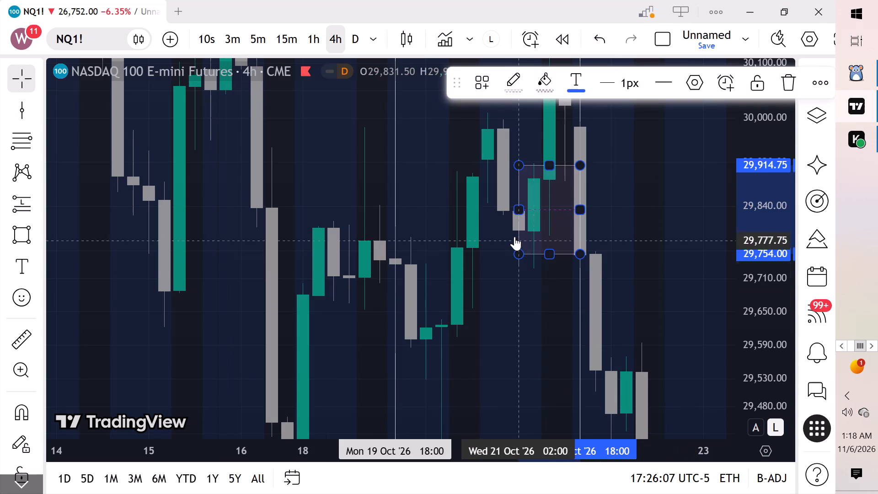
Switch the NQ1! chart to the 15-minute interval.
left_click(295, 44)
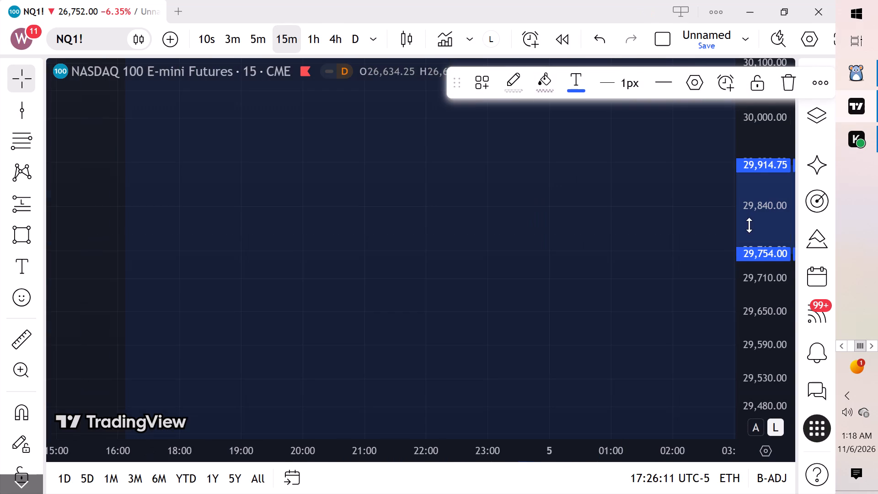
Examine the 15-minute price action from 27 October to 5 November, including the lines labelled TWO and TDO.
scroll(775, 235, "down", 9)
scroll(775, 235, "up", 1)
scroll(775, 237, "down", 3)
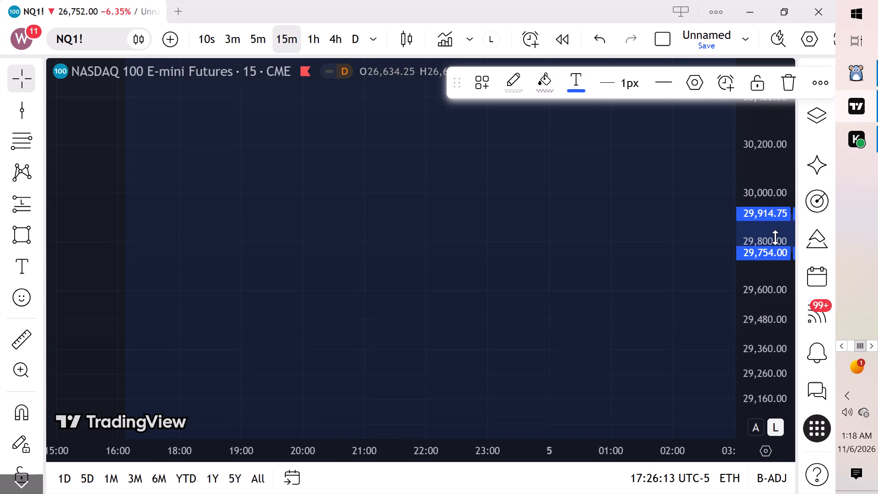
scroll(775, 237, "down", 10)
scroll(775, 237, "up", 1)
scroll(775, 237, "down", 3)
scroll(503, 255, "down", 4)
scroll(503, 255, "up", 2)
scroll(503, 257, "down", 9)
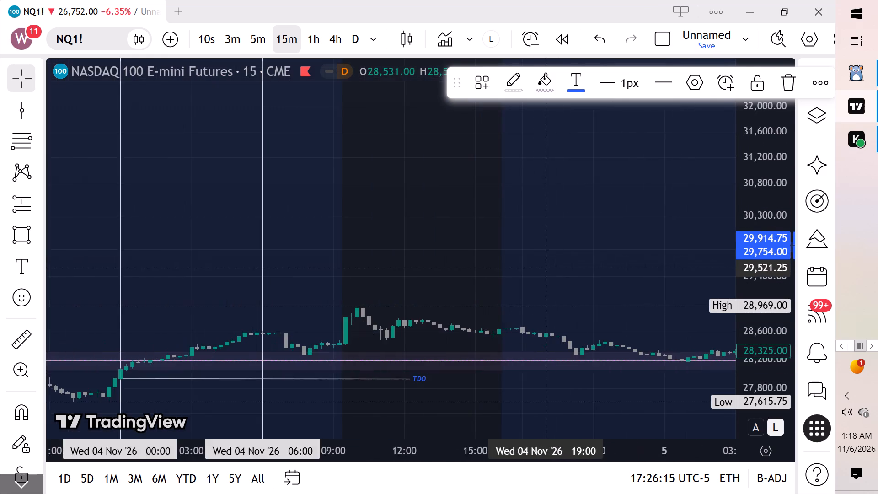
scroll(557, 268, "down", 5)
scroll(570, 273, "up", 1)
scroll(570, 274, "down", 8)
scroll(356, 281, "down", 4)
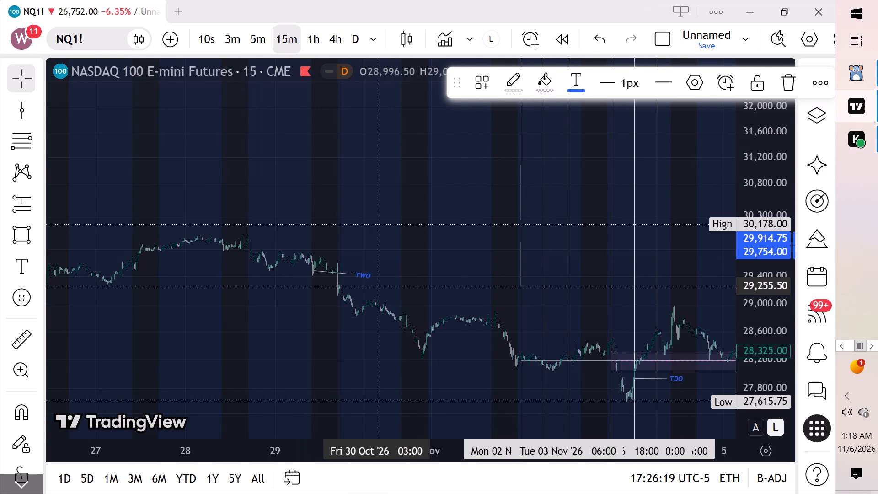
left_click_drag(455, 298, 446, 285)
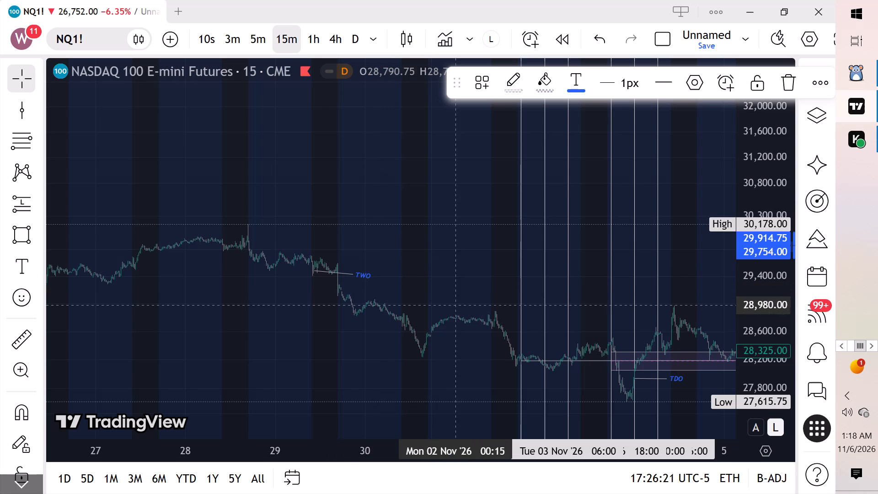
left_click_drag(446, 285, 253, 183)
Examine the 15-minute candles of 3 to 5 November around the shaded rectangle, the TDO line and the vertical lines.
scroll(743, 288, "up", 7)
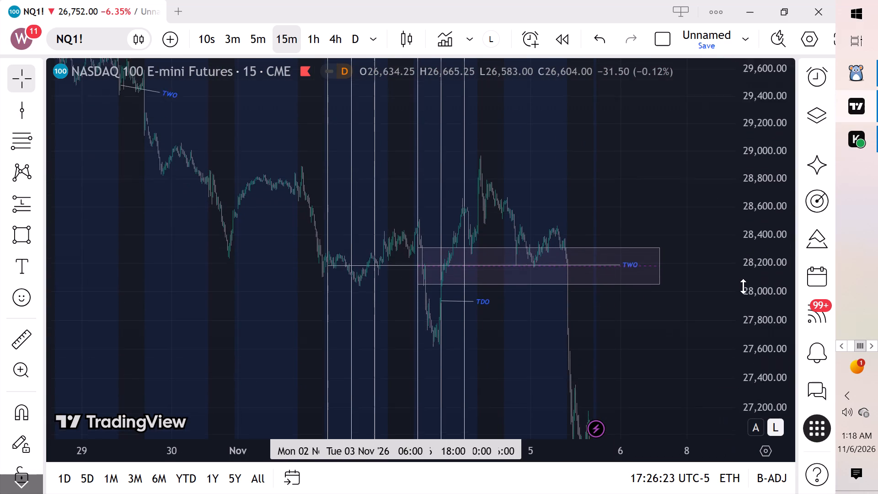
scroll(743, 286, "up", 1)
left_click_drag(556, 163, 796, 183)
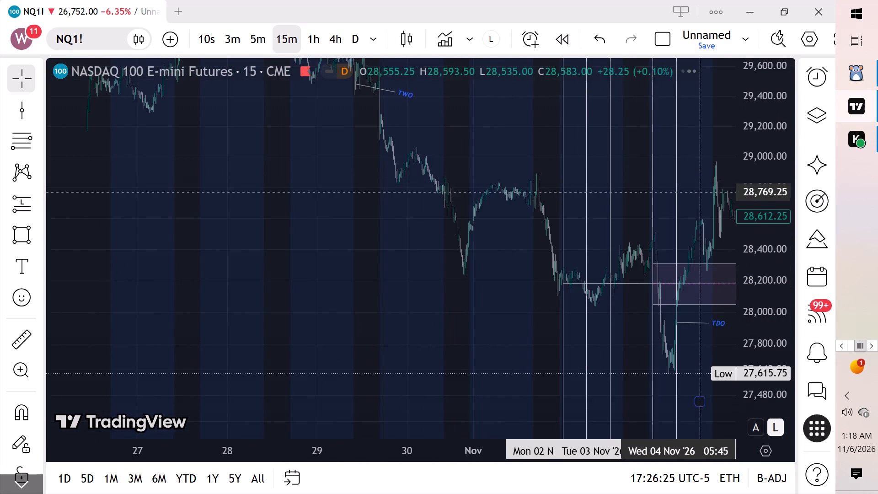
scroll(687, 196, "up", 12)
scroll(674, 260, "up", 5)
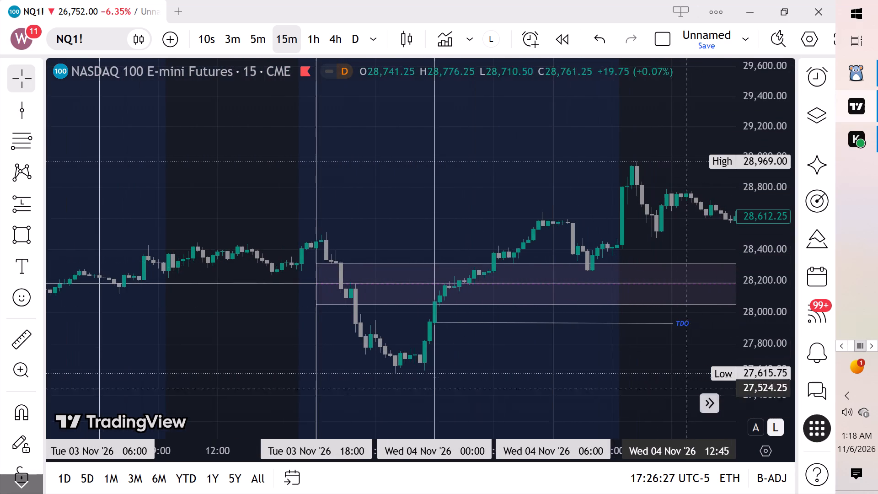
left_click_drag(688, 390, 523, 278)
scroll(752, 236, "up", 9)
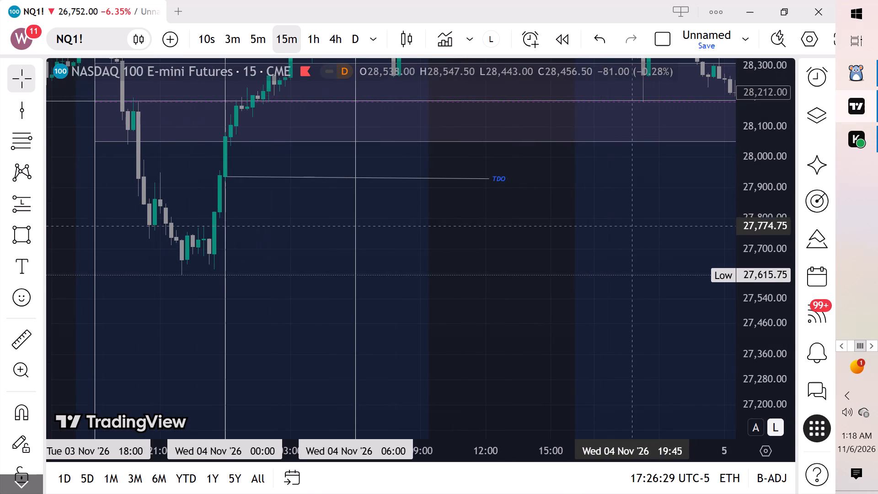
left_click_drag(561, 243, 700, 394)
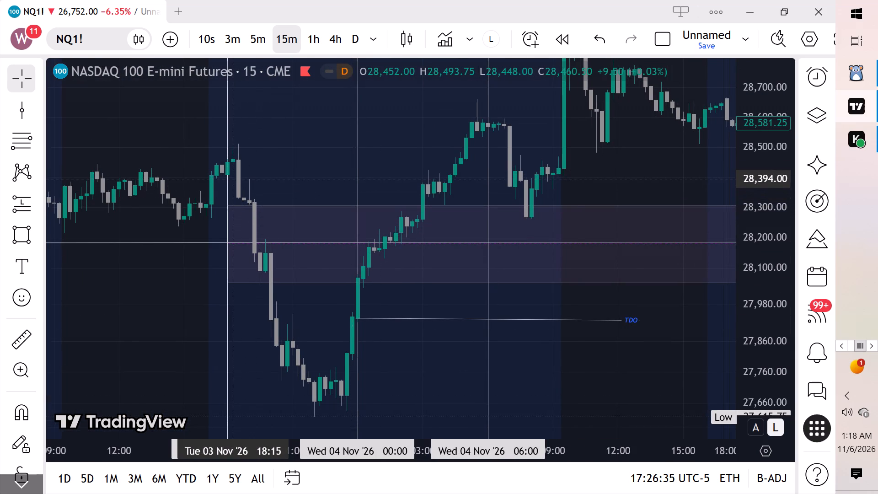
scroll(232, 180, "down", 1)
scroll(584, 287, "down", 2)
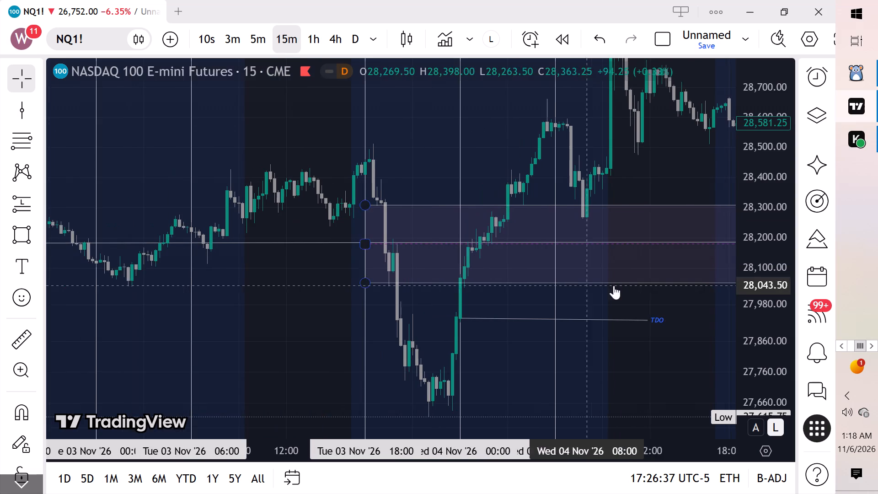
scroll(756, 273, "down", 5)
left_click_drag(658, 342, 438, 329)
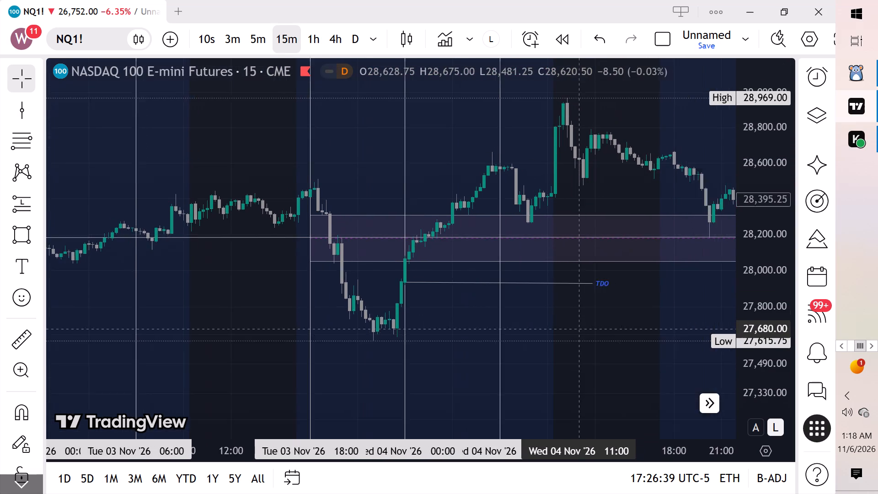
left_click_drag(438, 329, 327, 331)
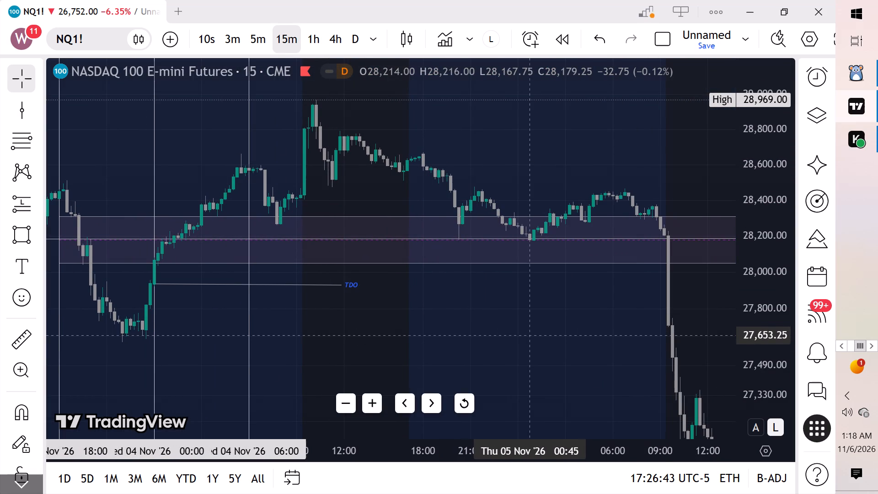
left_click_drag(429, 324, 316, 247)
scroll(418, 269, "down", 1)
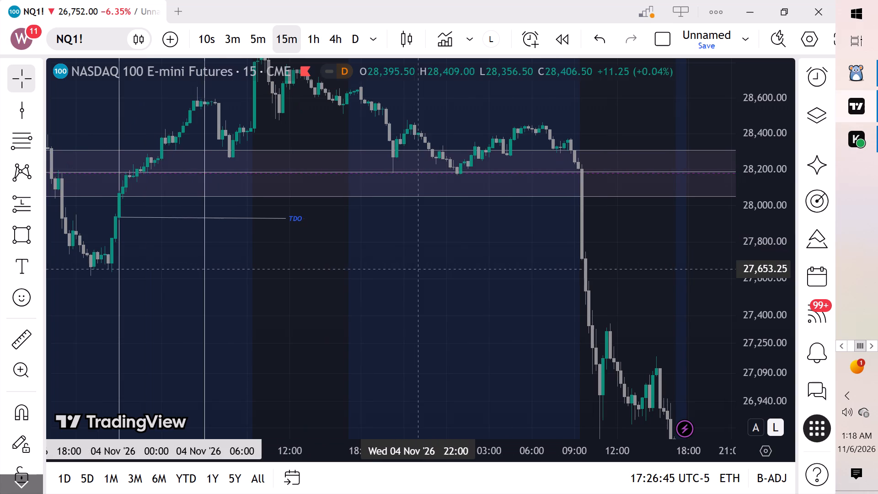
Delete the two vertical lines at Wed 04 Nov '26 06:00 and Wed 04 Nov '26 00:00 on the 15-minute chart.
left_click(205, 275)
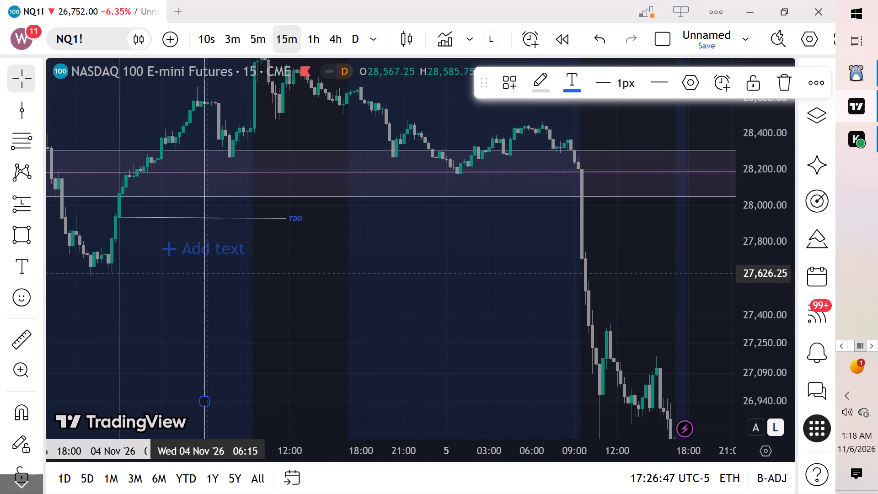
left_click(803, 91)
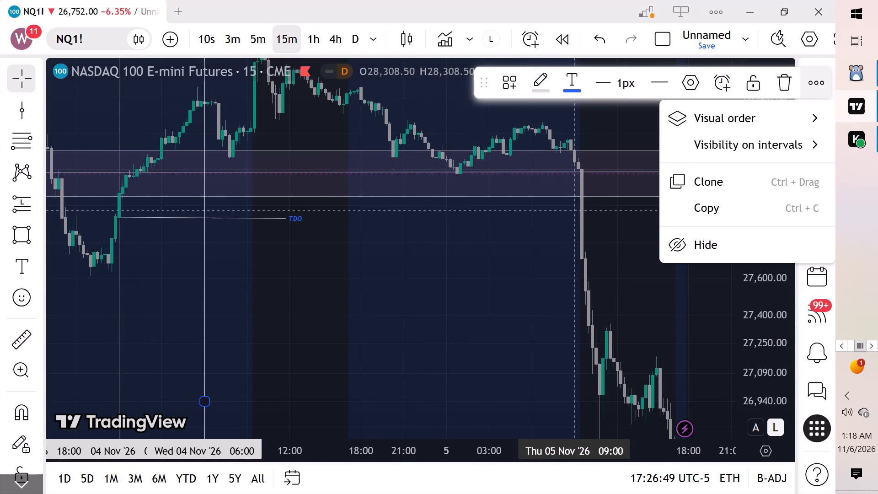
left_click(785, 85)
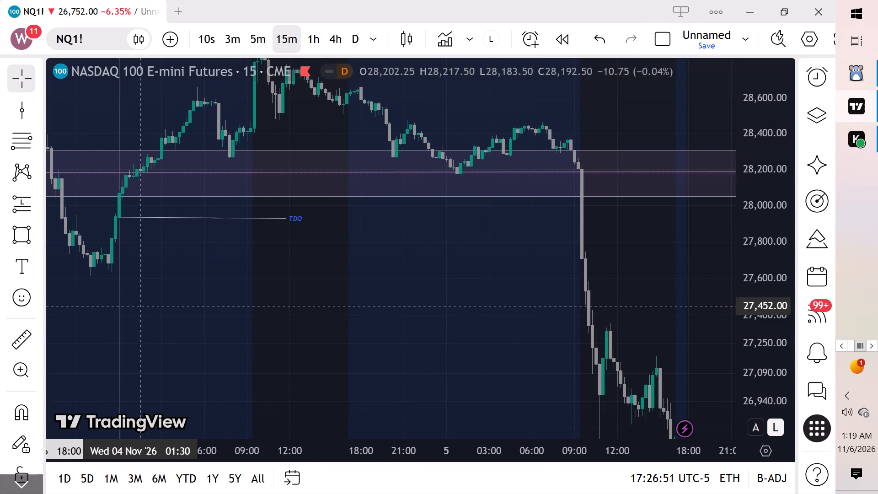
left_click(120, 296)
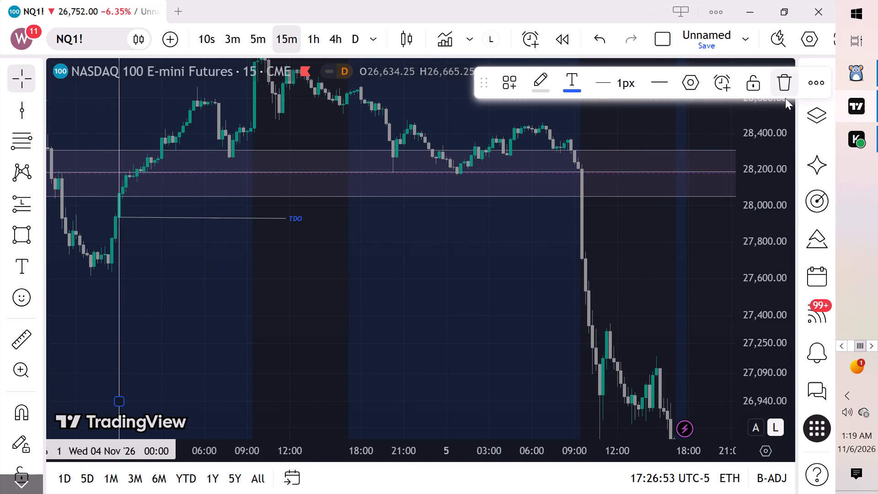
left_click(782, 80)
scroll(287, 295, "down", 3)
left_click_drag(432, 294, 340, 361)
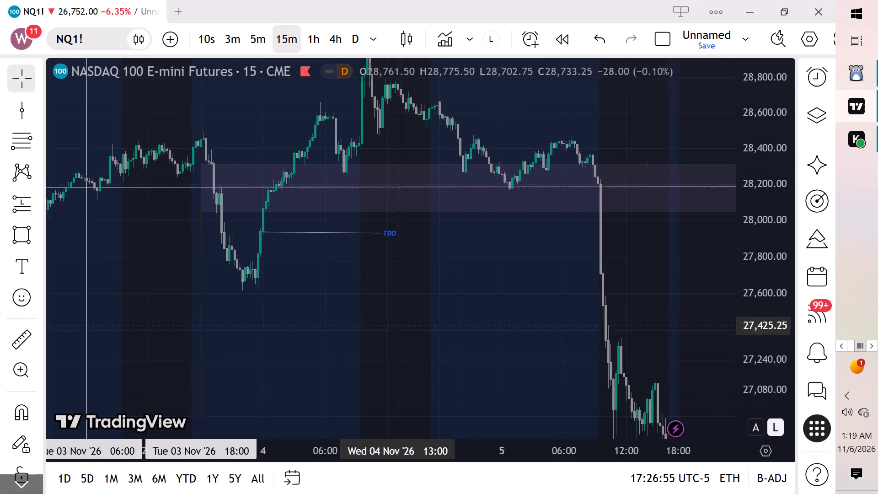
Examine the 15-minute price action from 25 October to 5 November, including the TWO and TDO lines.
left_click_drag(340, 361, 296, 389)
scroll(324, 376, "down", 4)
scroll(396, 347, "up", 2)
scroll(398, 350, "down", 6)
scroll(458, 352, "down", 4)
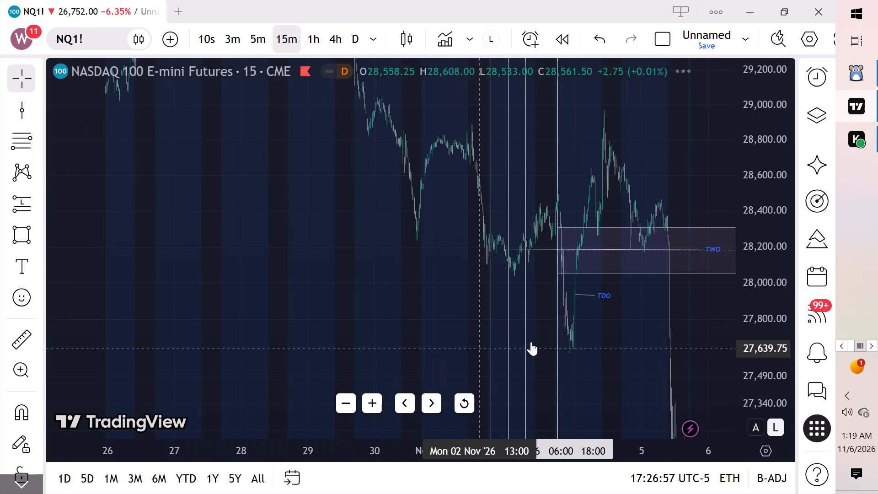
left_click_drag(297, 335, 518, 493)
left_click_drag(436, 218, 504, 443)
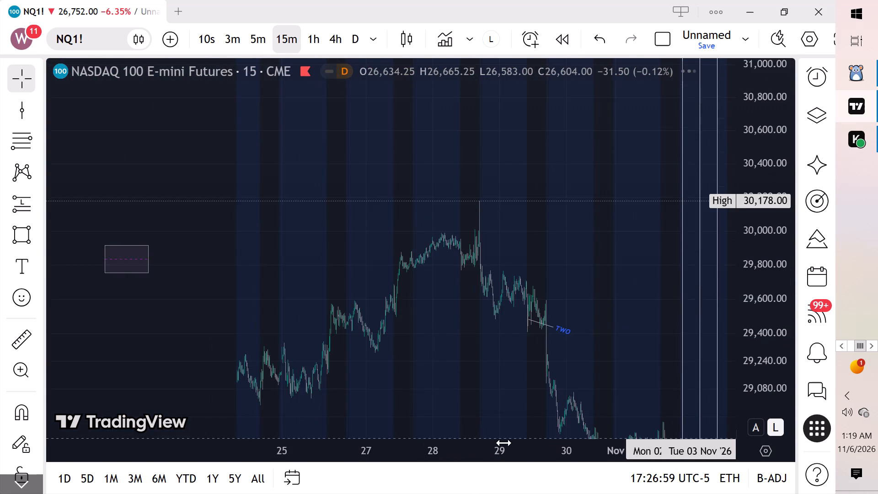
left_click_drag(504, 443, 497, 413)
Examine the 15-minute candles from 14 to 23 October around the small shaded rectangle at 21 October.
left_click_drag(284, 338, 516, 334)
scroll(322, 288, "up", 4)
left_click_drag(230, 301, 670, 304)
left_click_drag(345, 314, 577, 345)
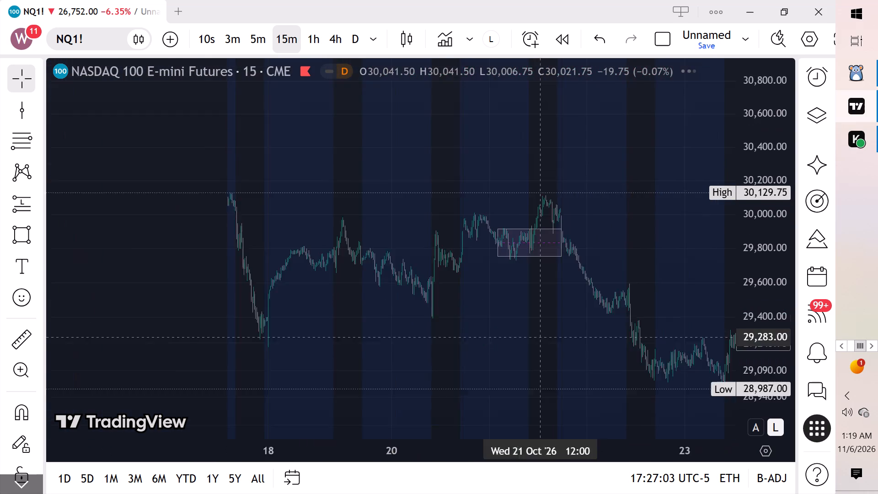
left_click_drag(577, 345, 595, 354)
scroll(739, 286, "up", 6)
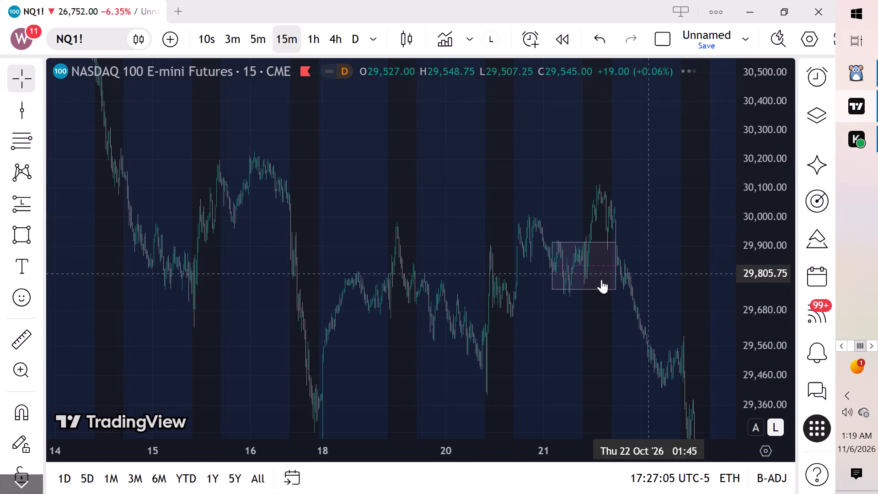
scroll(600, 279, "up", 6)
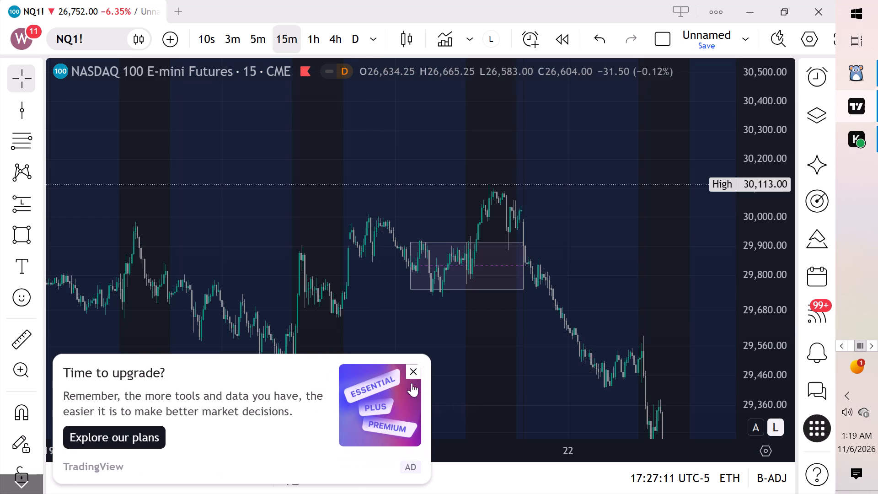
left_click(417, 371)
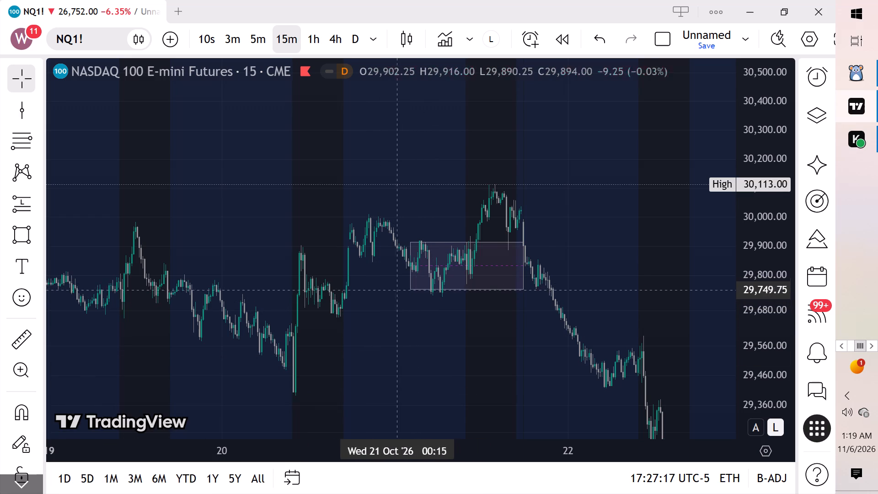
scroll(405, 295, "down", 3)
scroll(448, 306, "down", 3)
scroll(482, 316, "up", 1)
scroll(482, 316, "down", 1)
scroll(482, 316, "up", 3)
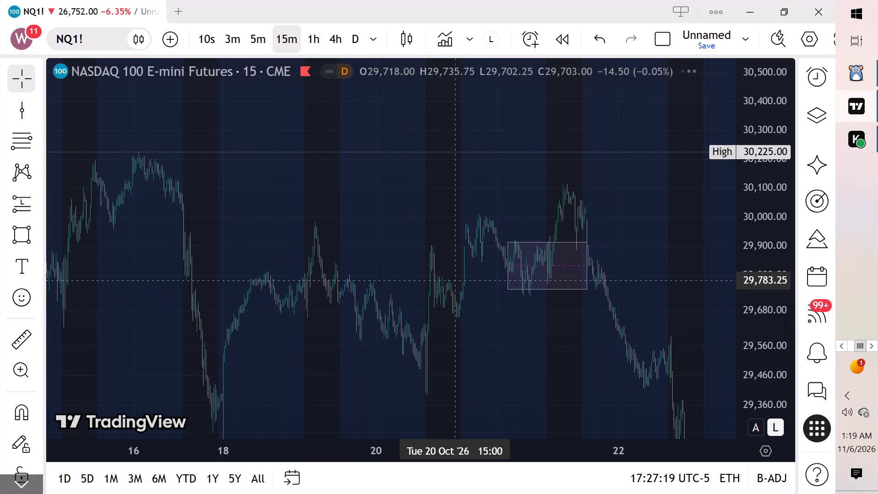
Switch the NQ1! chart to the 4-hour interval.
left_click(337, 27)
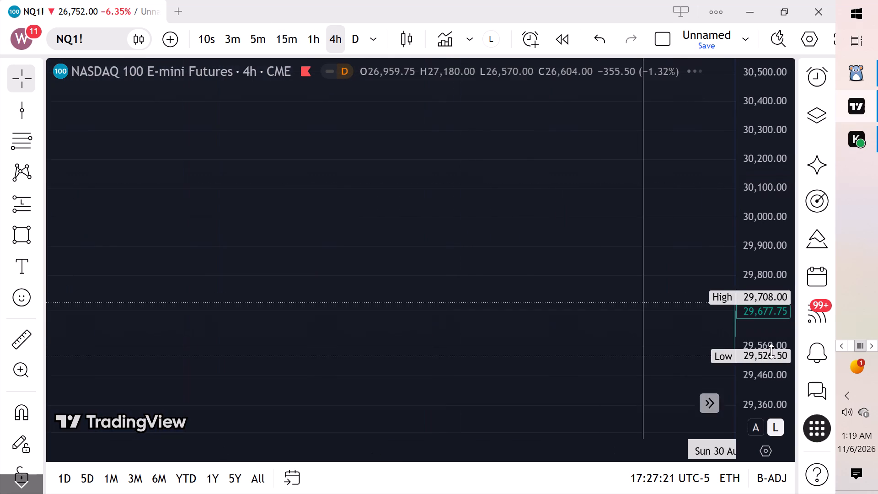
Examine the 4-hour price action from October to 5 November around the vertical lines, the shaded zones and the TWO and TDO labels.
scroll(619, 310, "up", 5)
left_click_drag(681, 272, 30, 182)
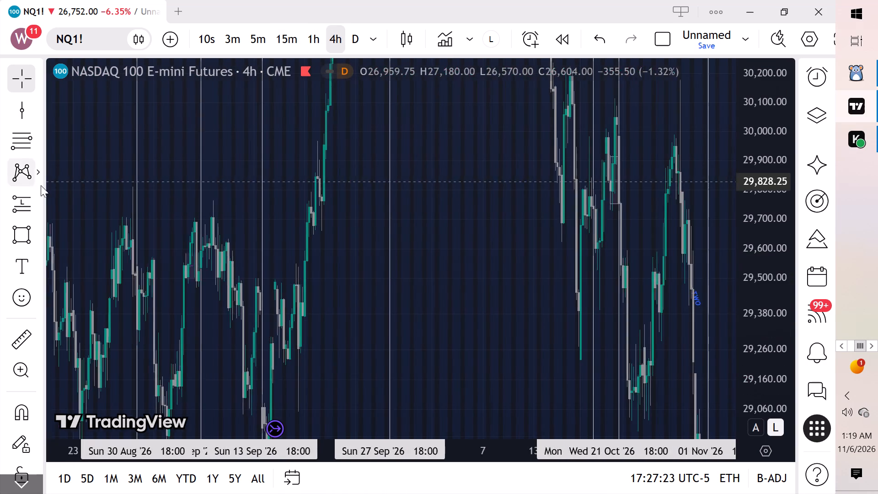
left_click_drag(545, 279, 149, 294)
scroll(722, 263, "up", 1)
scroll(783, 228, "down", 5)
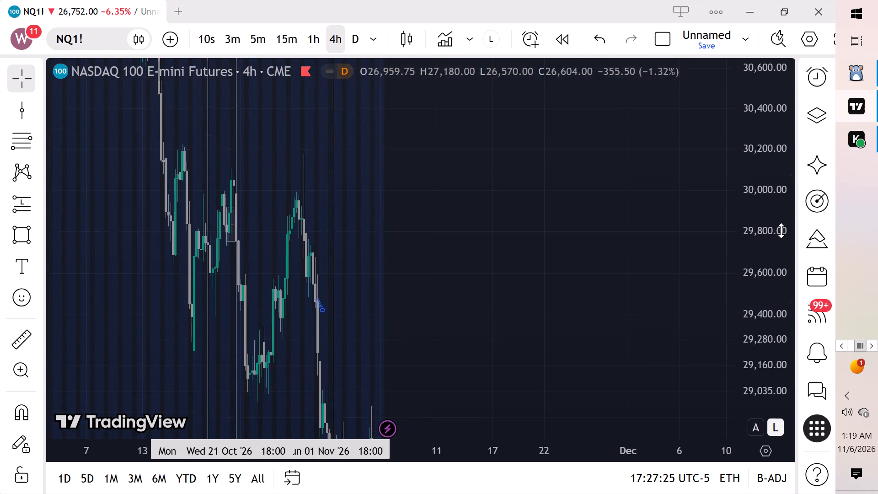
scroll(781, 231, "down", 2)
scroll(776, 234, "up", 1)
scroll(776, 234, "down", 15)
left_click_drag(525, 318, 682, 207)
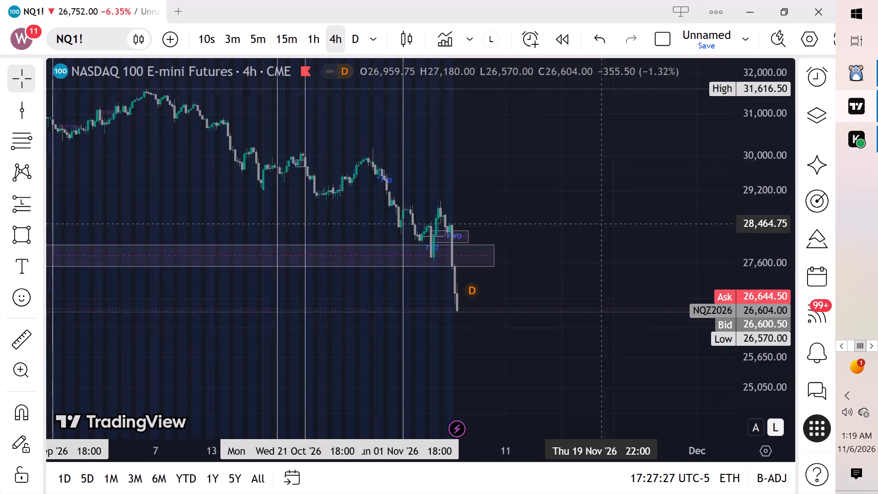
left_click_drag(682, 207, 694, 209)
scroll(567, 251, "up", 6)
left_click_drag(546, 192, 675, 243)
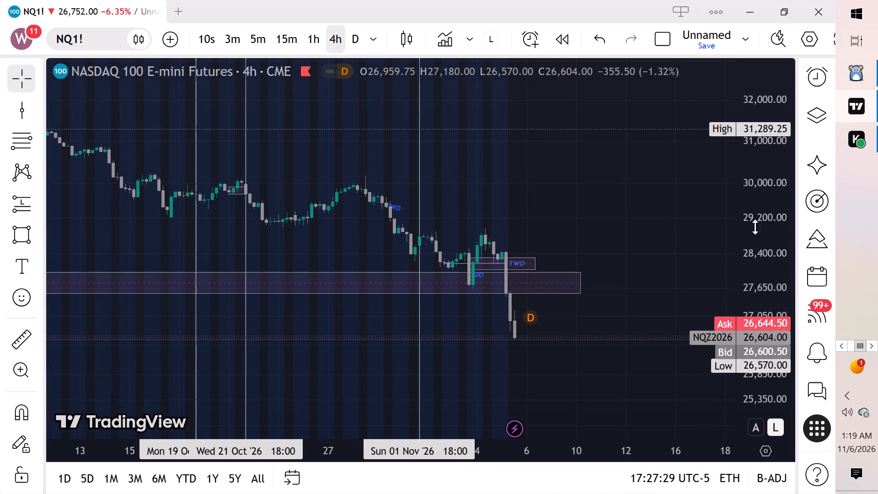
scroll(765, 221, "up", 11)
left_click_drag(621, 233, 712, 238)
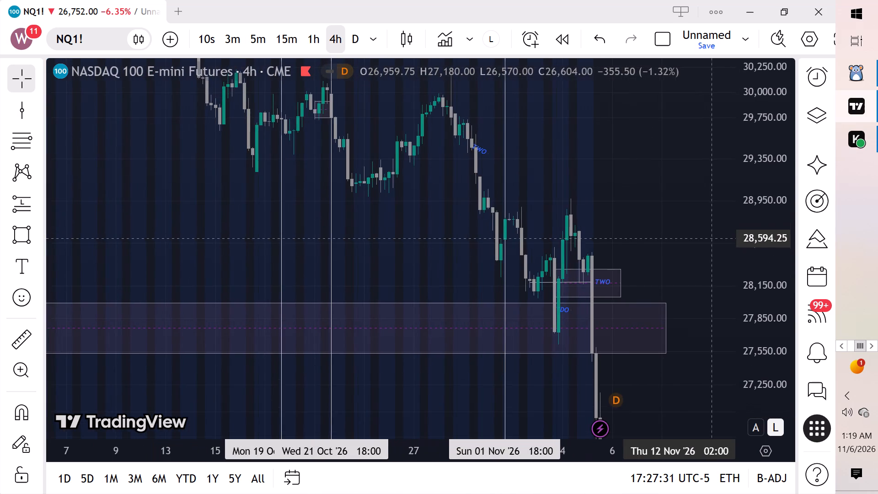
scroll(586, 254, "up", 5)
scroll(763, 238, "up", 5)
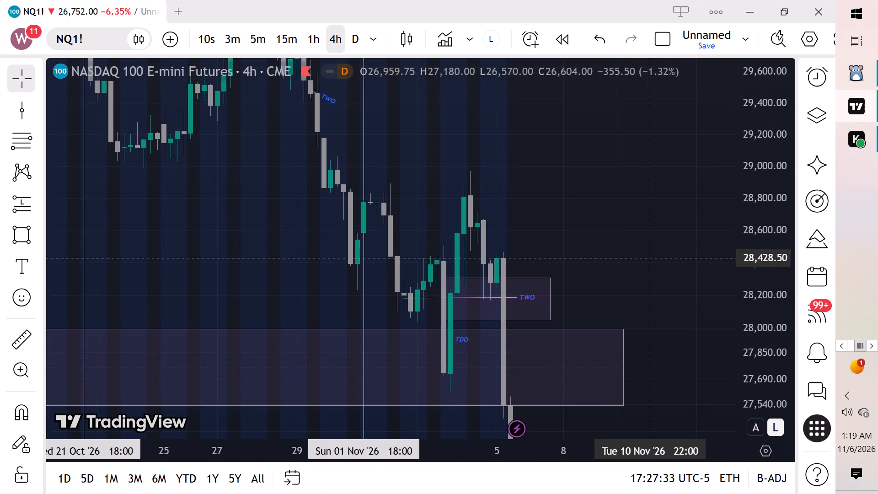
left_click_drag(652, 259, 713, 206)
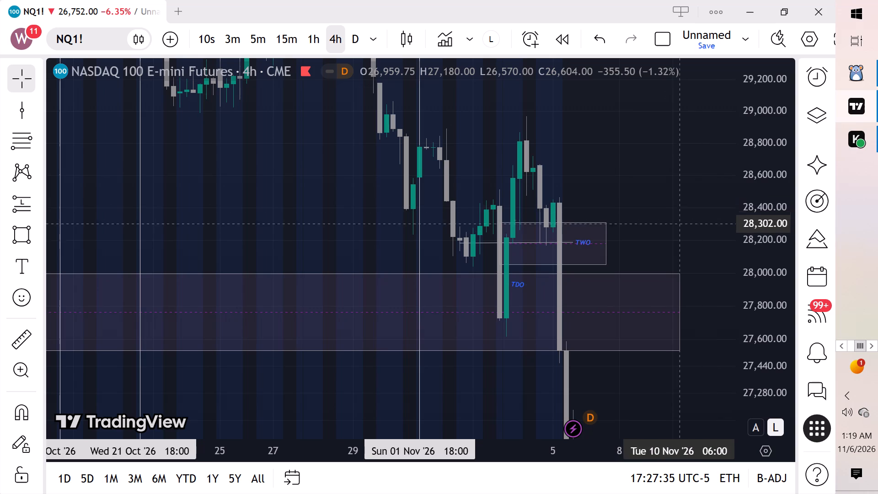
scroll(765, 204, "down", 4)
scroll(765, 204, "up", 2)
scroll(765, 204, "down", 4)
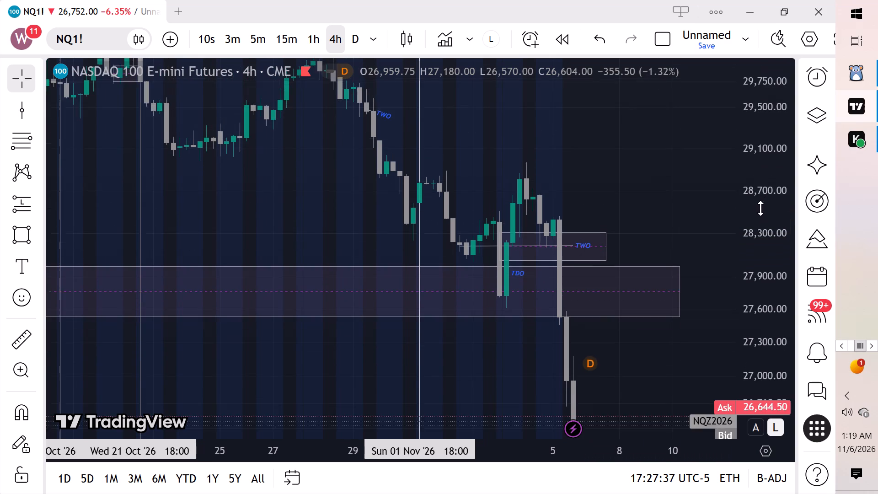
scroll(757, 209, "down", 3)
scroll(757, 209, "up", 1)
scroll(712, 220, "down", 1)
left_click_drag(683, 187, 685, 226)
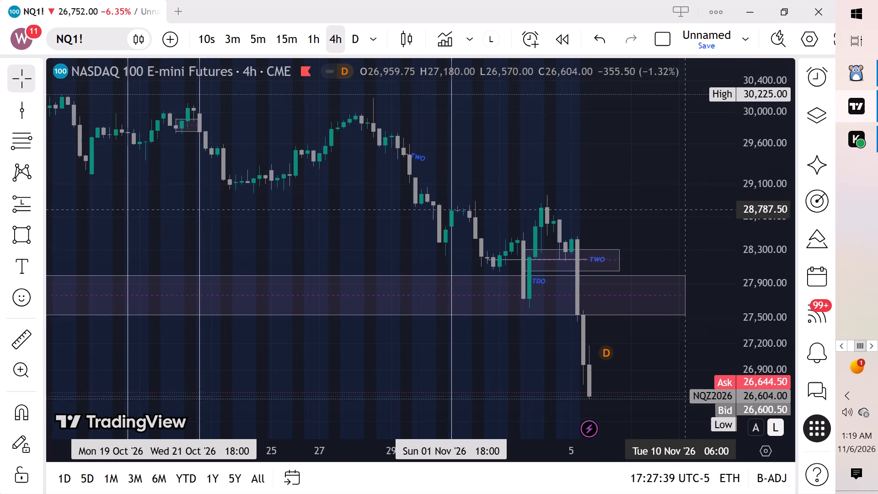
left_click_drag(685, 226, 684, 257)
scroll(663, 245, "down", 1)
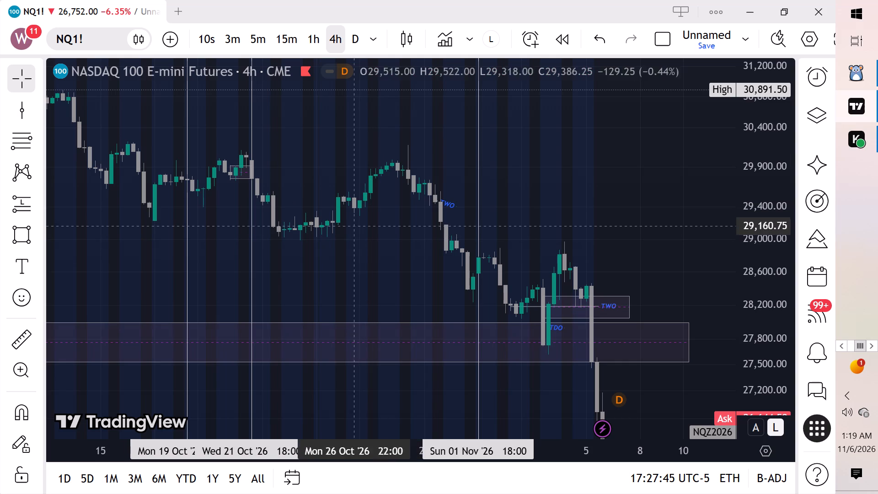
Move the vertical line at Wed 21 Oct '26 18:00 to Mon 26 Oct '26 18:00 on the 4-hour chart.
left_click_drag(251, 230, 371, 256)
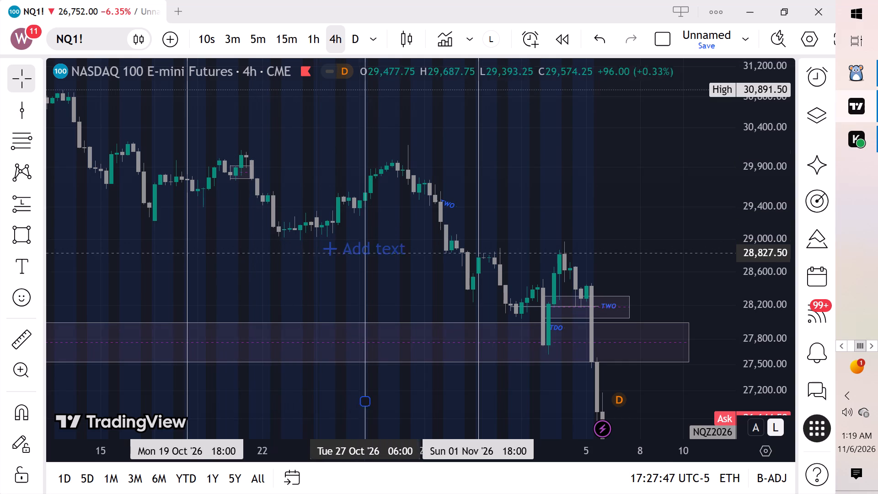
left_click_drag(371, 256, 365, 253)
left_click_drag(365, 253, 184, 237)
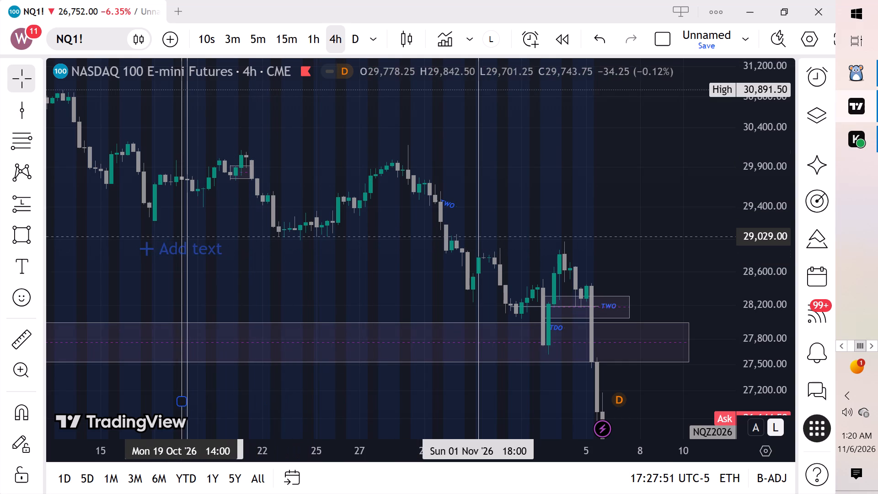
left_click_drag(184, 237, 378, 298)
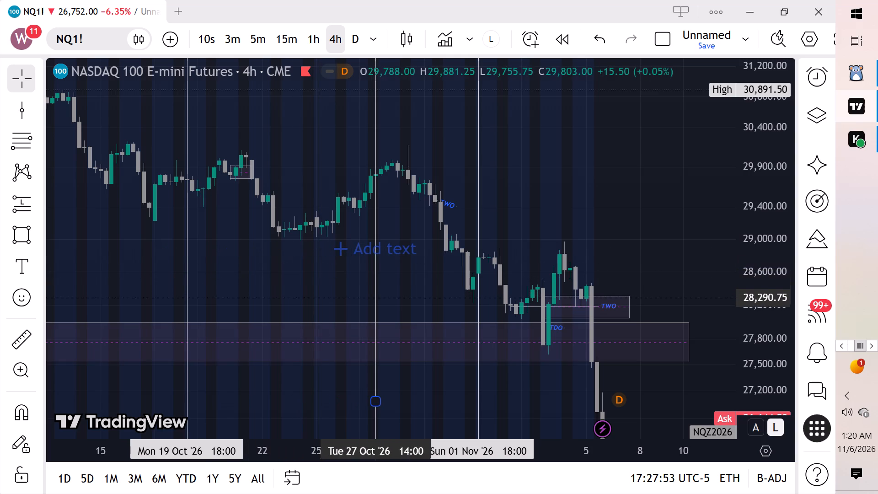
left_click_drag(378, 298, 345, 276)
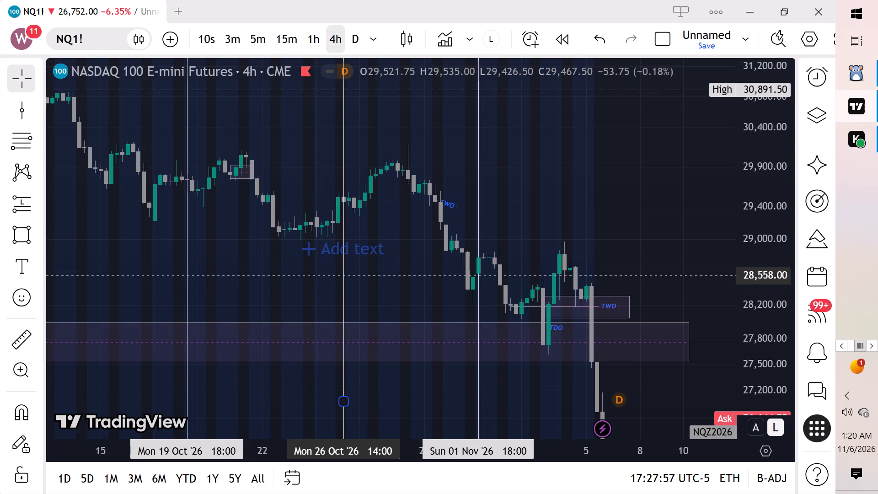
left_click_drag(345, 276, 351, 276)
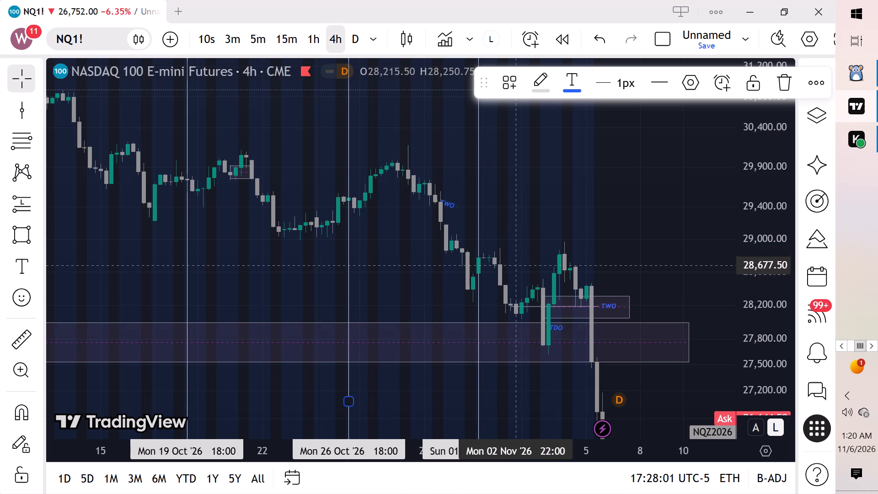
left_click_drag(520, 268, 524, 269)
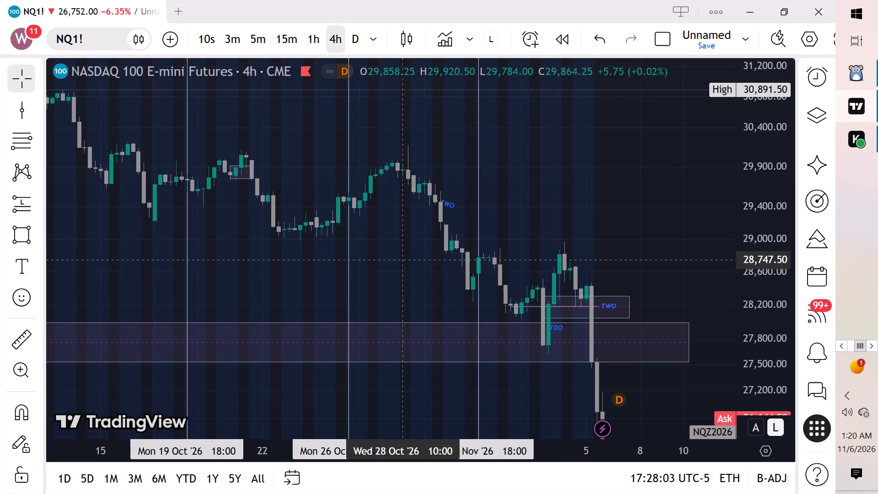
Switch the NQ1! chart to the daily interval.
scroll(786, 252, "up", 6)
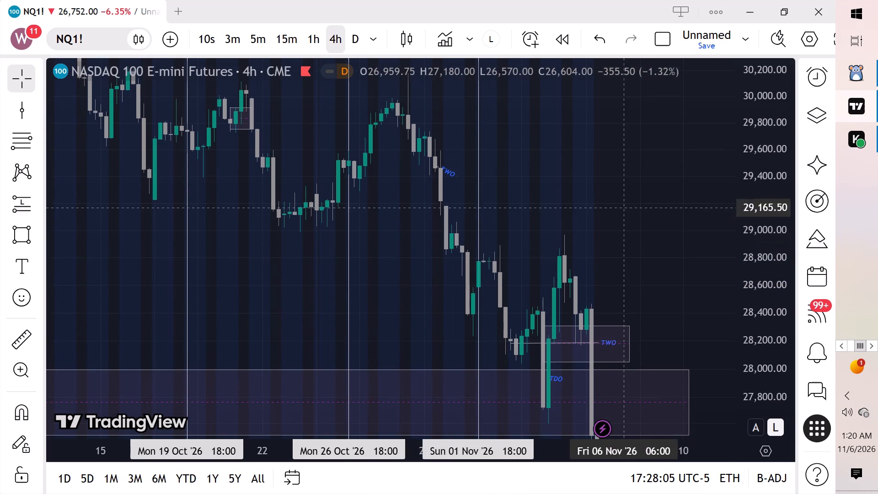
left_click_drag(624, 209, 691, 332)
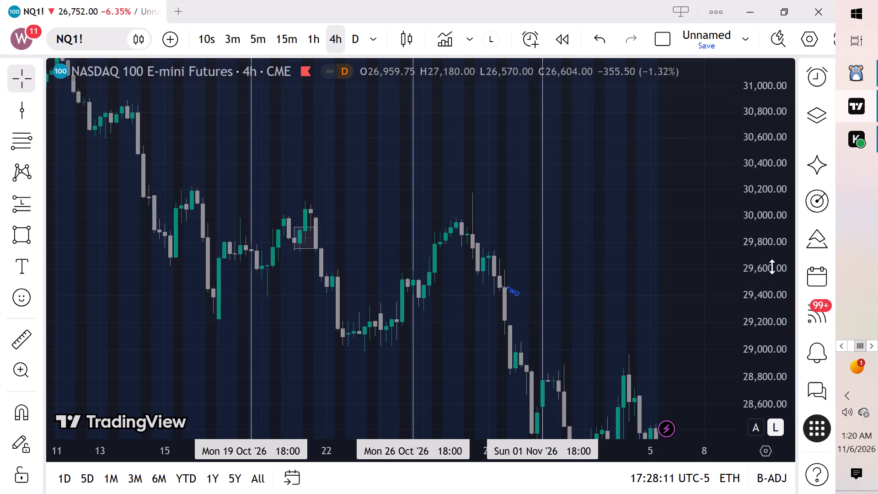
scroll(789, 258, "down", 5)
scroll(763, 259, "up", 1)
scroll(763, 259, "down", 2)
left_click_drag(632, 278, 606, 214)
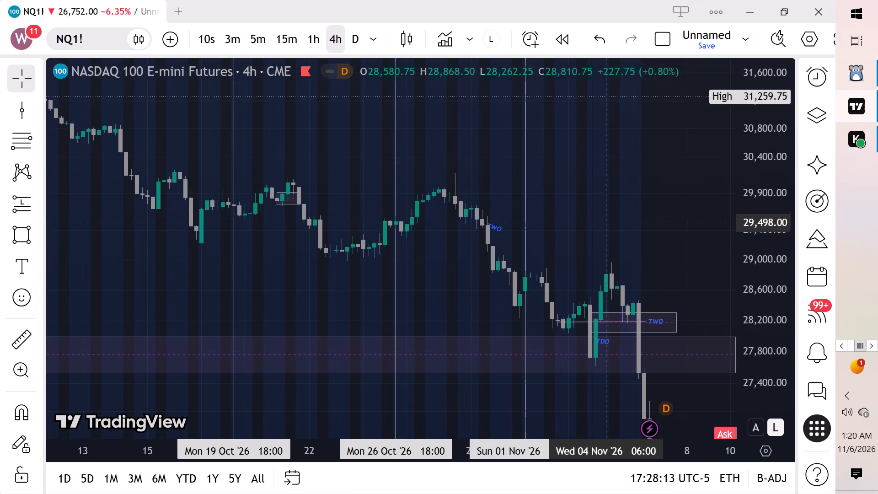
left_click(349, 43)
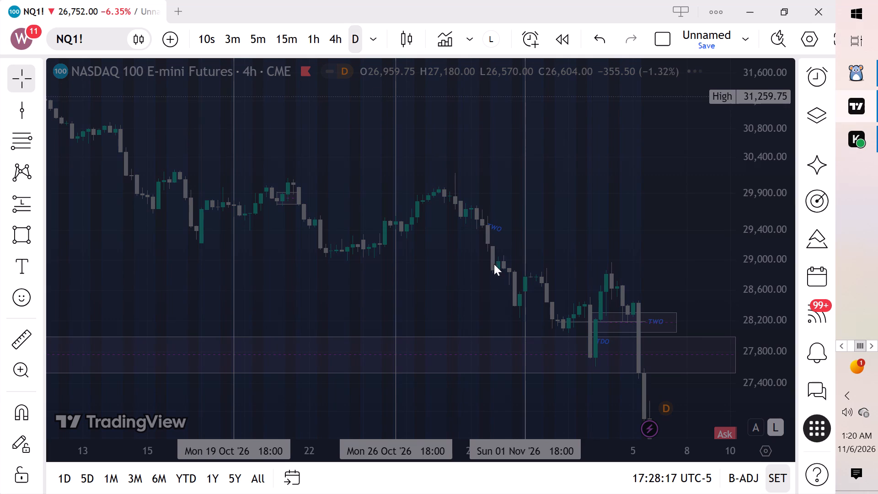
Delete the two vertical lines at Tue 20 Oct '26 and Mon 26 Oct '26 on the daily chart.
scroll(493, 265, "down", 4)
scroll(616, 291, "up", 13)
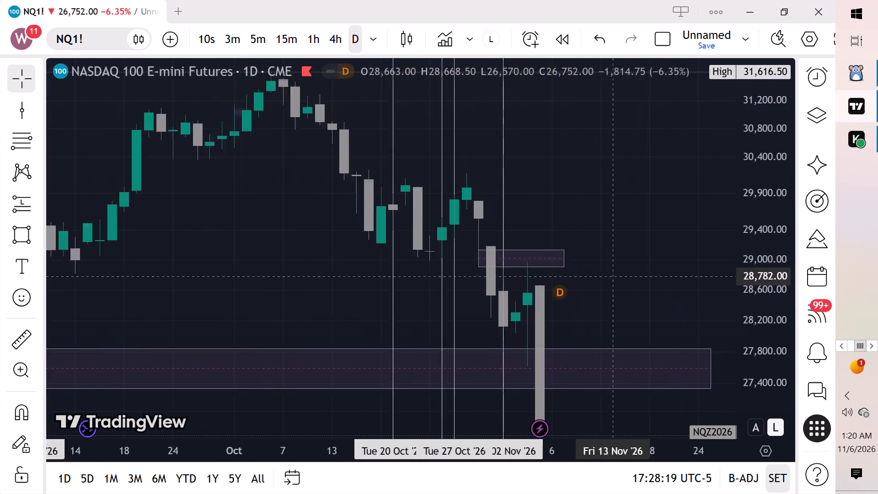
scroll(609, 276, "up", 1)
left_click_drag(571, 190, 707, 190)
scroll(628, 215, "up", 4)
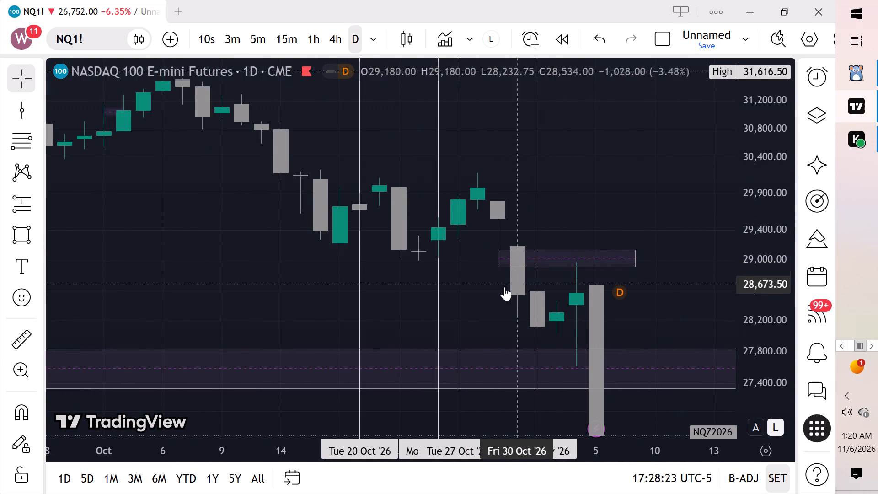
left_click(362, 278)
left_click(790, 86)
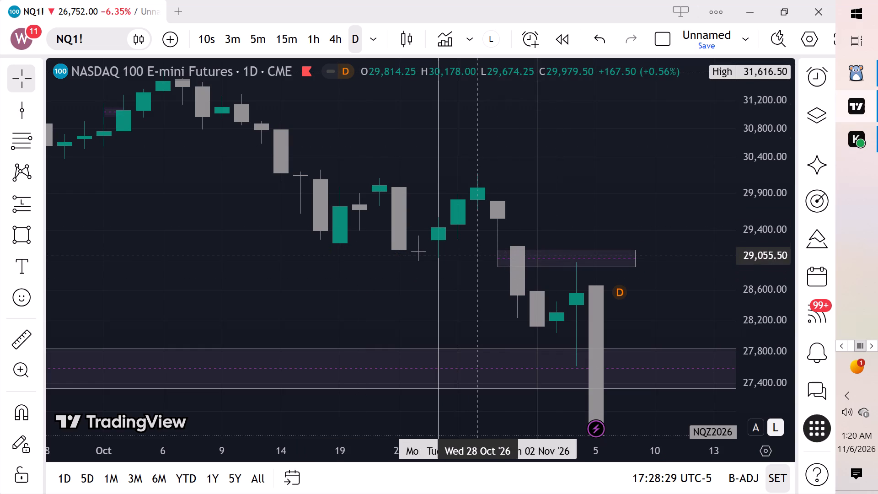
left_click(440, 266)
left_click(780, 82)
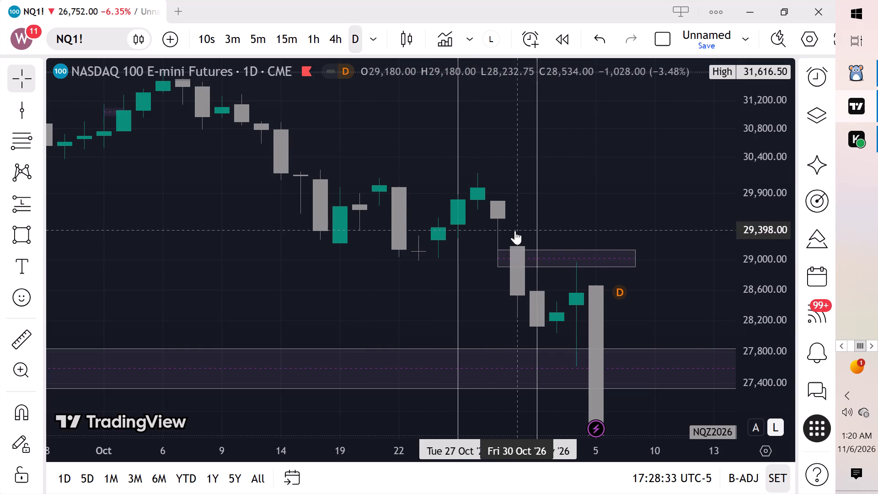
Recolour the vertical line at Tue 27 Oct '26 on the daily chart to blue.
left_click(456, 196)
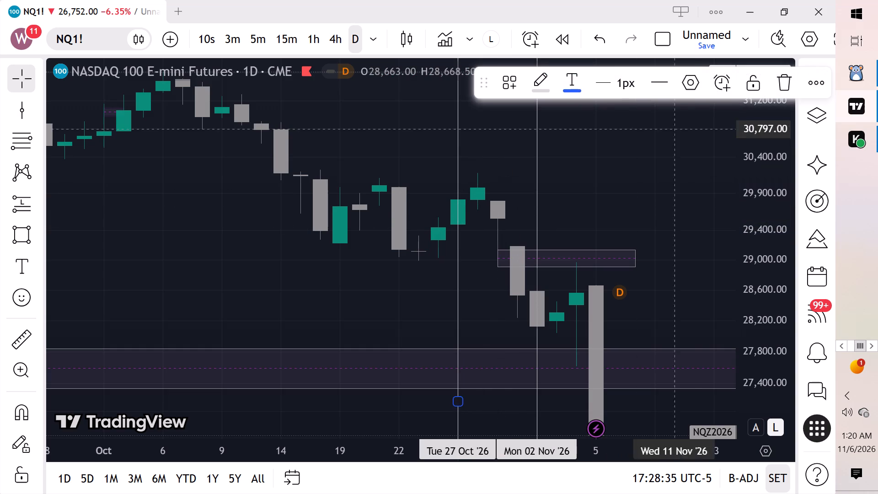
left_click(546, 82)
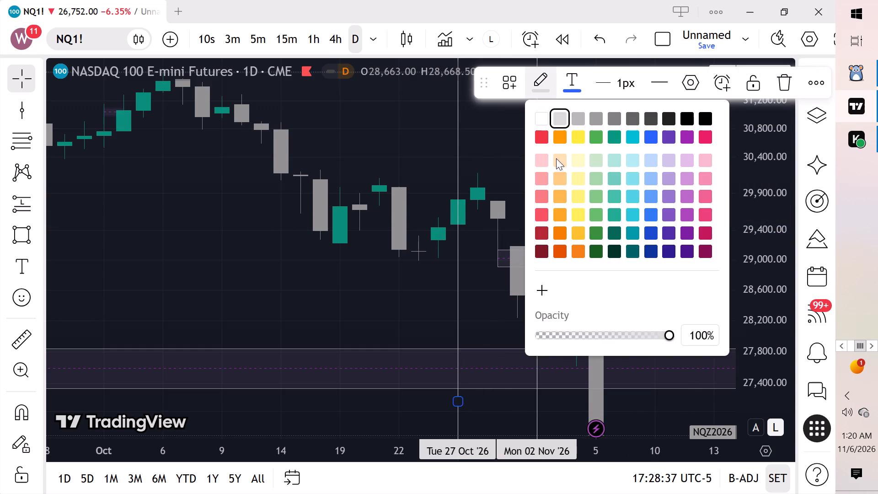
left_click(652, 137)
left_click(471, 293)
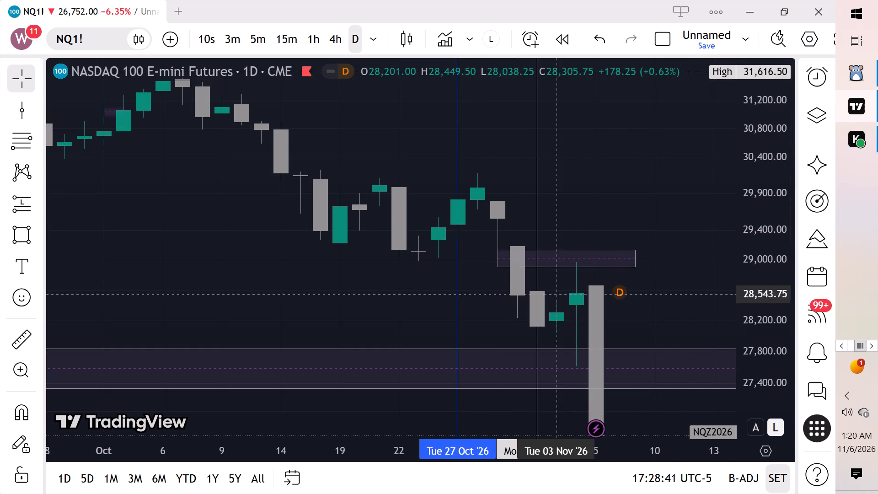
Recolour the vertical line at Mon 02 Nov '26 on the daily chart to blue and lock it.
left_click(539, 308)
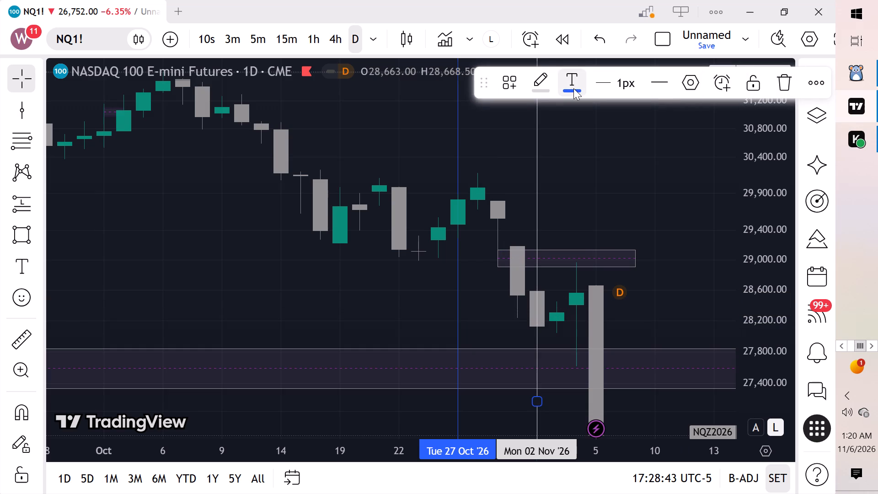
left_click(545, 82)
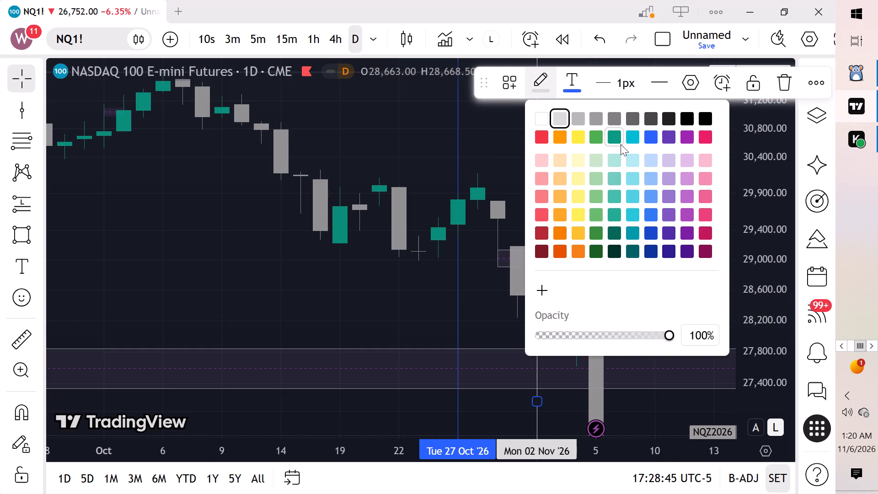
left_click(668, 139)
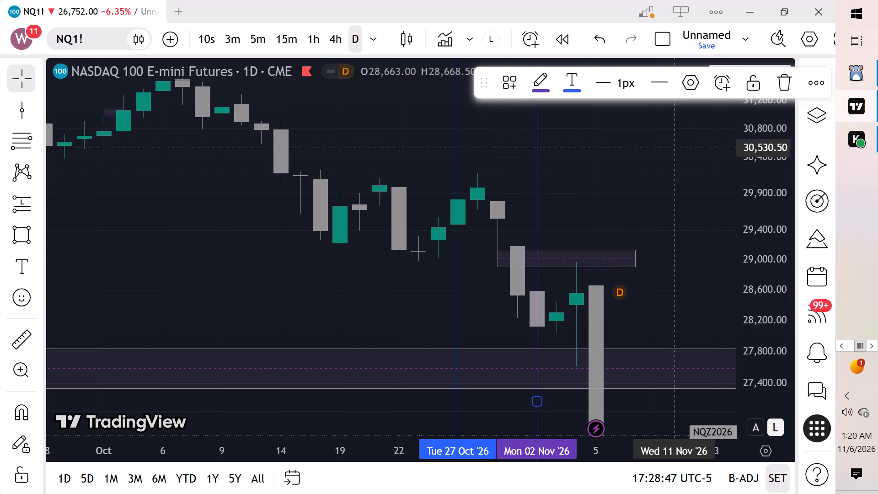
left_click(542, 81)
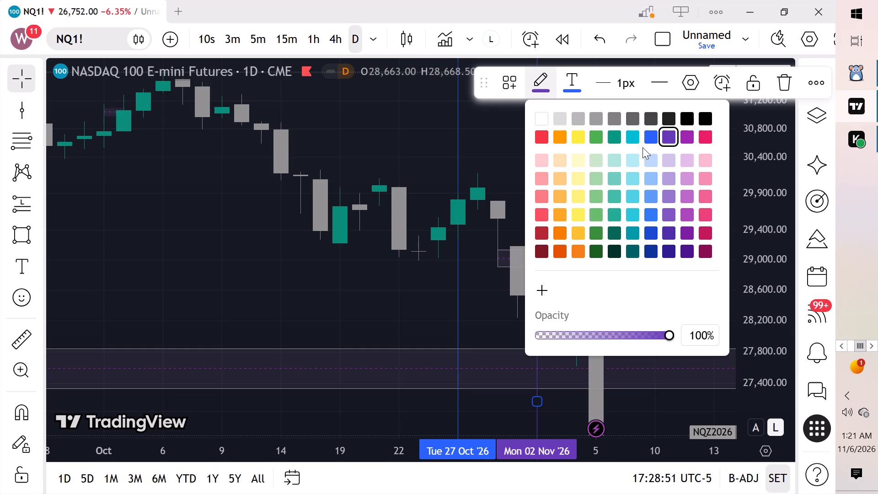
left_click(653, 138)
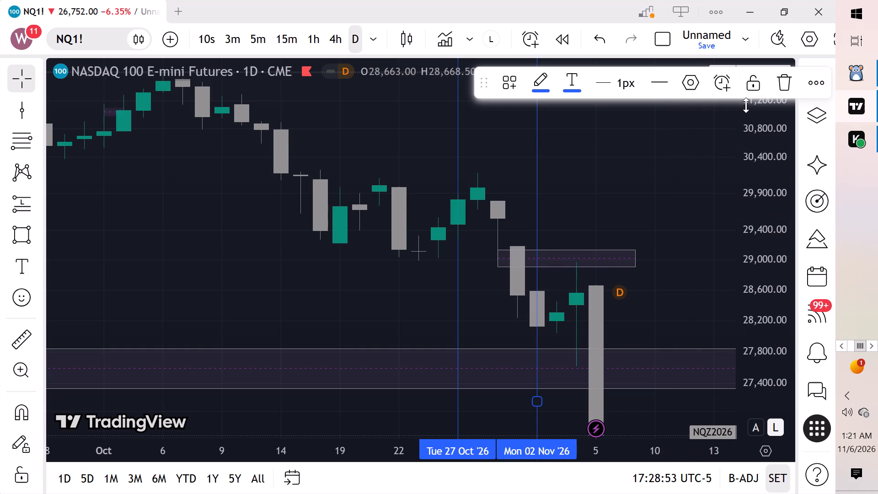
left_click(760, 81)
left_click(643, 223)
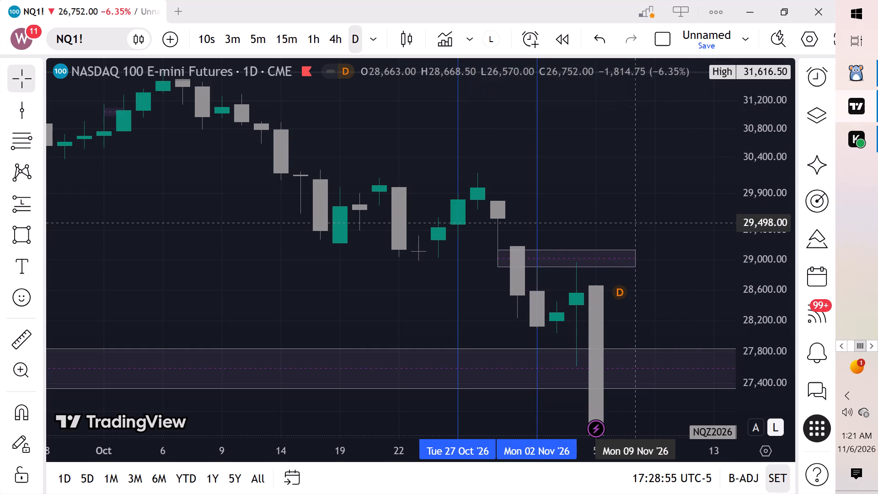
Examine the daily price action from October to 5 November around the two blue vertical lines and the shaded zones.
scroll(697, 291, "up", 4)
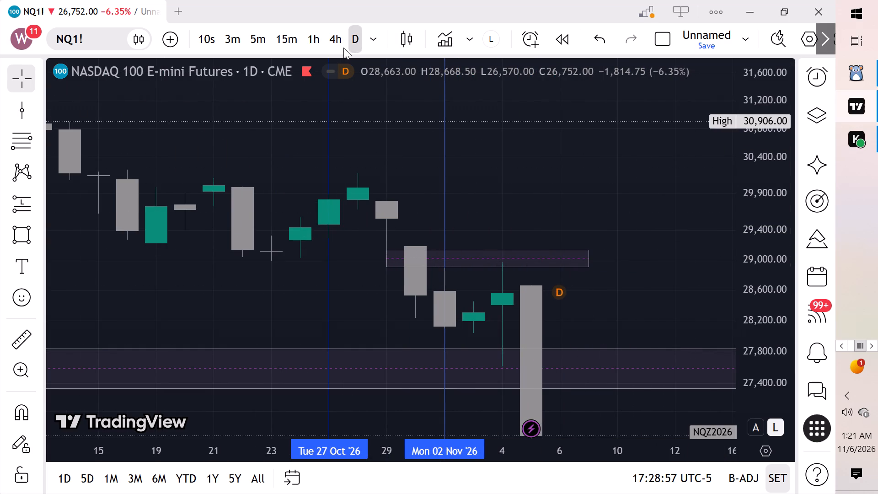
left_click(340, 44)
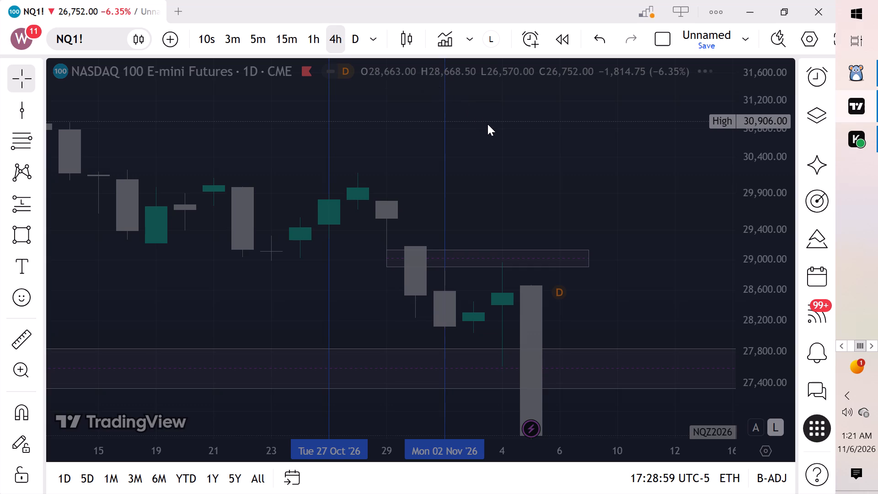
scroll(495, 136, "down", 4)
left_click(356, 41)
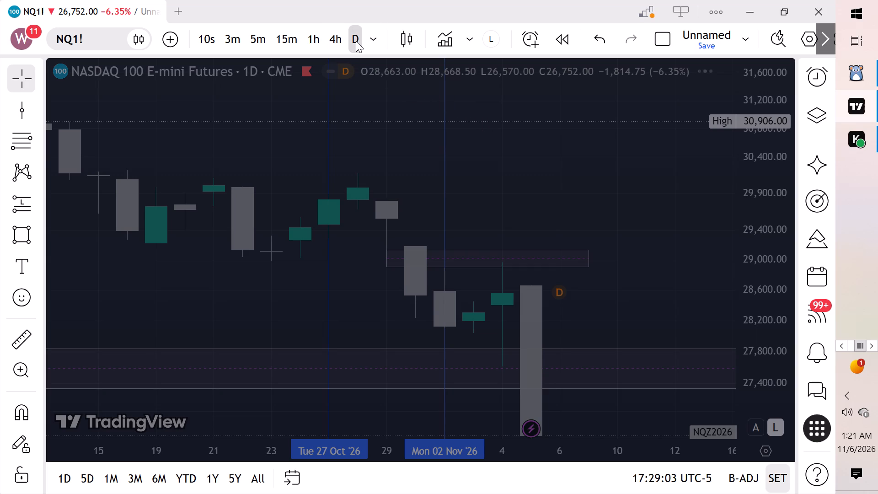
scroll(435, 113, "down", 2)
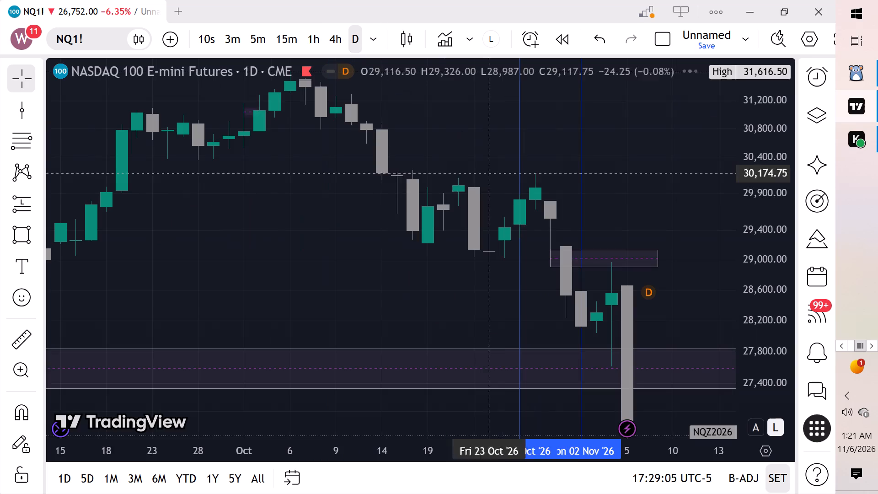
scroll(640, 287, "up", 2)
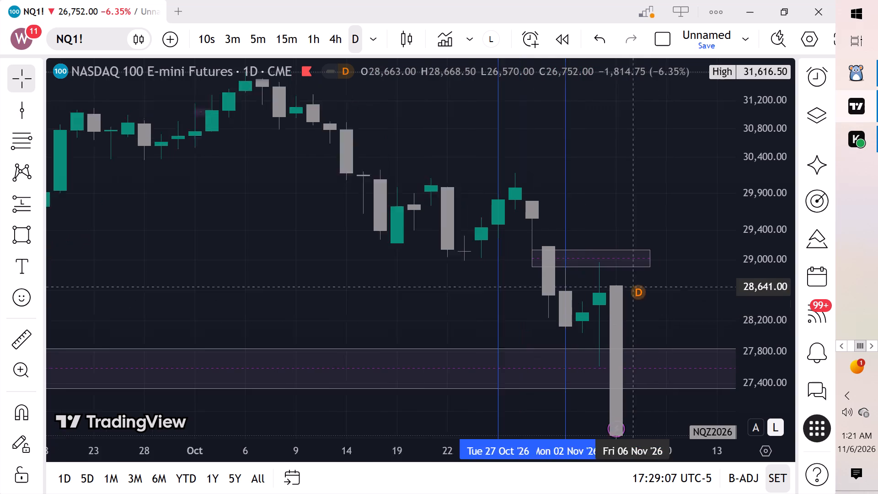
scroll(639, 287, "up", 2)
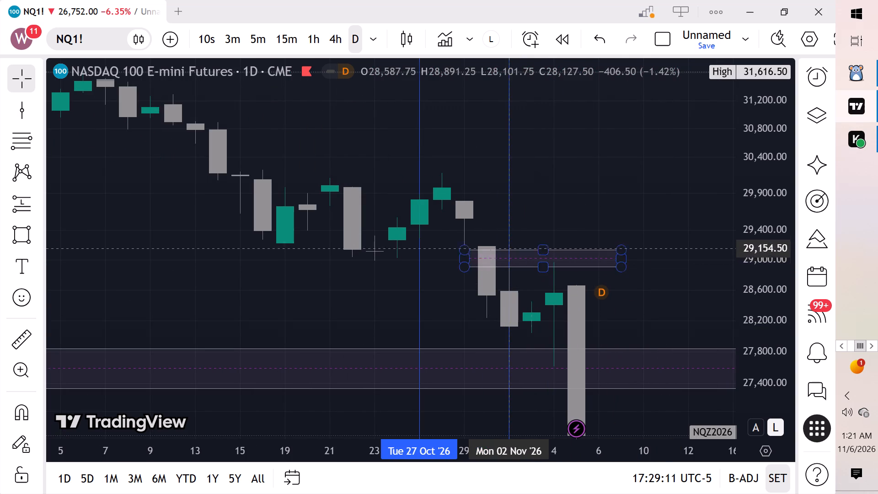
left_click_drag(631, 354, 635, 389)
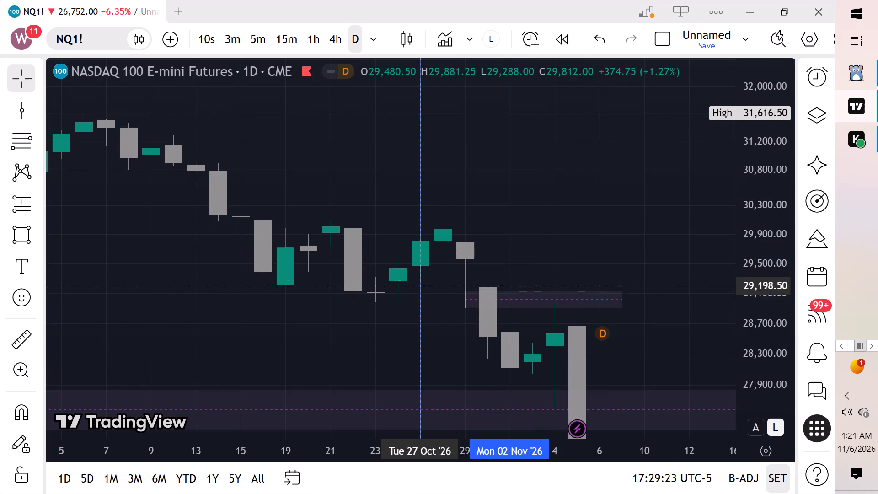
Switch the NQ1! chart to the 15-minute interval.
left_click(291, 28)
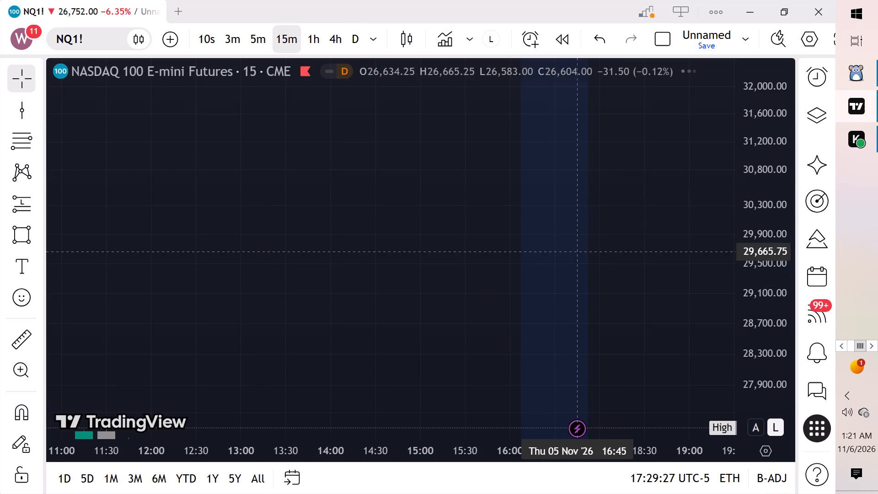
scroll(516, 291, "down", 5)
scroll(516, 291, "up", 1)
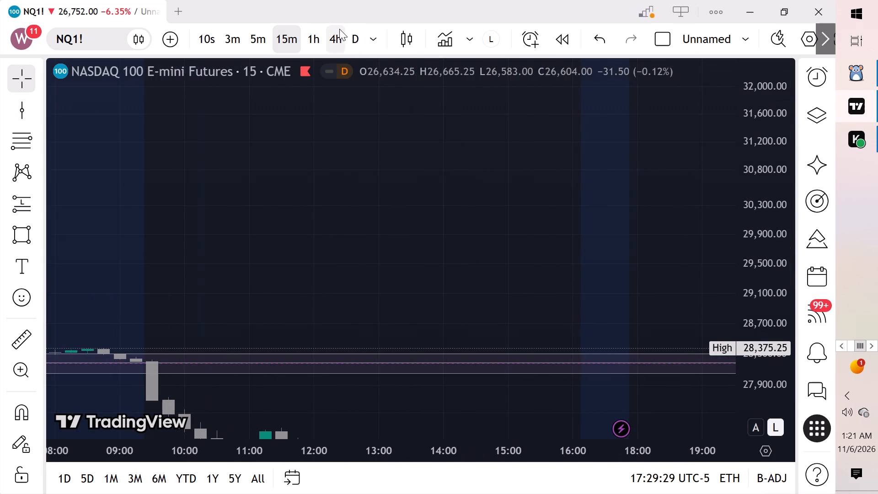
Switch the NQ1! chart to the 4-hour interval.
left_click(339, 29)
scroll(456, 196, "down", 3)
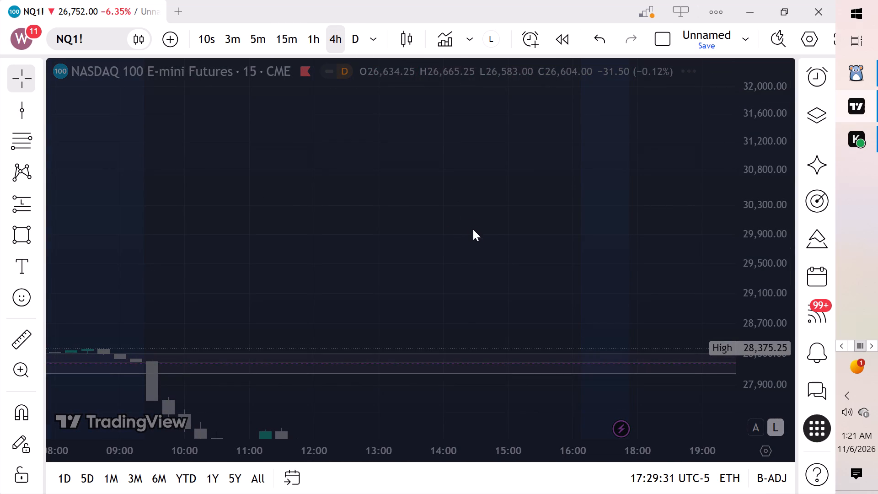
scroll(473, 229, "down", 2)
scroll(508, 254, "down", 7)
scroll(547, 292, "down", 2)
scroll(595, 292, "up", 6)
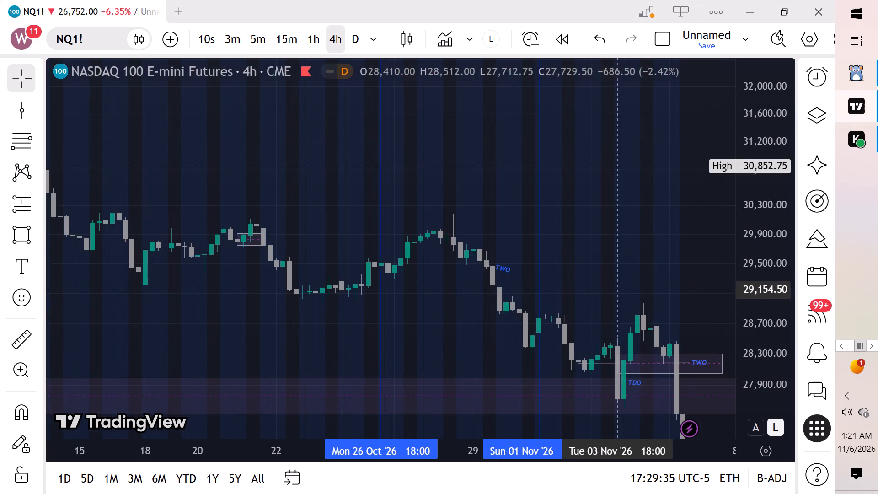
Draw a vertical line at Tue 27 Oct '26 18:00 on the 4-hour chart.
scroll(618, 290, "up", 4)
scroll(743, 257, "up", 7)
scroll(792, 209, "down", 2)
scroll(792, 209, "up", 7)
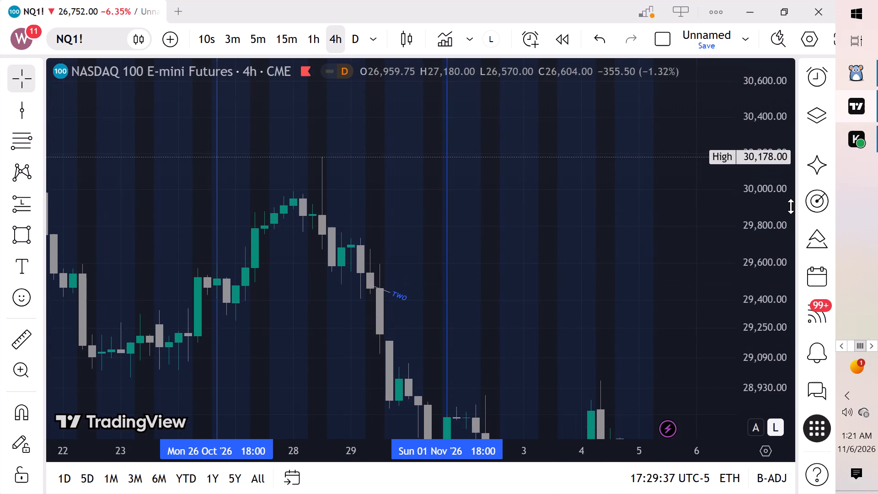
scroll(790, 205, "up", 6)
scroll(567, 254, "down", 1)
left_click_drag(661, 263, 720, 145)
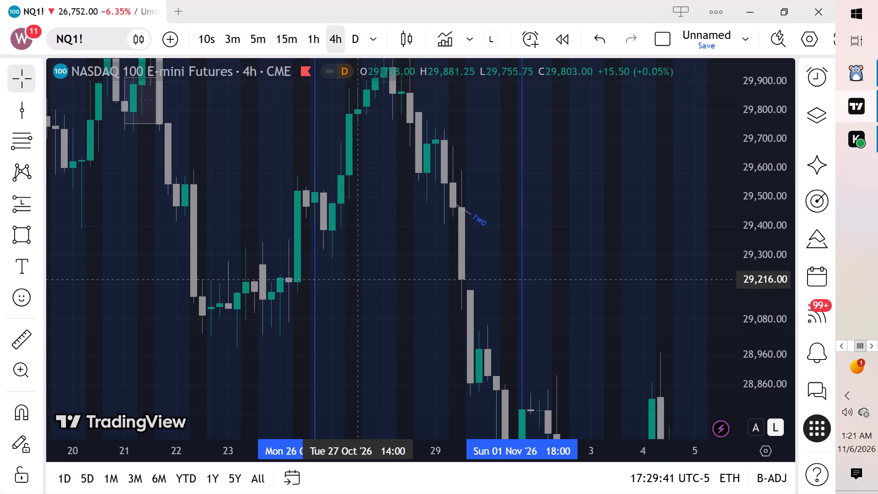
scroll(356, 279, "up", 1)
left_click_drag(356, 279, 386, 363)
double_click(30, 113)
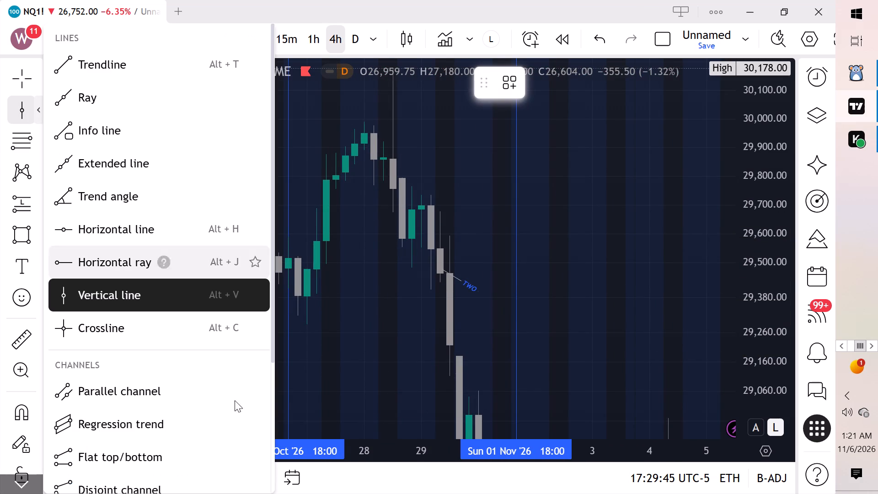
left_click(117, 299)
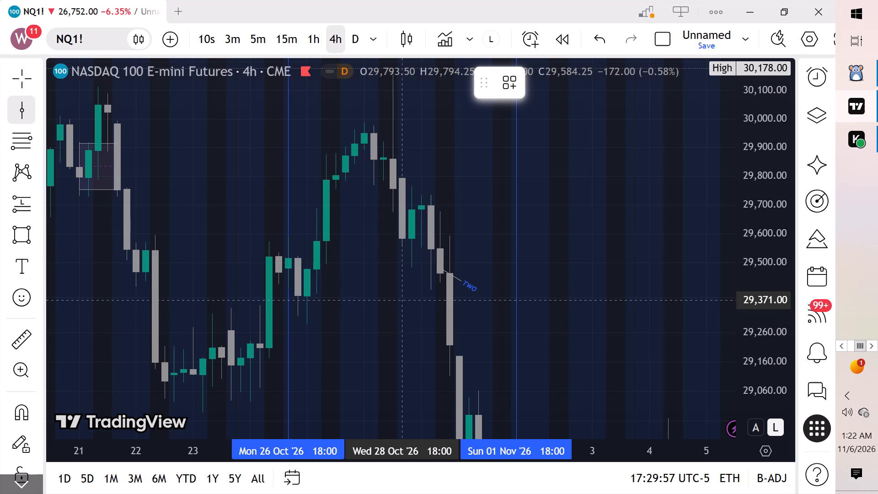
left_click(346, 295)
Recolour the vertical line at Tue 27 Oct '26 18:00 to light grey.
scroll(375, 302, "up", 4)
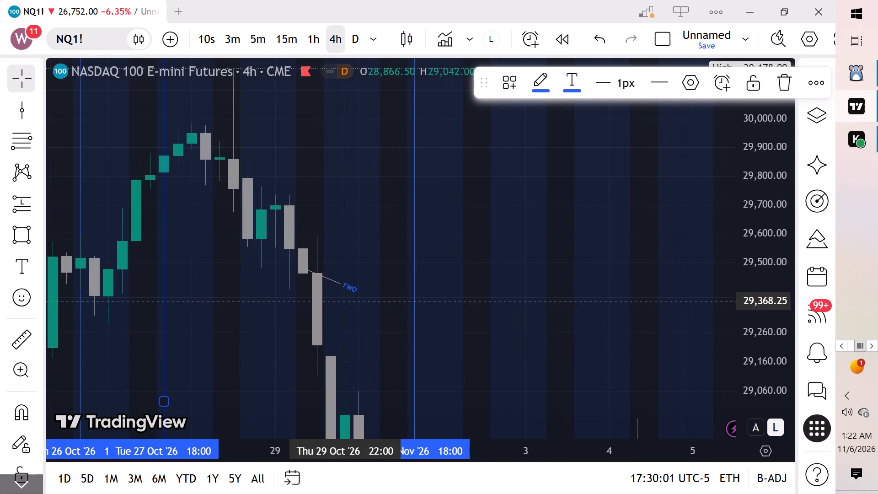
left_click_drag(245, 301, 573, 312)
scroll(494, 316, "up", 4)
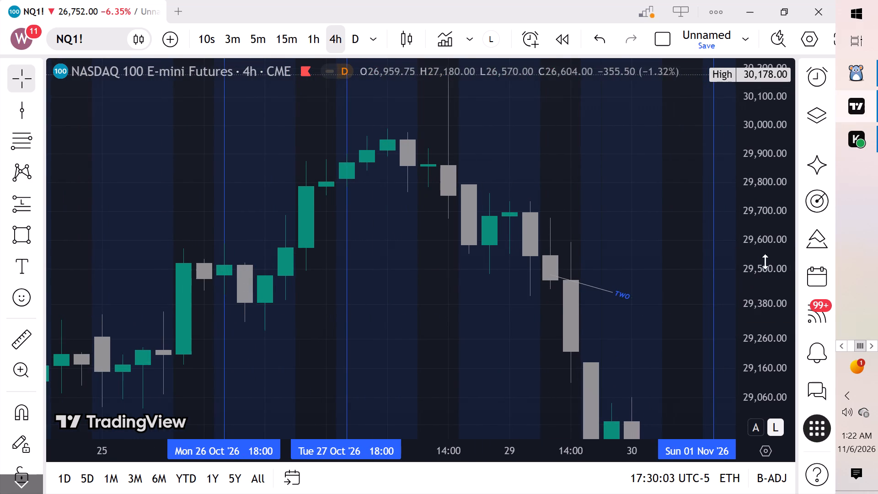
left_click(350, 267)
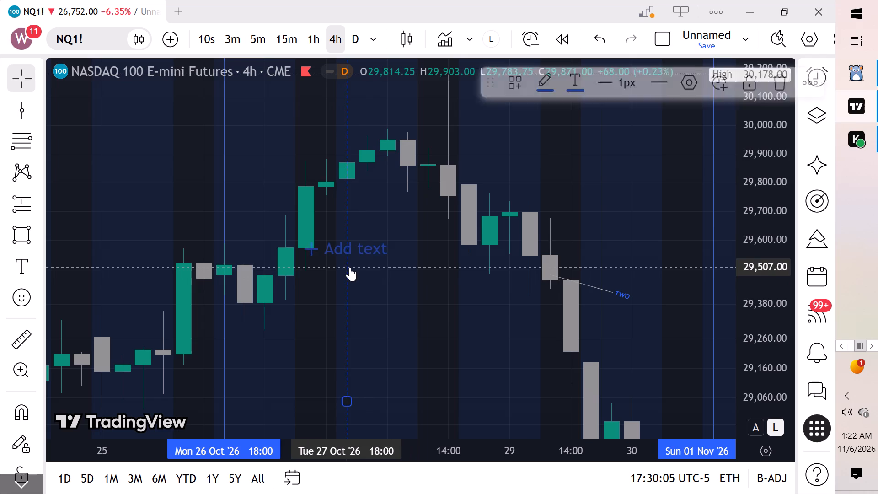
left_click(550, 94)
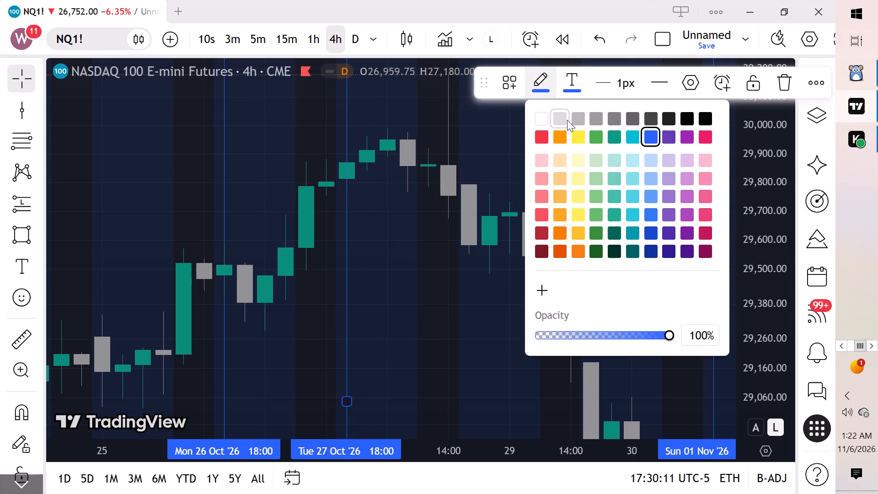
left_click(567, 120)
left_click(428, 306)
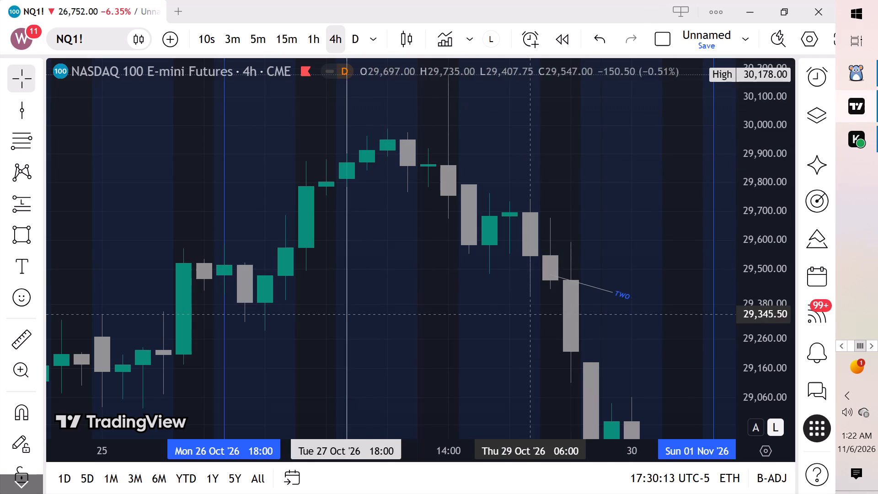
Examine the 4-hour price action from 21 to 29 October around the vertical lines at Mon 26 Oct and Tue 27 Oct.
scroll(467, 321, "down", 3)
scroll(789, 272, "down", 3)
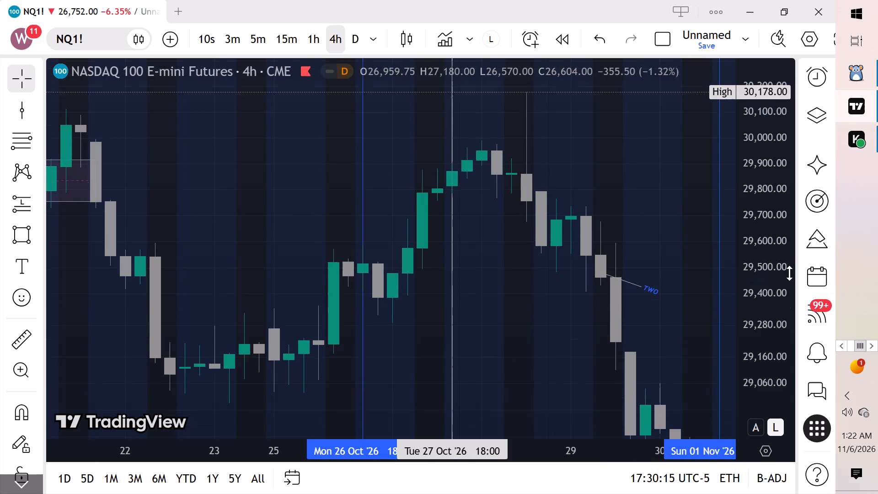
scroll(789, 273, "down", 3)
left_click_drag(509, 307, 606, 308)
scroll(761, 256, "up", 4)
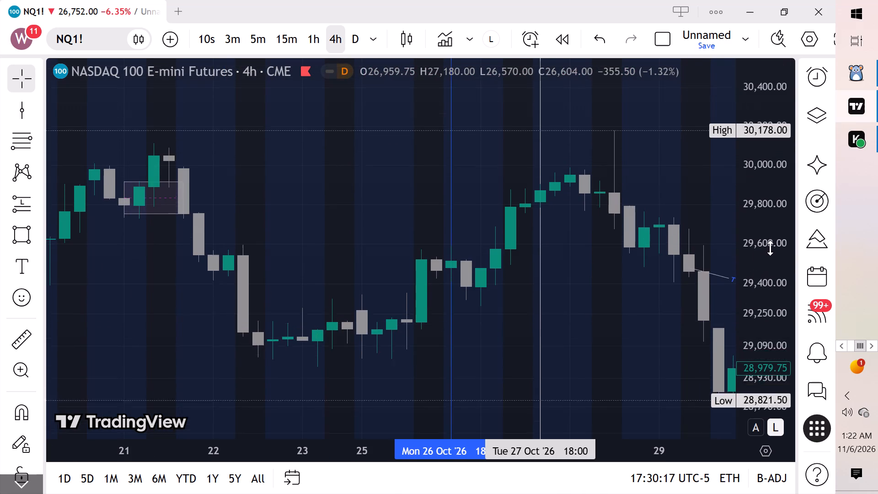
scroll(770, 248, "up", 8)
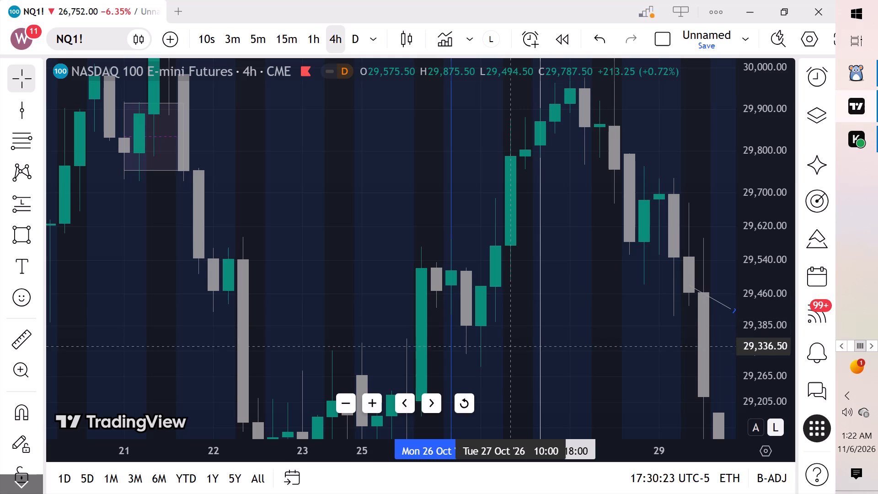
Draw a rectangle from Mon 26 Oct '26 22:00 to Tue 27 Oct '26 22:00, spanning prices 29,515.50 to 29,390.75.
left_click(12, 234)
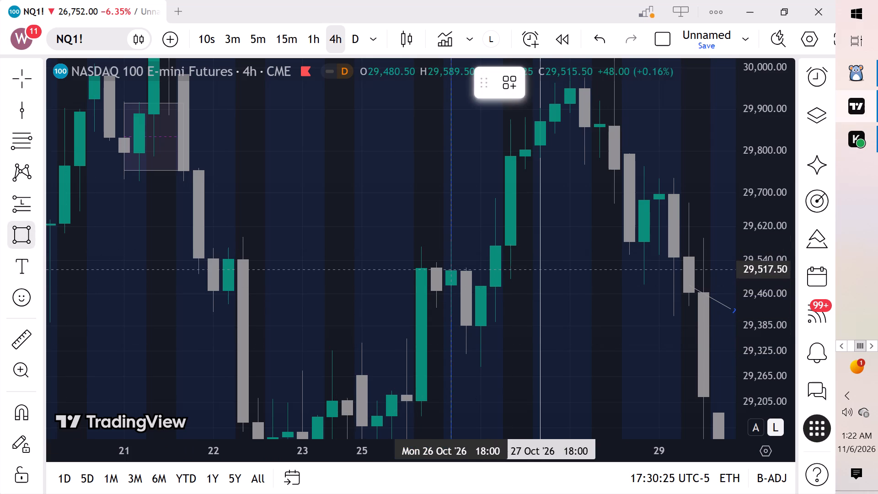
left_click(461, 271)
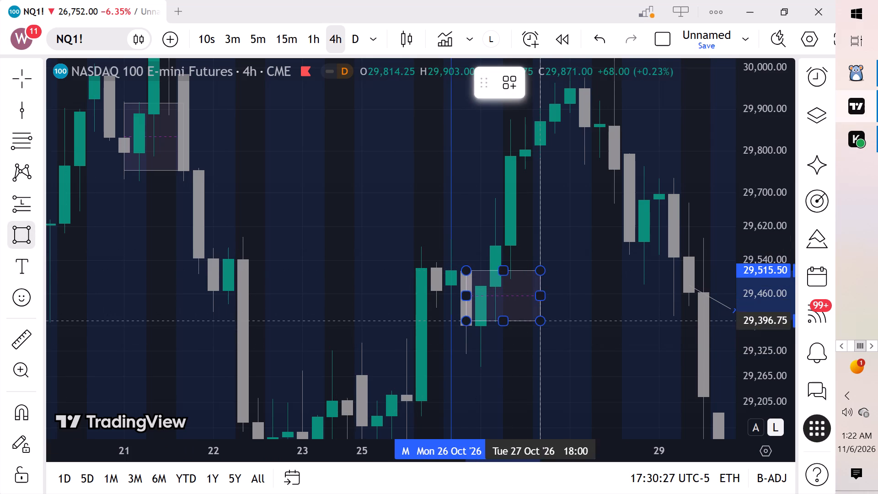
left_click(553, 324)
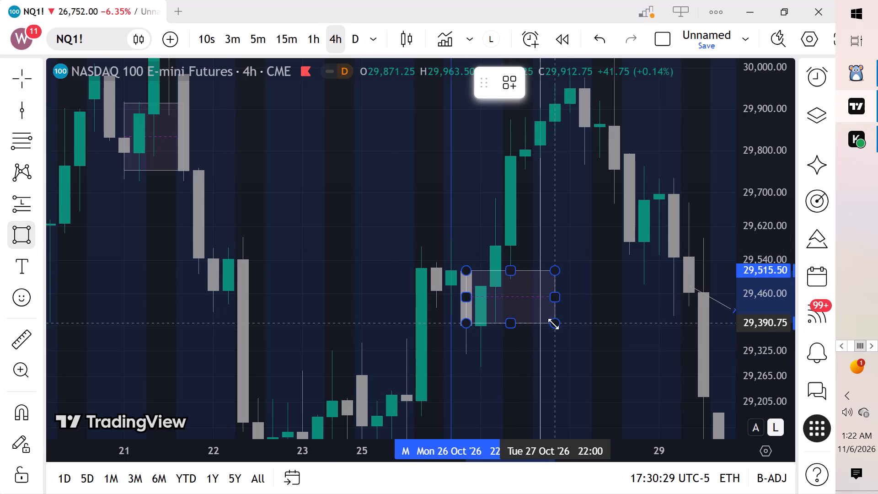
left_click(590, 311)
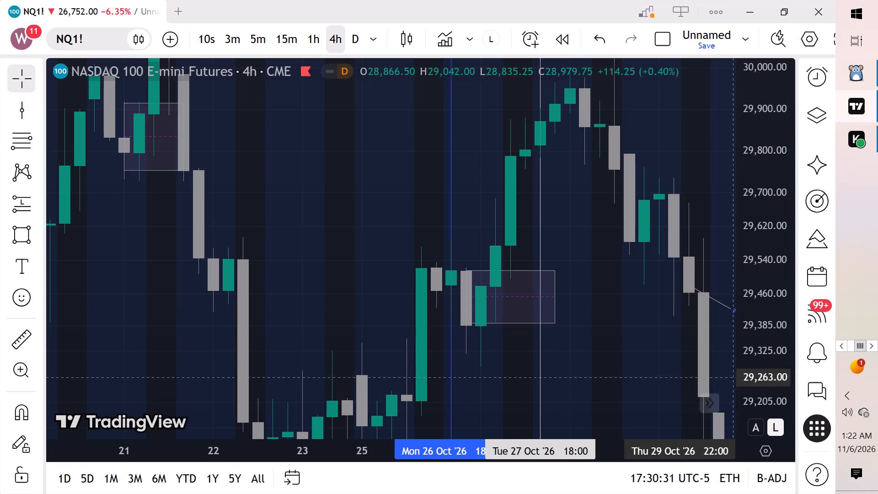
Check the interval visibility settings of the new rectangle spanning 26 to 27 October.
left_click(554, 301)
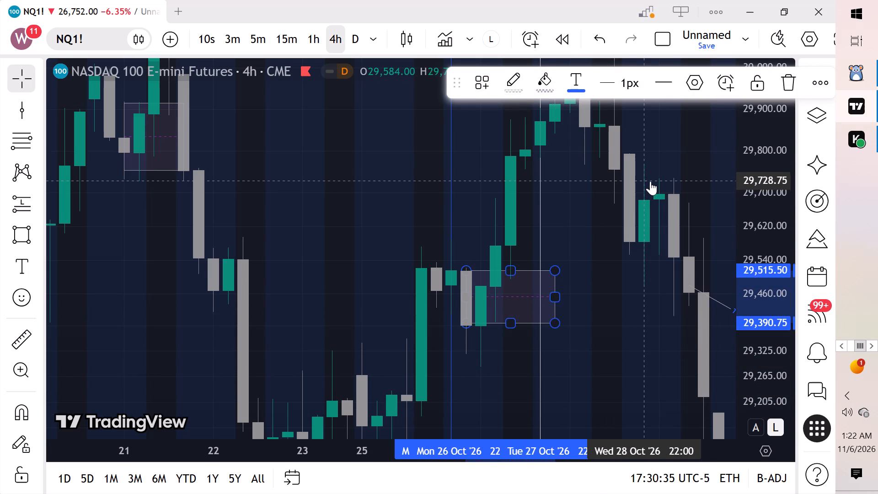
left_click(693, 84)
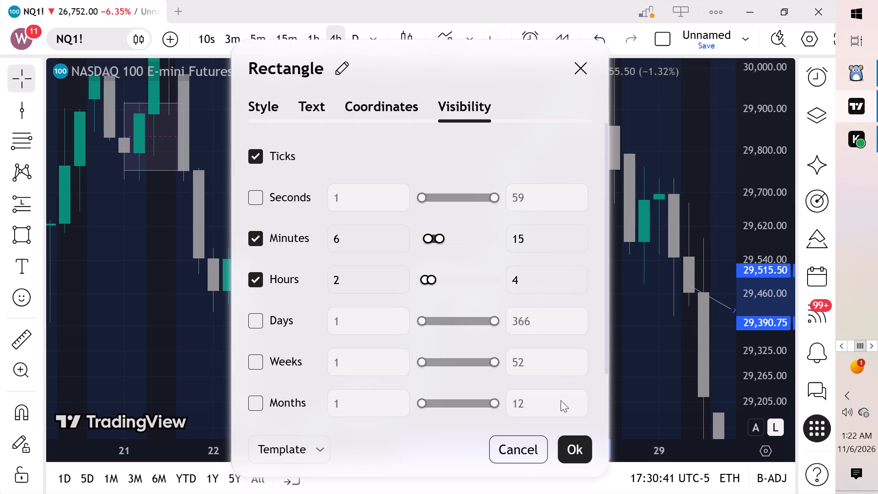
left_click(571, 444)
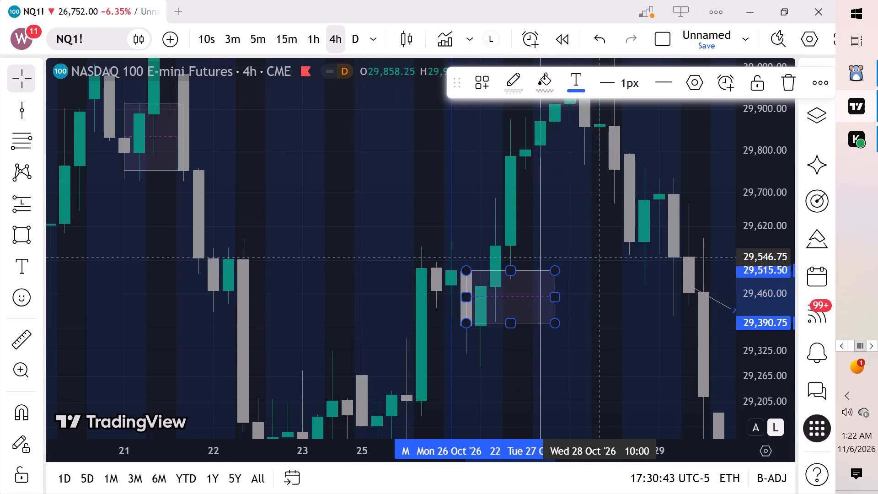
left_click(600, 256)
Check the interval visibility settings of the vertical line at Tue 27 Oct '26 18:00.
left_click(542, 212)
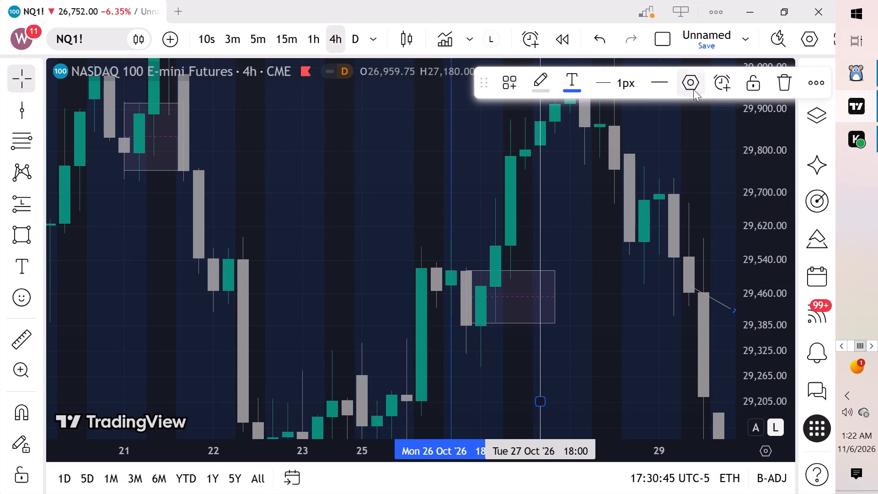
left_click(701, 85)
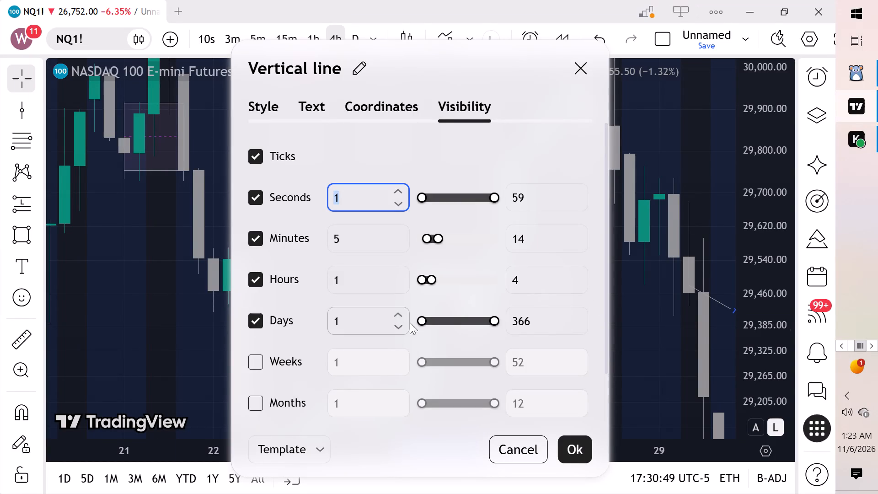
left_click(638, 317)
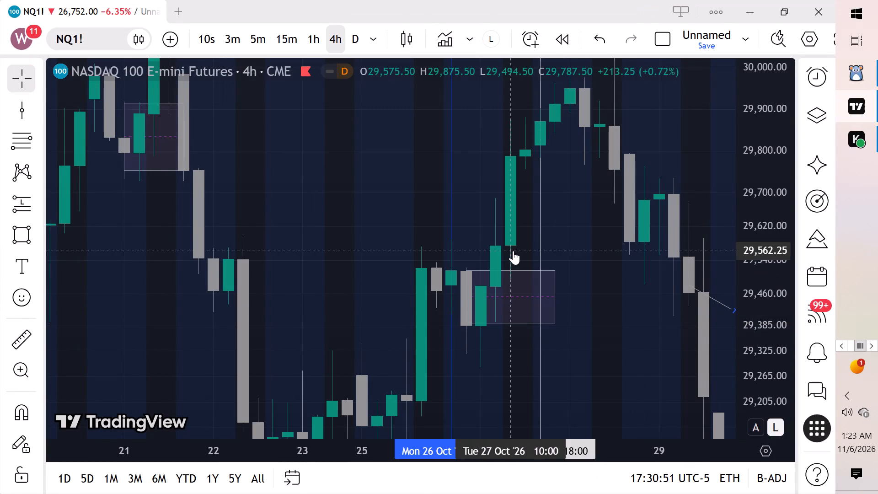
Switch the NQ1! chart to the 15-minute interval.
scroll(597, 202, "up", 3)
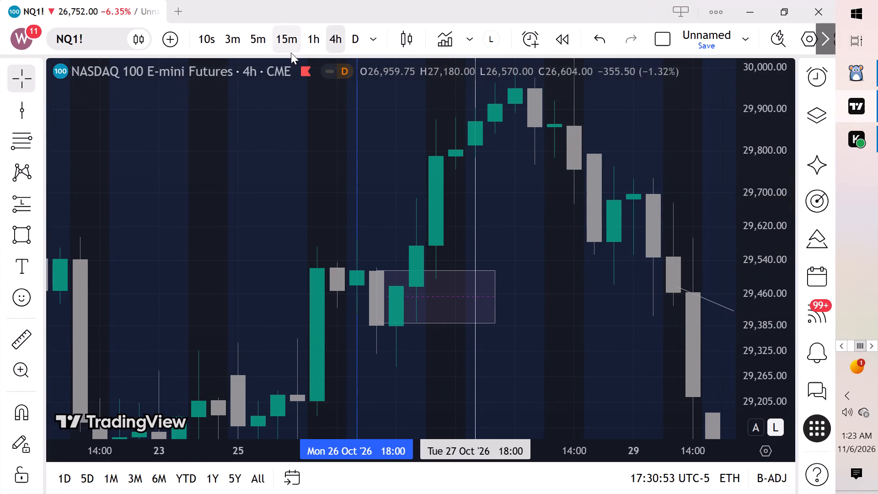
left_click(293, 48)
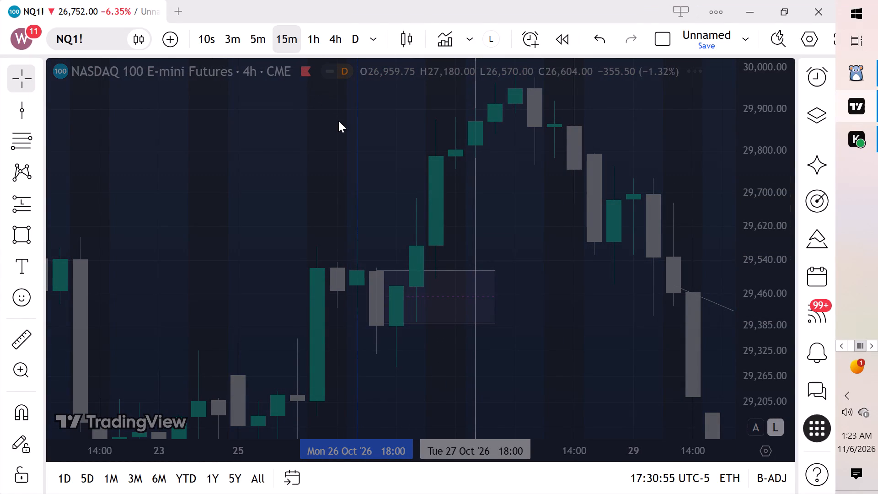
Examine the 15-minute price history from 5 November back to early October, including its vertical lines and price zones.
scroll(338, 129, "down", 1)
scroll(504, 220, "down", 4)
scroll(755, 230, "down", 4)
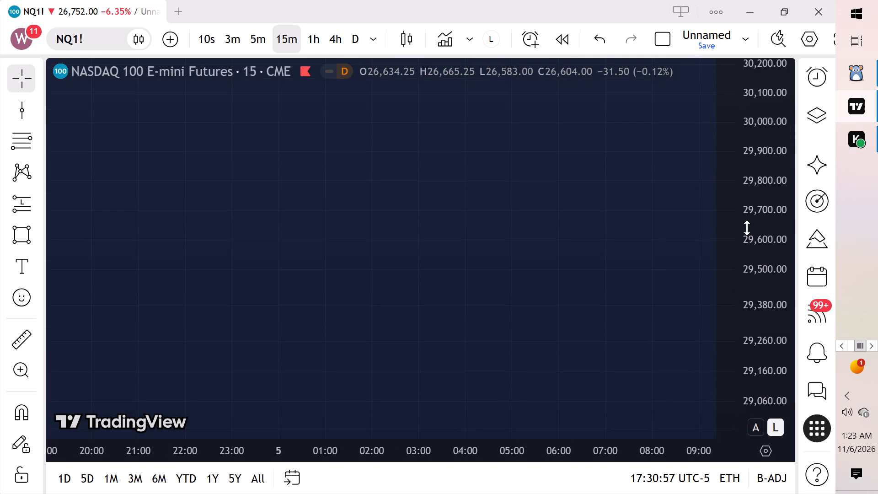
scroll(747, 228, "down", 12)
scroll(395, 274, "up", 1)
scroll(395, 274, "down", 1)
scroll(396, 274, "up", 2)
scroll(396, 274, "down", 8)
scroll(461, 272, "up", 1)
scroll(463, 272, "down", 4)
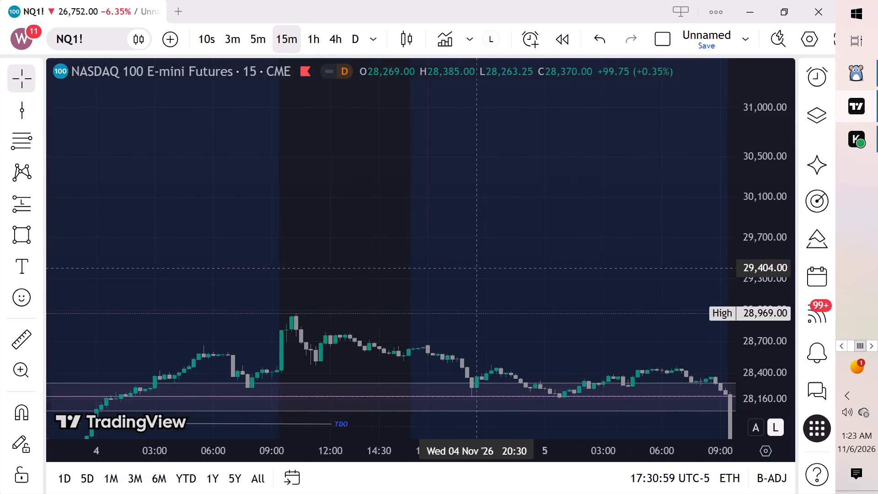
scroll(475, 268, "down", 3)
scroll(475, 268, "up", 1)
scroll(475, 268, "down", 2)
scroll(475, 267, "up", 1)
scroll(475, 267, "down", 1)
left_click_drag(475, 276, 497, 156)
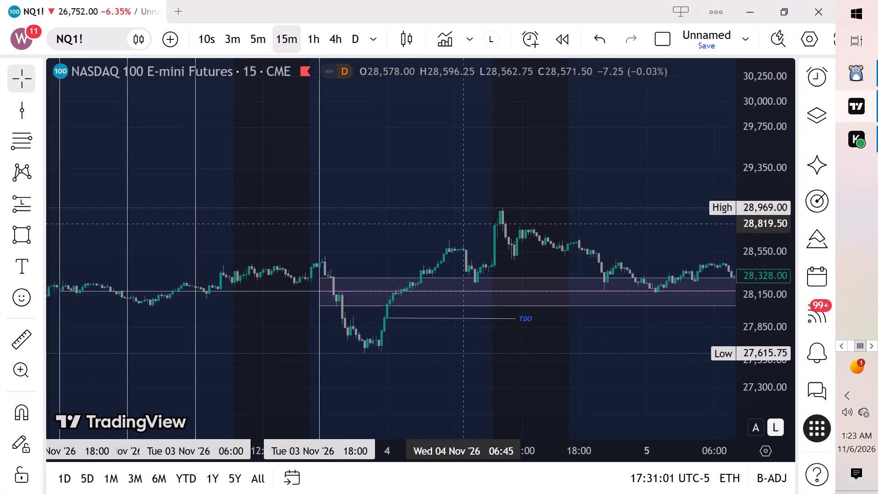
scroll(456, 231, "down", 7)
scroll(345, 229, "down", 1)
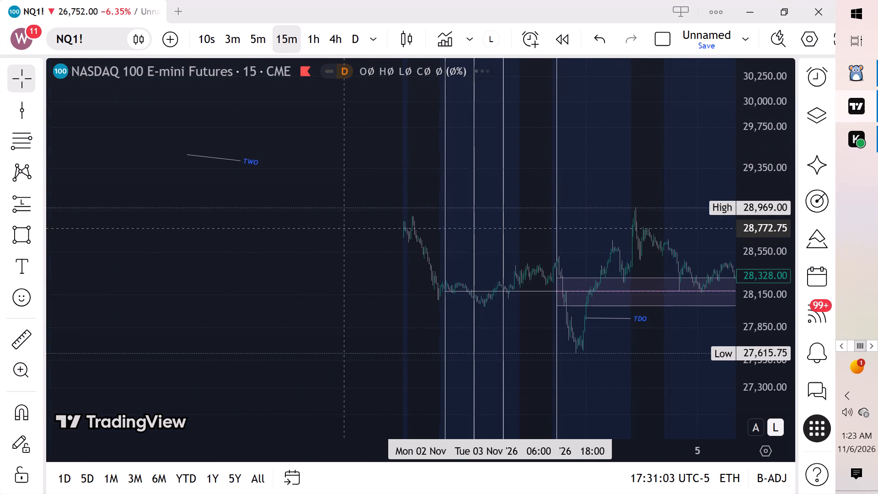
scroll(345, 229, "down", 11)
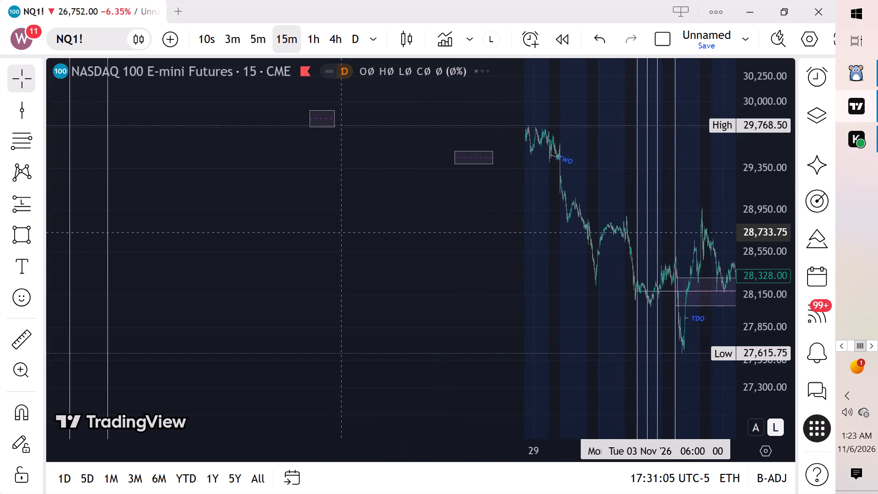
scroll(342, 234, "down", 3)
left_click_drag(359, 215, 398, 306)
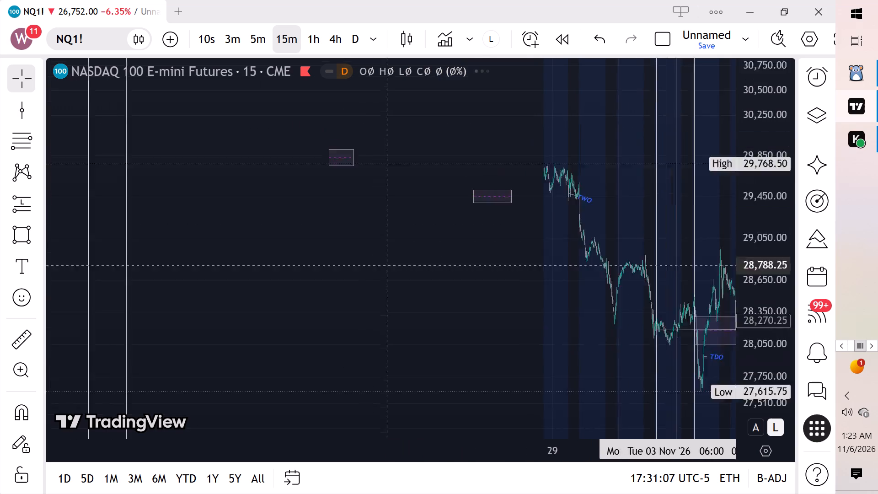
left_click_drag(398, 306, 424, 419)
left_click_drag(355, 263, 525, 138)
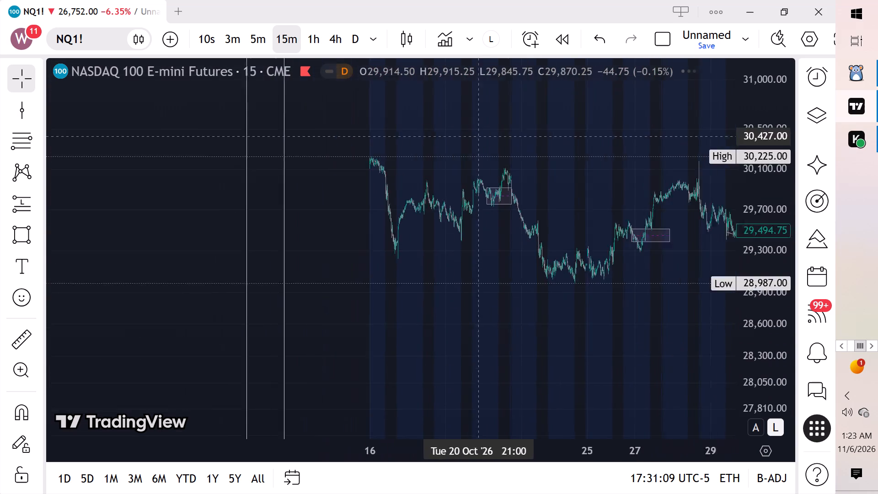
left_click_drag(525, 138, 559, 257)
left_click_drag(327, 206, 591, 229)
left_click_drag(219, 187, 525, 221)
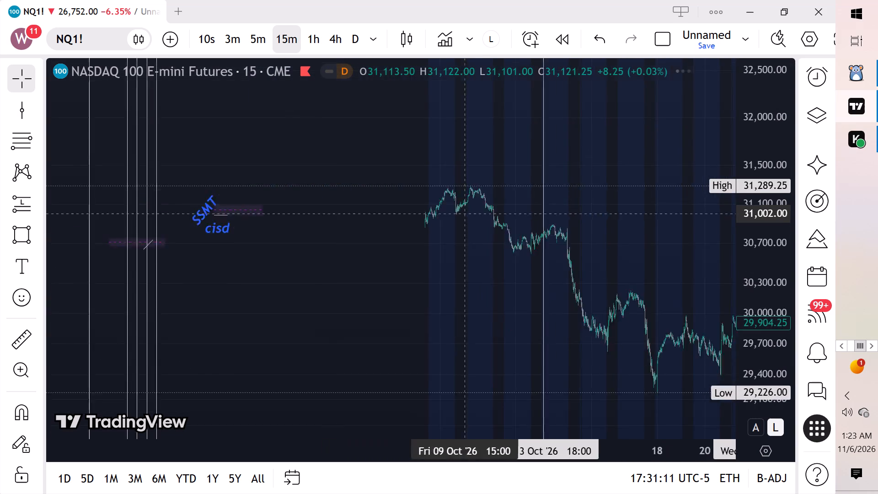
left_click_drag(525, 221, 604, 230)
scroll(493, 213, "down", 7)
scroll(565, 208, "down", 7)
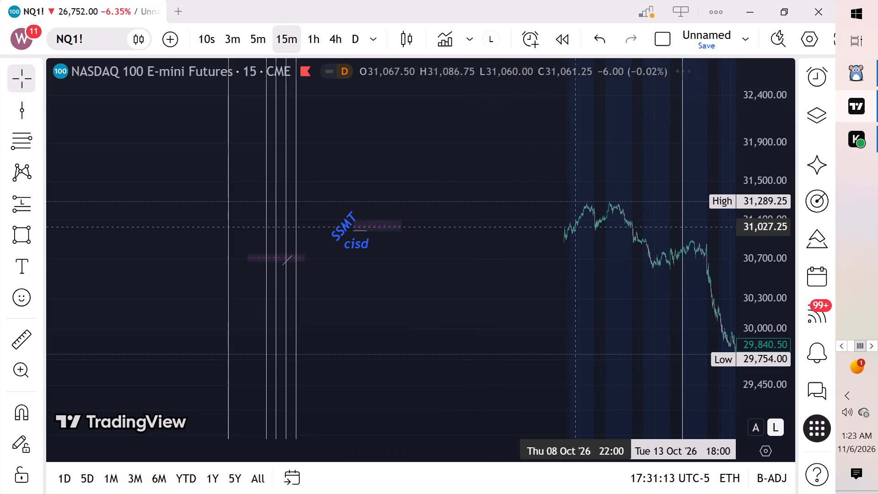
left_click_drag(525, 267, 189, 237)
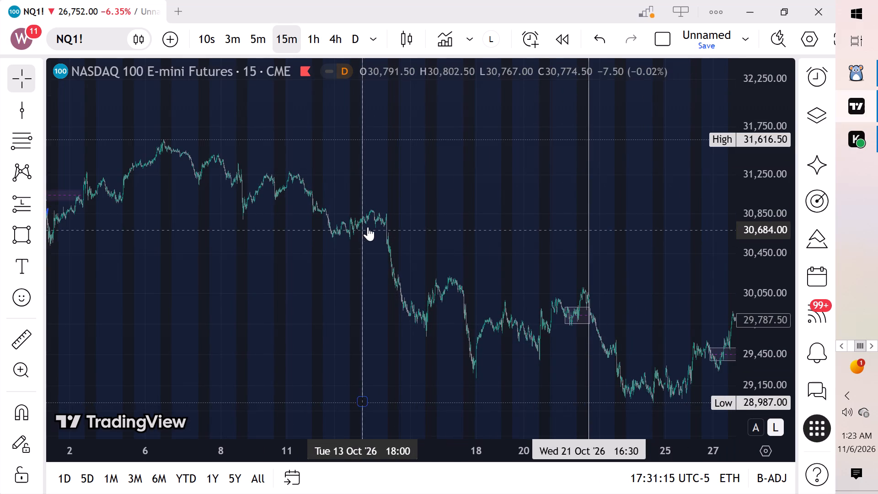
Examine the 15-minute chart between 13 October and early November, comparing the vertical lines with the rectangles at 21 and 27 October.
scroll(399, 229, "down", 6)
scroll(533, 229, "down", 1)
scroll(535, 231, "up", 2)
scroll(537, 232, "down", 2)
scroll(537, 232, "up", 1)
scroll(534, 235, "down", 13)
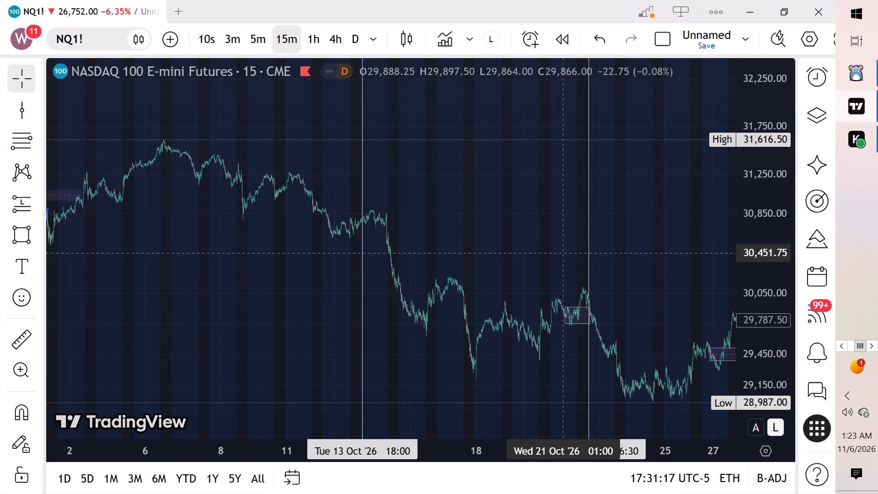
scroll(565, 254, "down", 5)
left_click_drag(640, 256, 220, 0)
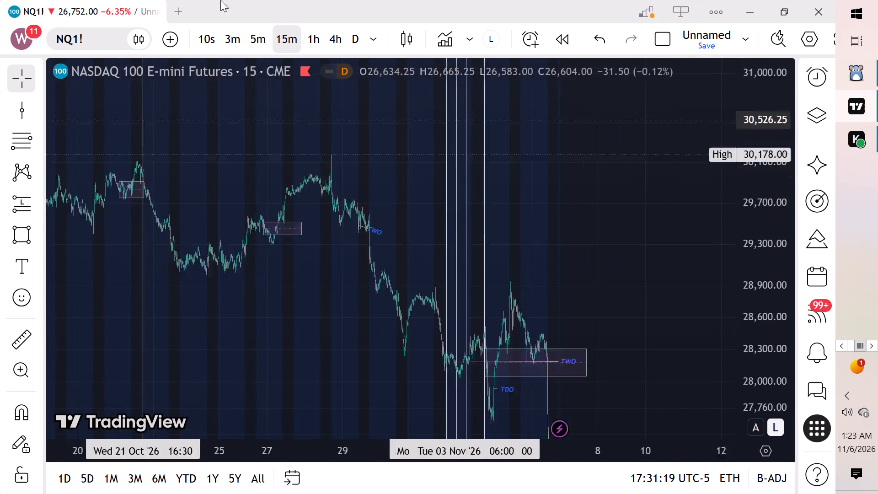
left_click_drag(220, 0, 224, 0)
left_click_drag(406, 226, 242, 293)
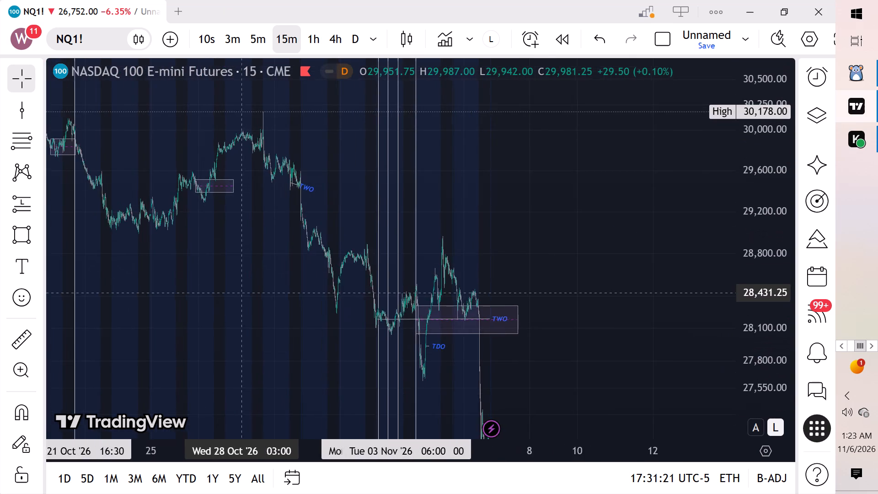
left_click_drag(242, 293, 454, 344)
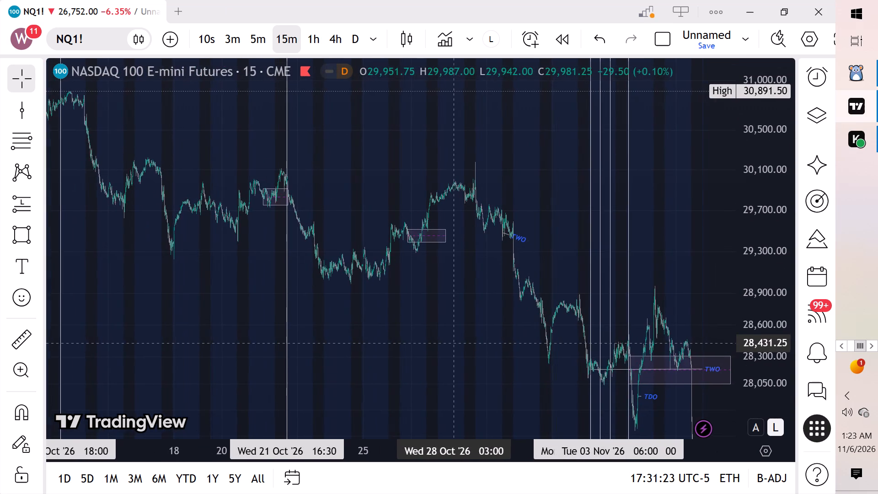
left_click_drag(454, 344, 492, 385)
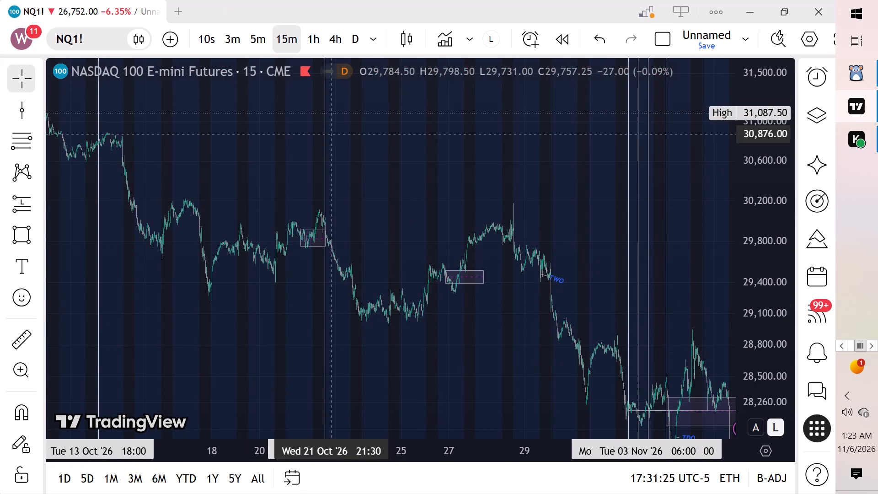
Switch the NQ1! chart back to the 4-hour interval.
left_click(342, 38)
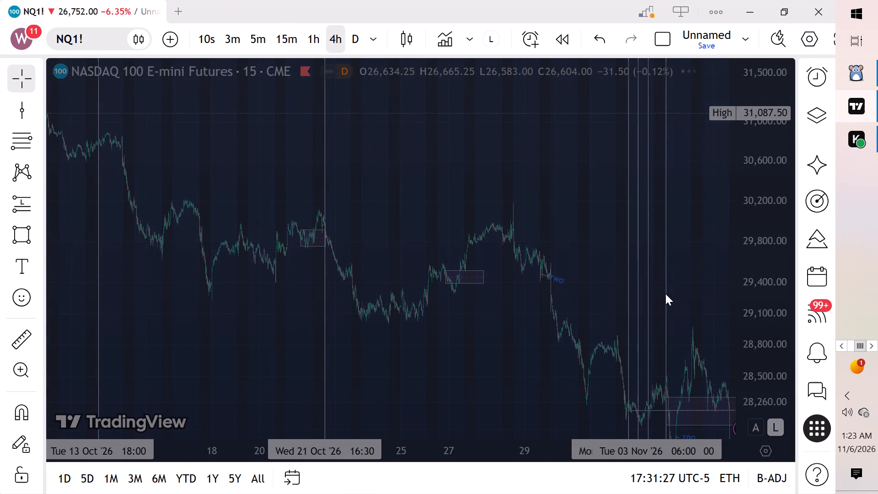
In the visibility settings of the vertical line at Mon 26 Oct '26 18:00, raise the upper minutes limit by one.
scroll(570, 311, "down", 8)
scroll(641, 327, "up", 6)
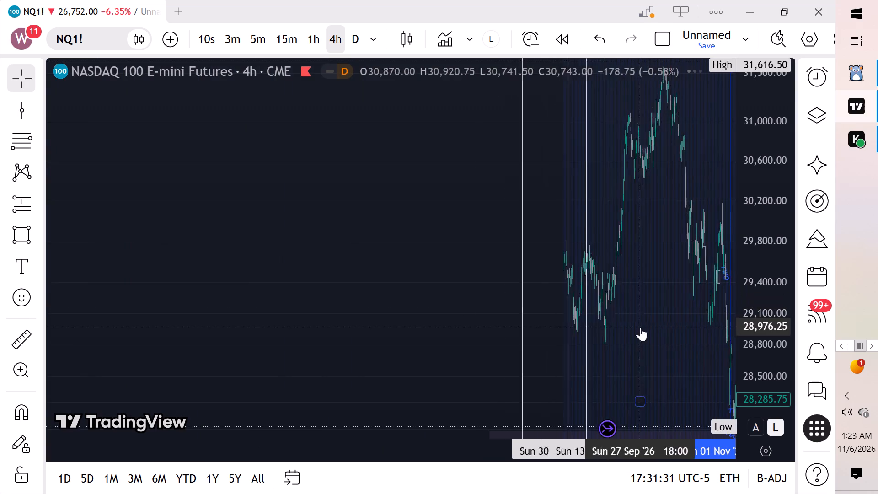
scroll(640, 327, "up", 15)
scroll(654, 321, "down", 1)
scroll(654, 321, "up", 8)
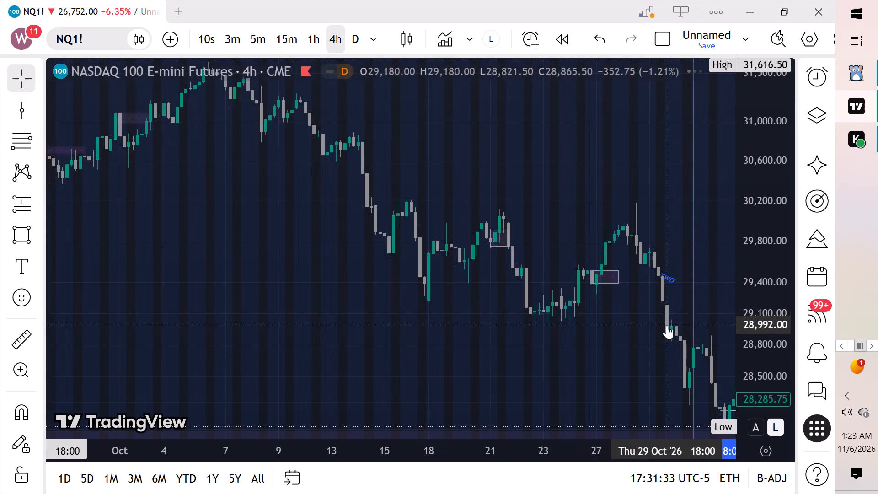
scroll(667, 325, "up", 7)
left_click(657, 307)
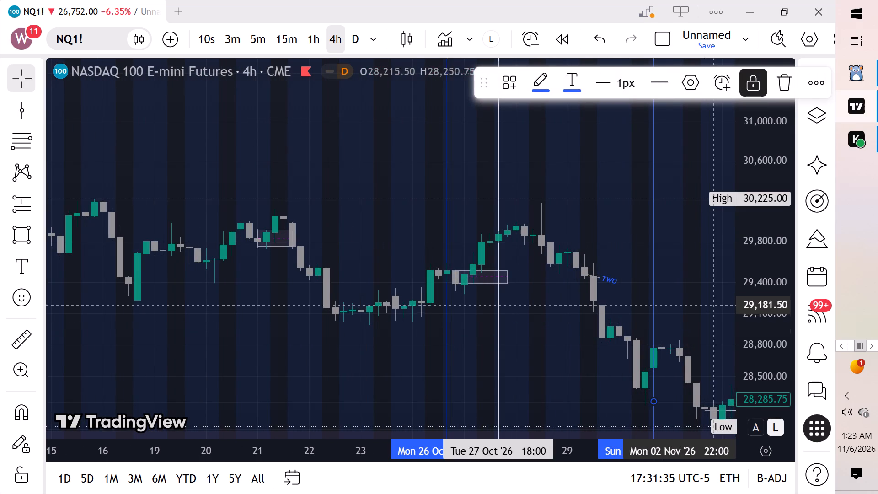
left_click(448, 235)
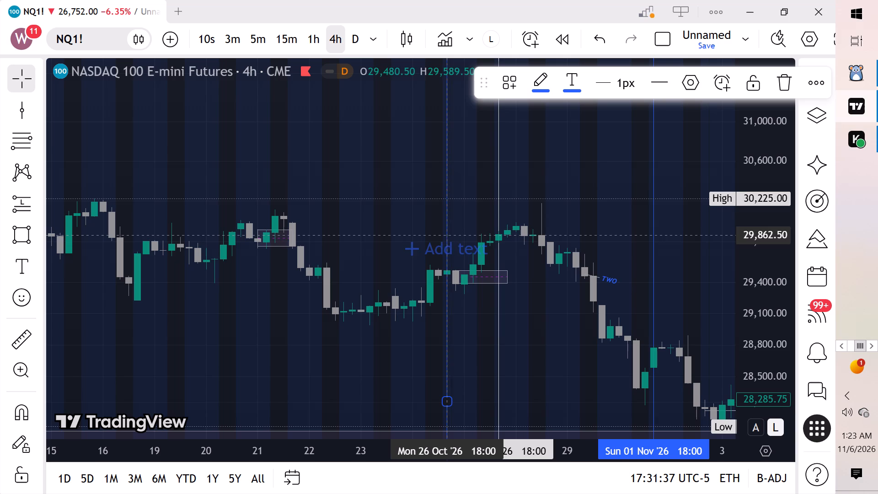
left_click(695, 83)
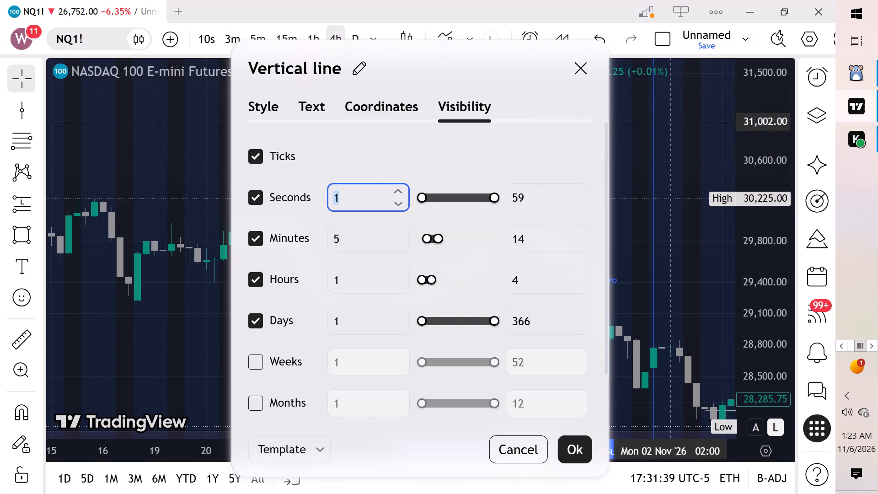
left_click(584, 232)
left_click(568, 449)
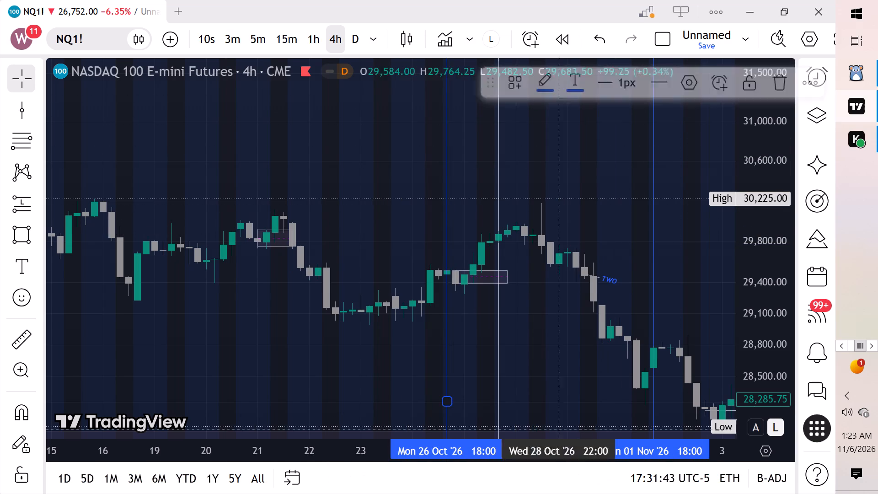
Switch the NQ1! chart to the 15-minute interval.
left_click(294, 38)
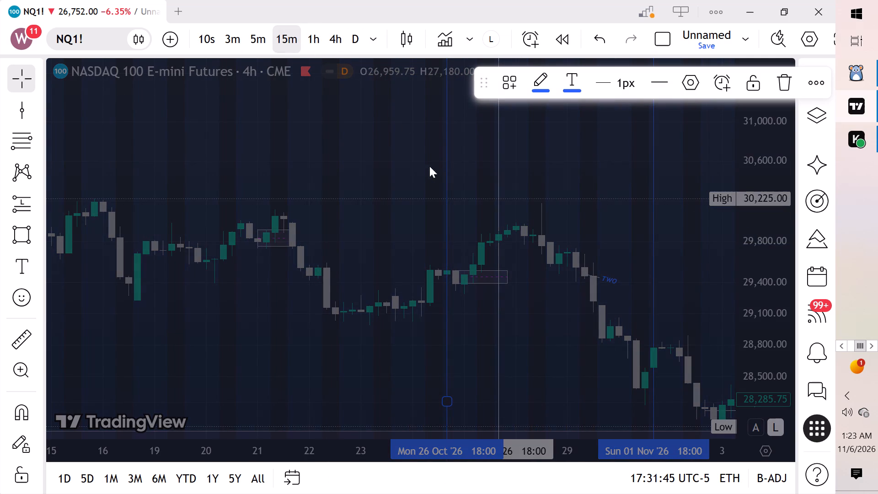
Examine the 15-minute price action around the 27 October rectangle and the vertical line at Mon 26 Oct '26 18:00.
scroll(636, 292, "down", 4)
scroll(594, 308, "down", 8)
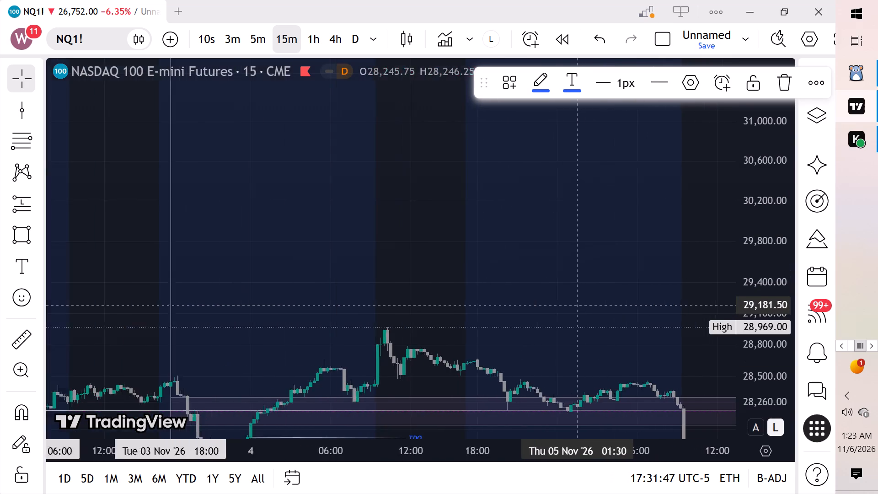
scroll(579, 306, "down", 1)
scroll(302, 303, "down", 6)
scroll(368, 294, "down", 1)
scroll(368, 294, "up", 2)
scroll(368, 294, "down", 3)
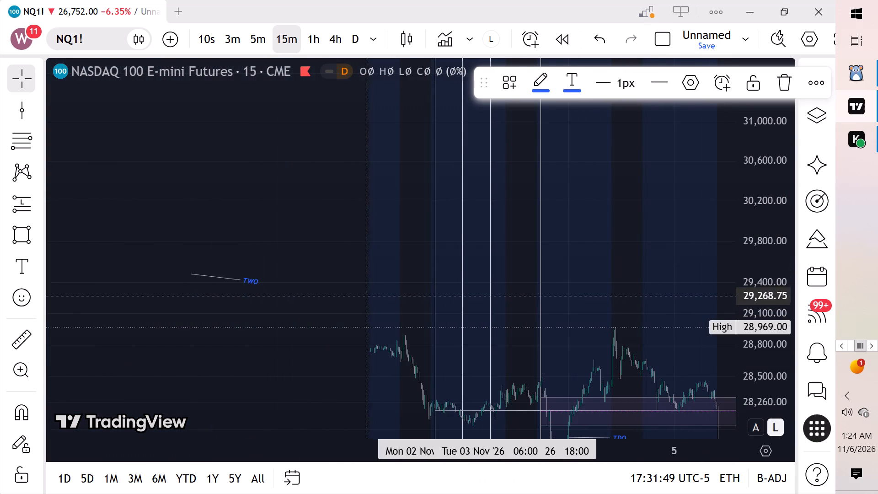
scroll(349, 310, "down", 4)
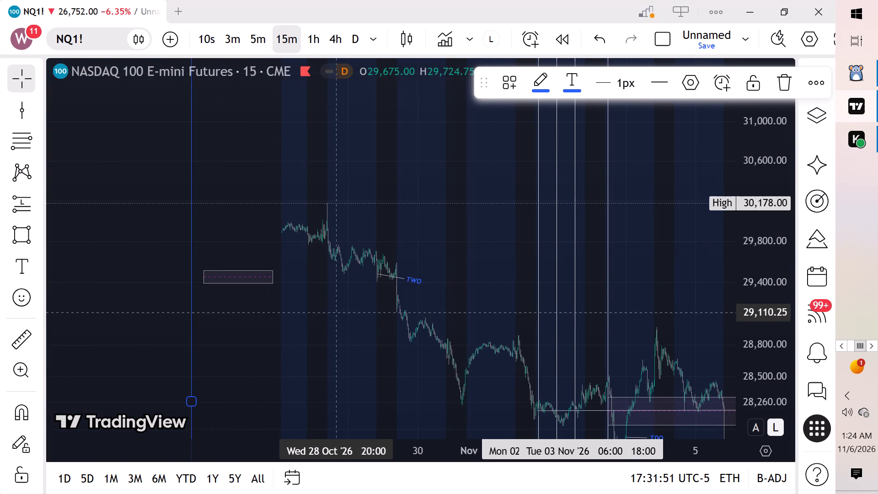
scroll(253, 329, "up", 1)
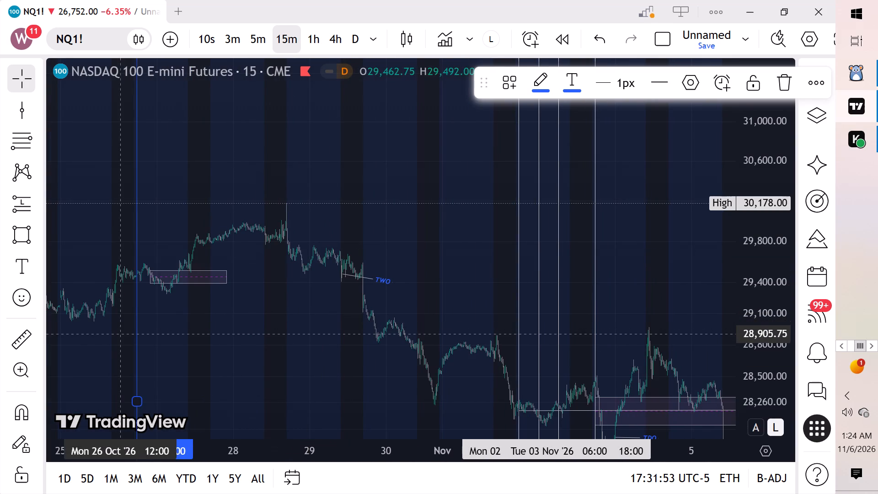
left_click_drag(236, 318, 488, 332)
scroll(787, 285, "up", 6)
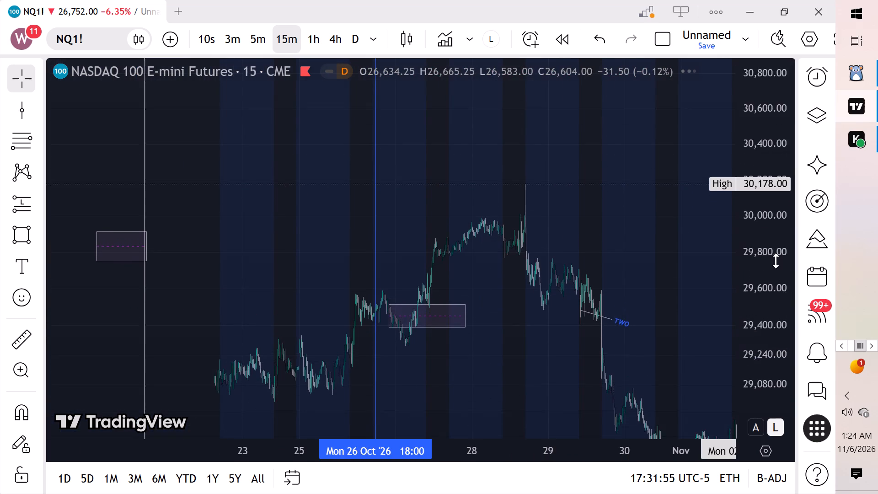
scroll(776, 261, "up", 1)
scroll(776, 261, "down", 1)
scroll(776, 261, "up", 4)
left_click_drag(504, 345, 785, 169)
scroll(648, 241, "up", 5)
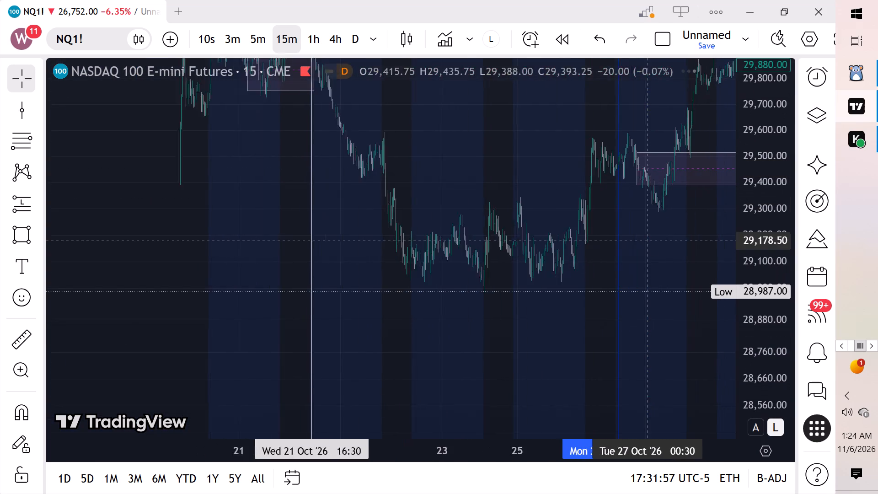
scroll(648, 241, "up", 7)
left_click_drag(649, 244, 517, 288)
scroll(762, 199, "up", 3)
scroll(782, 185, "down", 1)
scroll(782, 185, "up", 2)
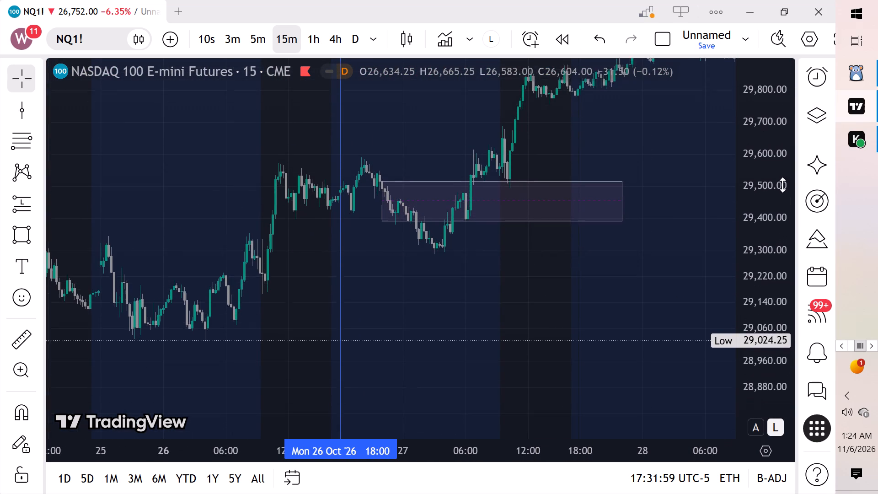
scroll(782, 185, "up", 8)
left_click_drag(657, 274, 656, 355)
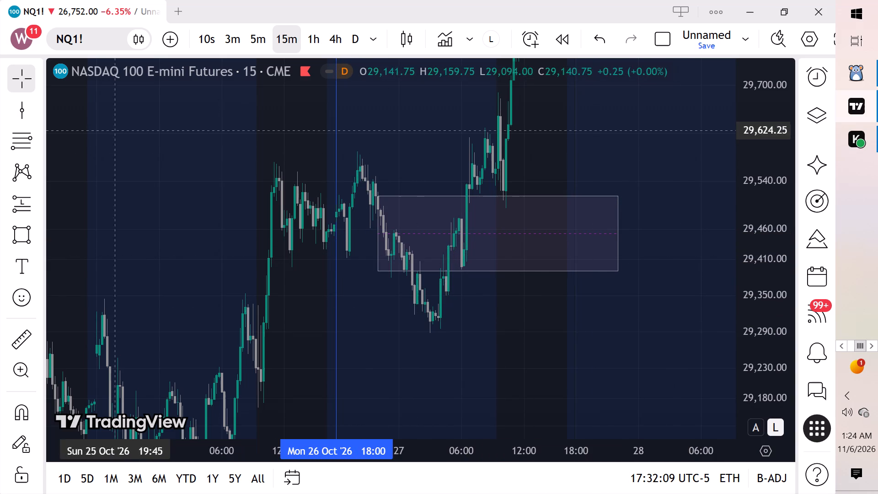
Place a vertical line at Tue 27 Oct '26 00:00, colour it light grey, and dismiss the upgrade advertisement.
double_click(21, 109)
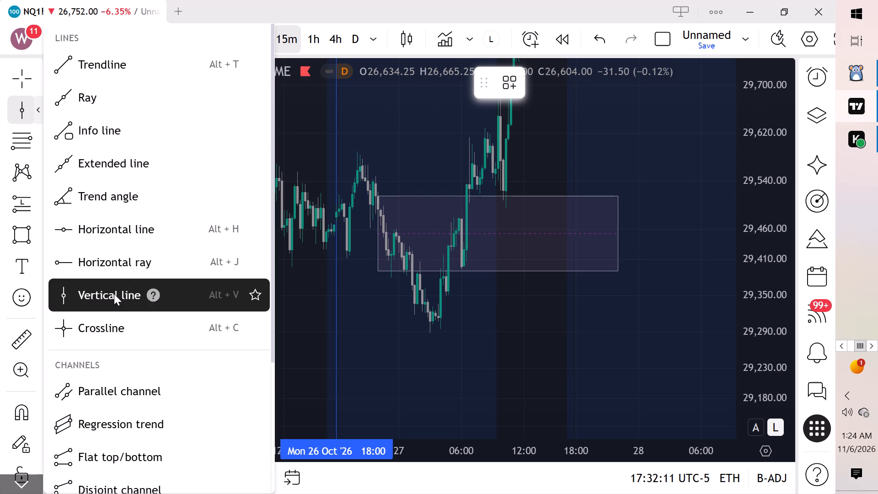
left_click(114, 294)
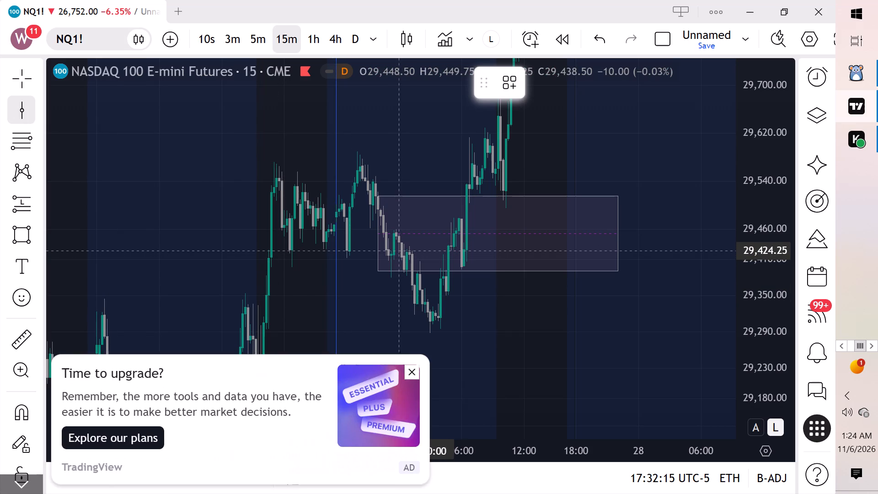
left_click(398, 251)
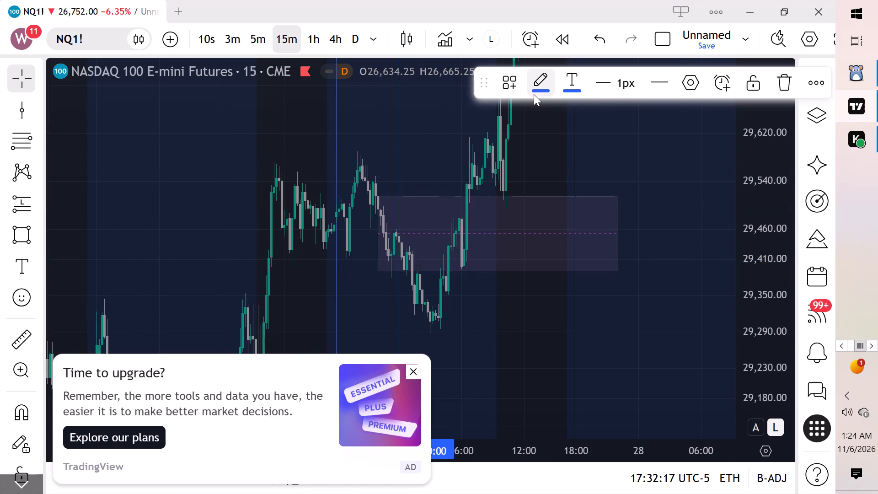
left_click(534, 94)
left_click(575, 119)
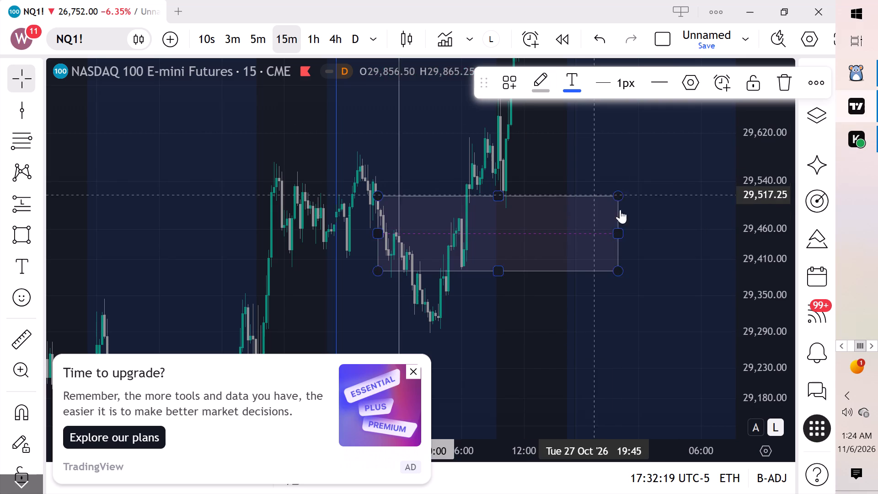
left_click(726, 238)
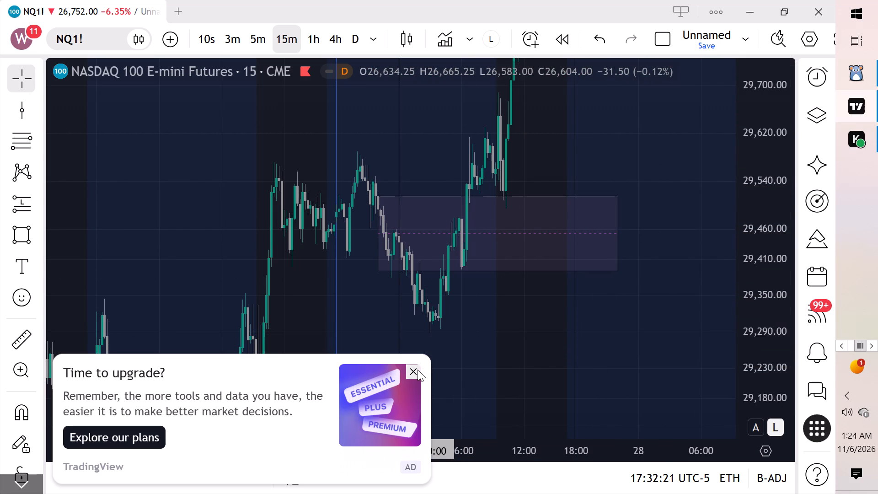
left_click(418, 370)
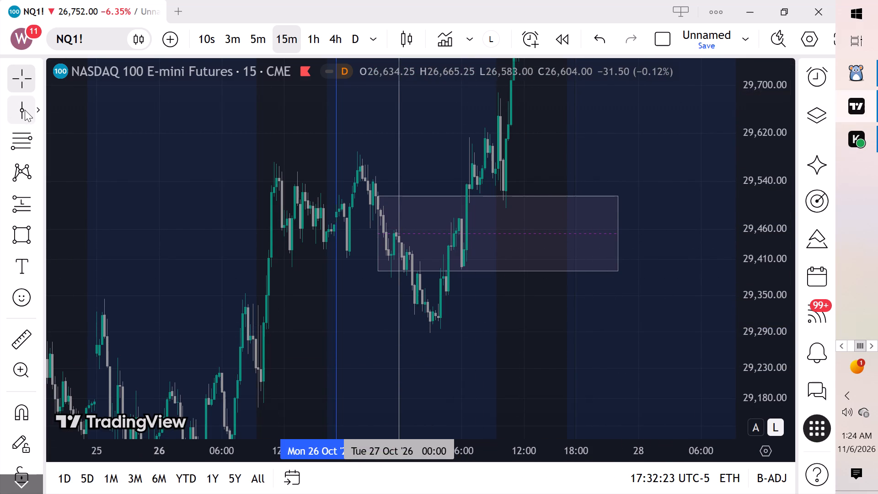
Place a second light grey vertical line at Tue 27 Oct '26 06:00.
left_click(24, 110)
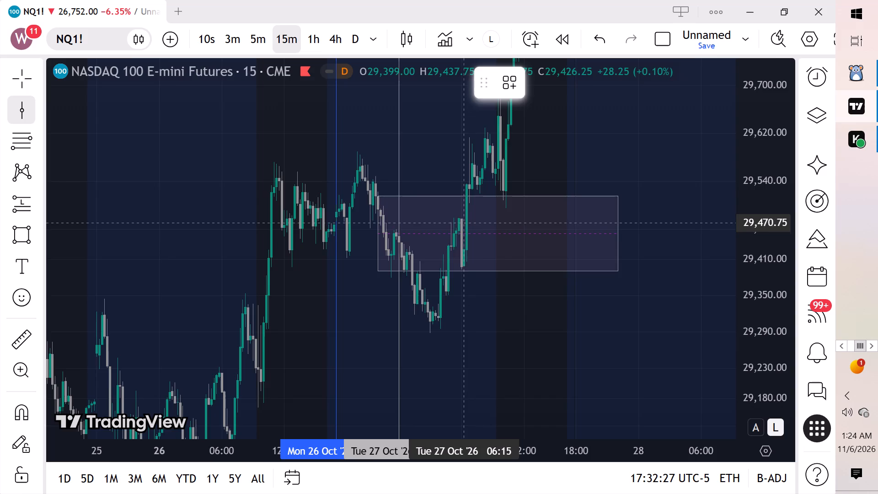
left_click(647, 59)
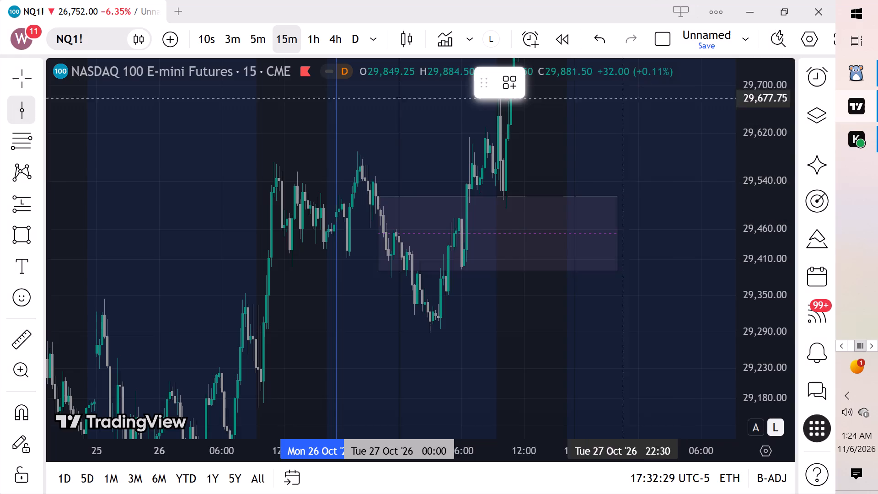
left_click(461, 150)
Turn off hours and days visibility for the vertical line at Tue 27 Oct '26 06:00.
left_click(696, 81)
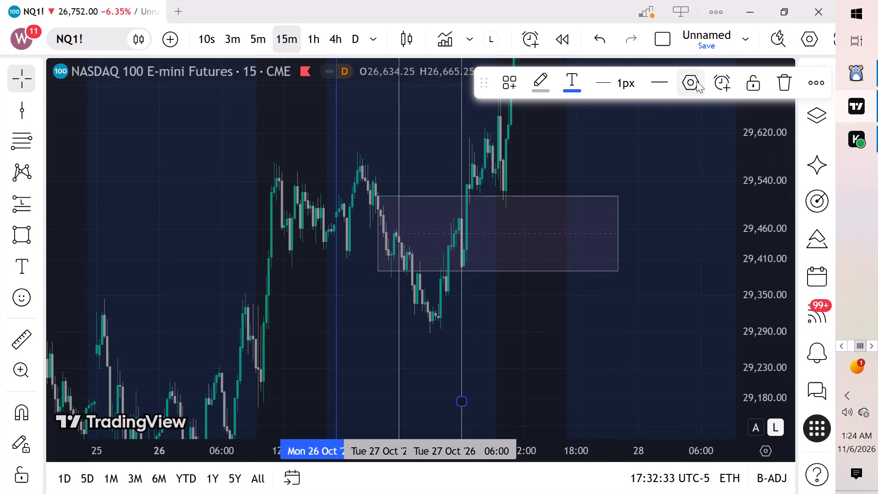
left_click(260, 281)
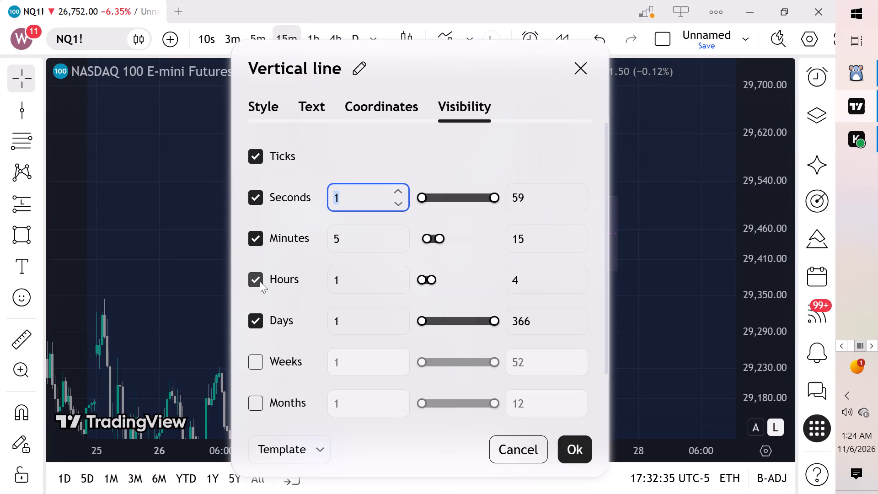
left_click(263, 322)
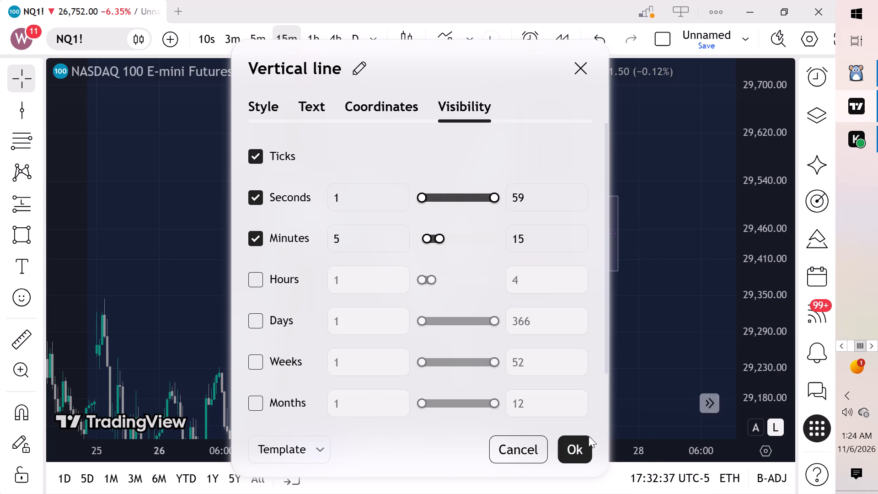
left_click(584, 446)
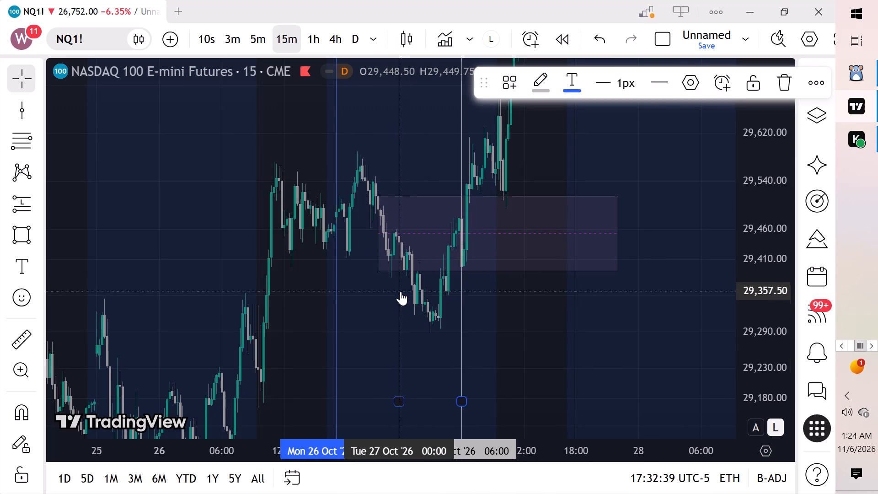
Turn off hours and days visibility for the vertical line at Tue 27 Oct '26 00:00.
left_click(401, 291)
left_click(685, 78)
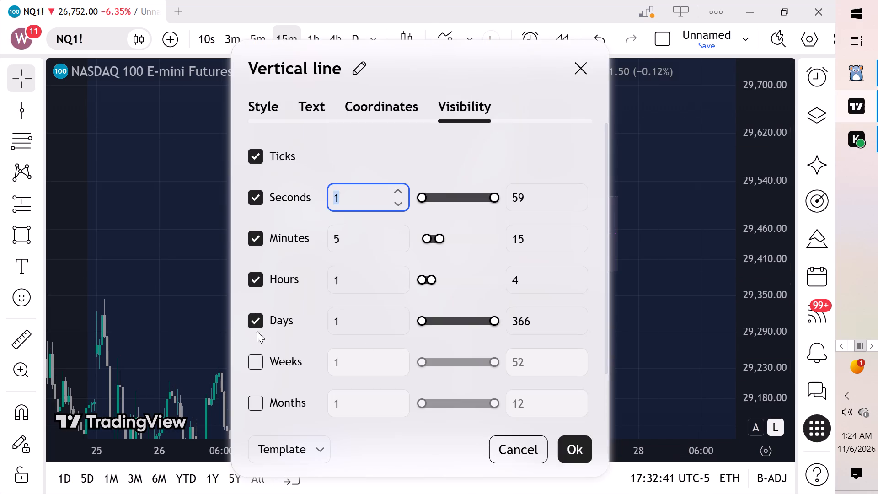
left_click(258, 285)
left_click(262, 321)
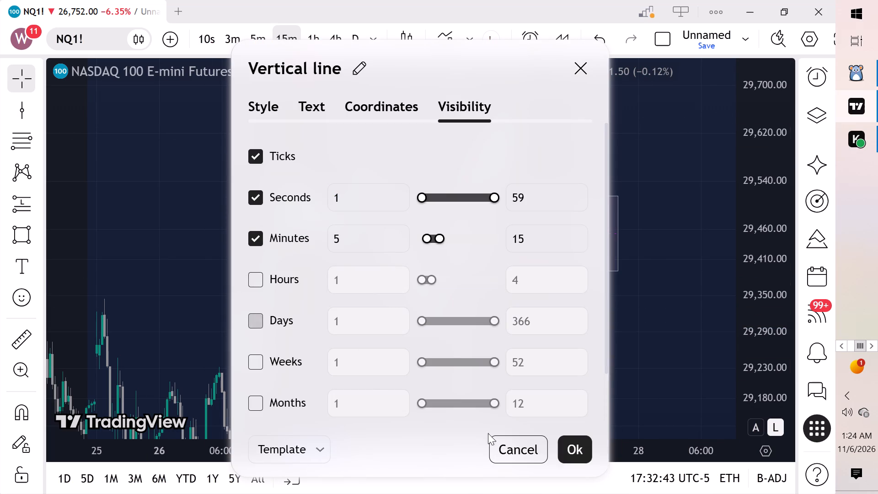
left_click(577, 455)
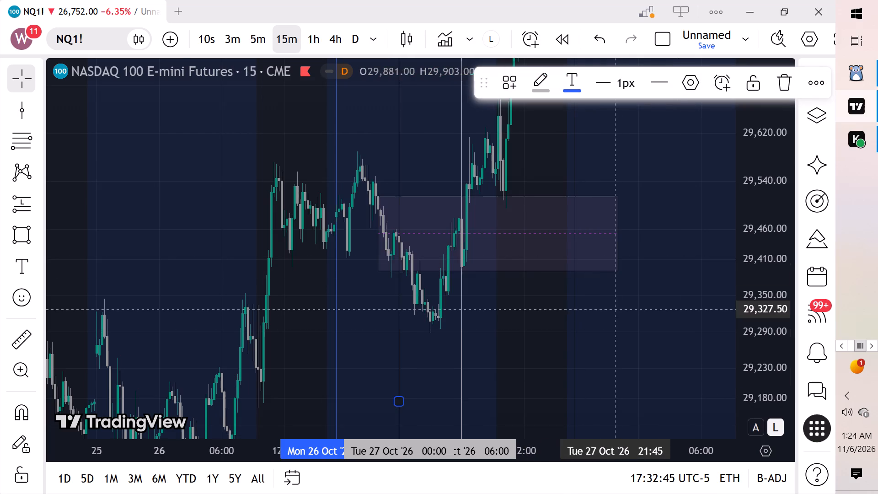
Examine the candles between the two 27 October vertical lines in relation to the rectangle.
scroll(640, 330, "up", 3)
left_click_drag(697, 232, 750, 314)
scroll(790, 278, "down", 5)
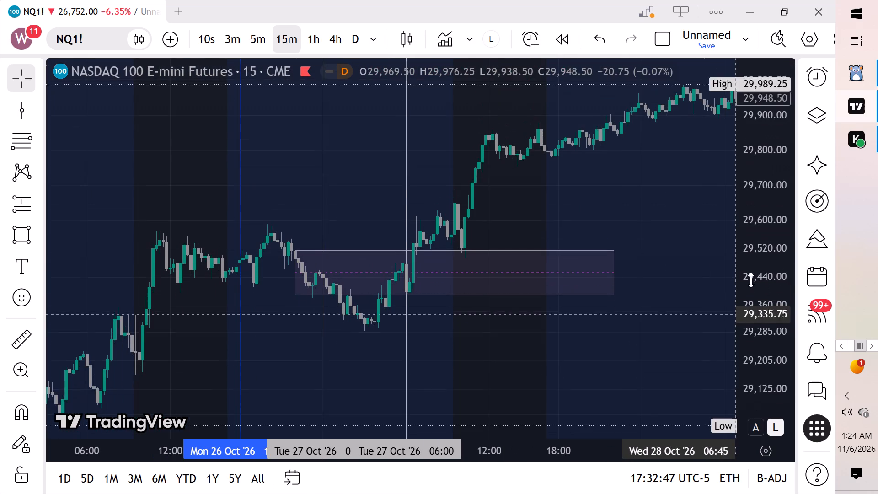
left_click_drag(623, 359, 638, 313)
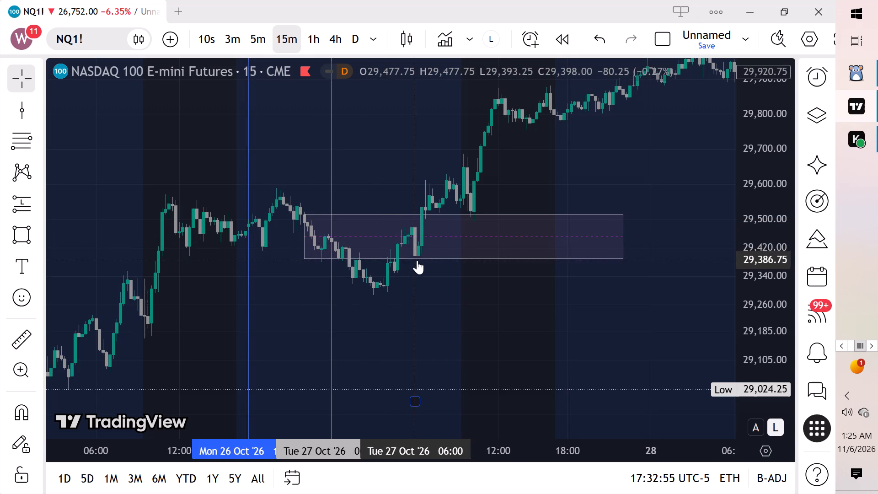
left_click_drag(586, 357, 600, 391)
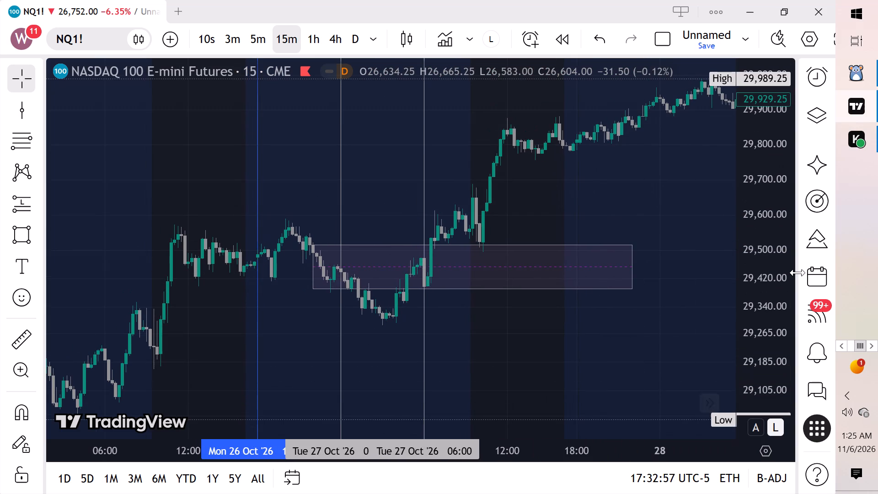
scroll(798, 273, "up", 5)
scroll(752, 256, "up", 5)
left_click_drag(648, 389, 700, 284)
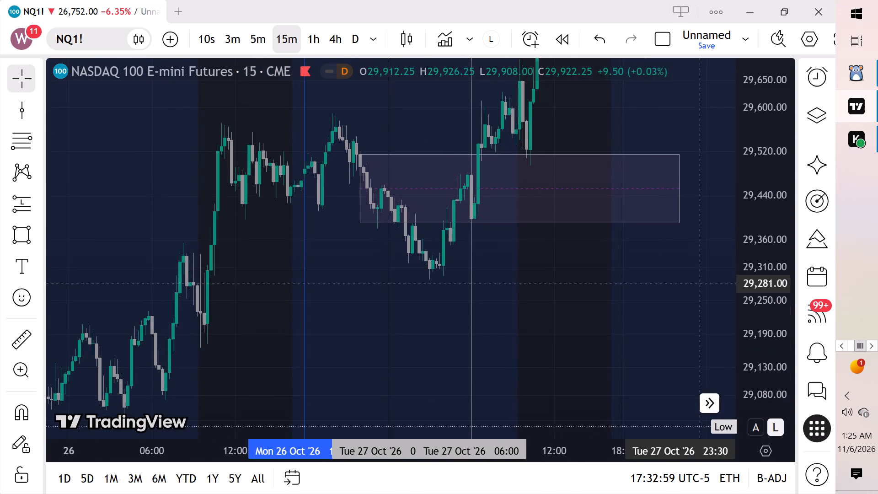
scroll(585, 326, "up", 3)
scroll(509, 316, "down", 1)
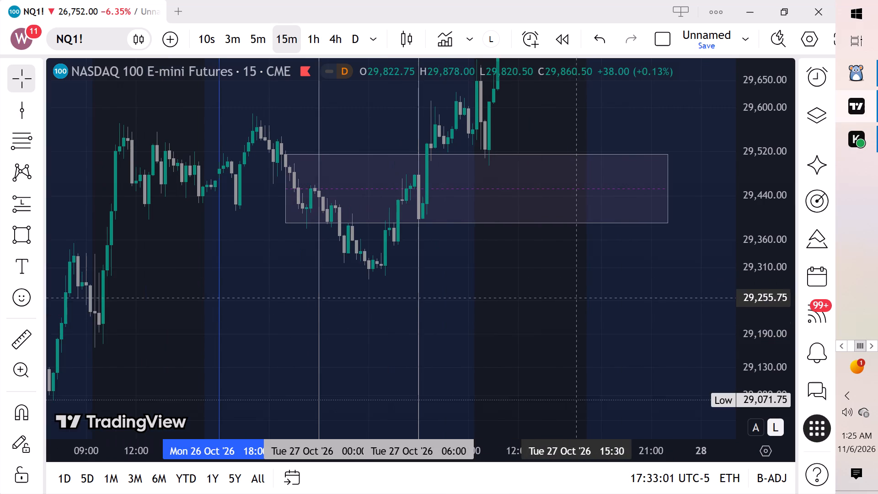
left_click_drag(577, 304, 568, 362)
Draw a nearly horizontal info line at about 29,453 from Tue 27 Oct '26 00:00 to about 14:30 across the rectangle.
double_click(22, 112)
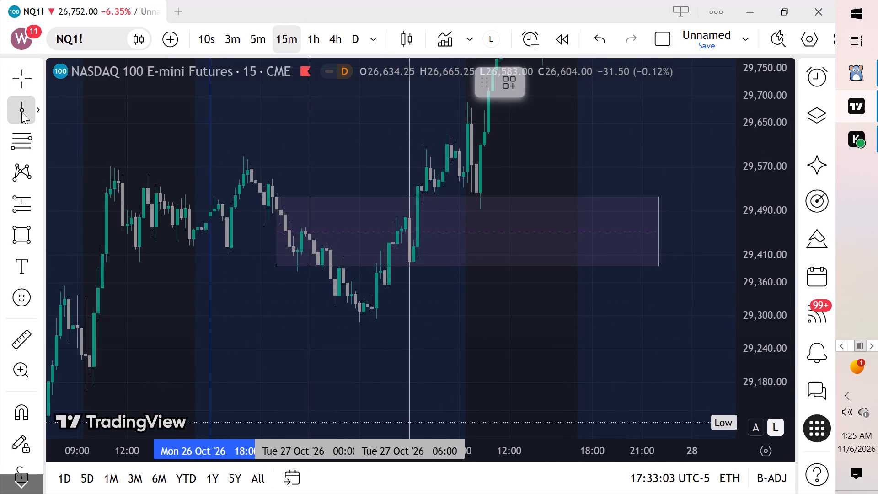
left_click(105, 129)
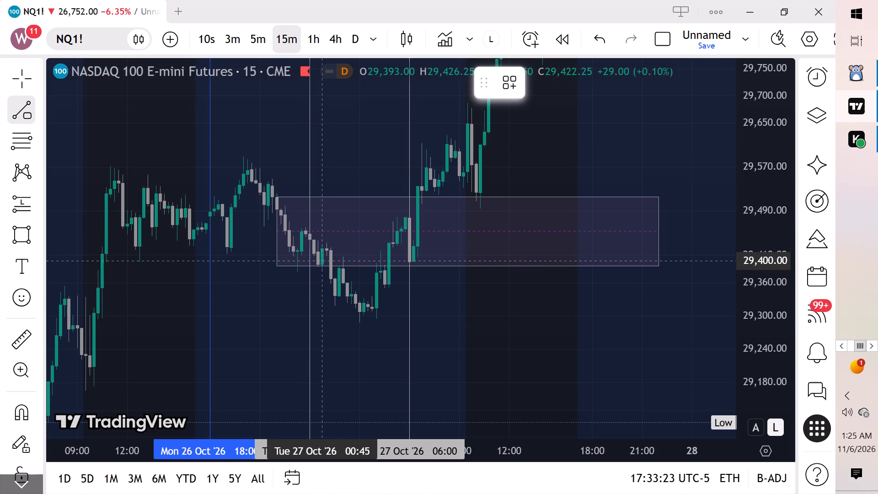
left_click(309, 232)
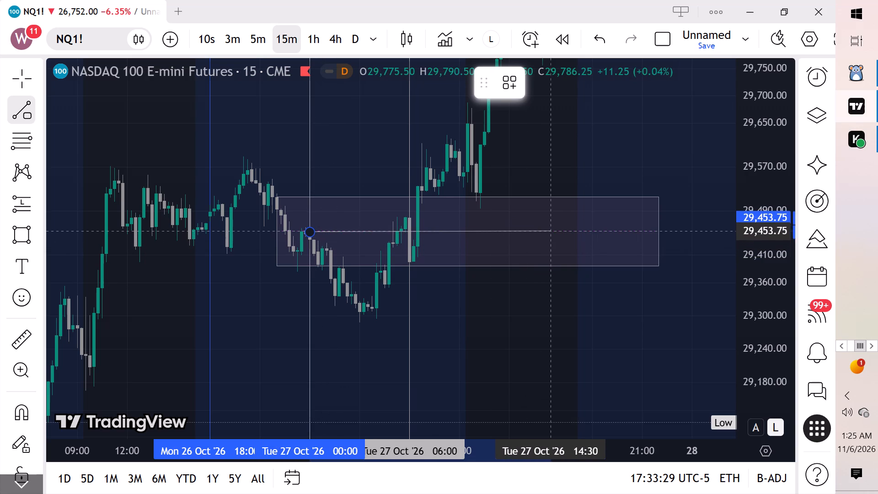
left_click(553, 231)
left_click(581, 317)
left_click_drag(529, 316, 607, 313)
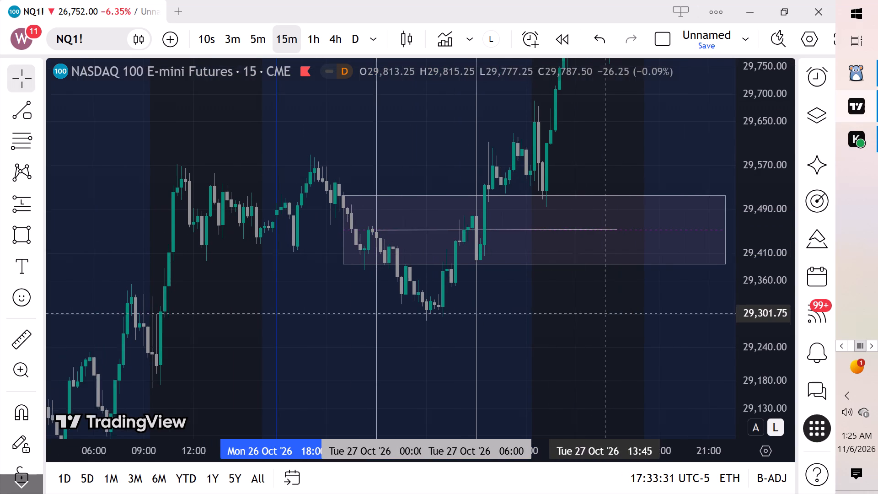
left_click_drag(607, 313, 613, 316)
scroll(763, 219, "down", 3)
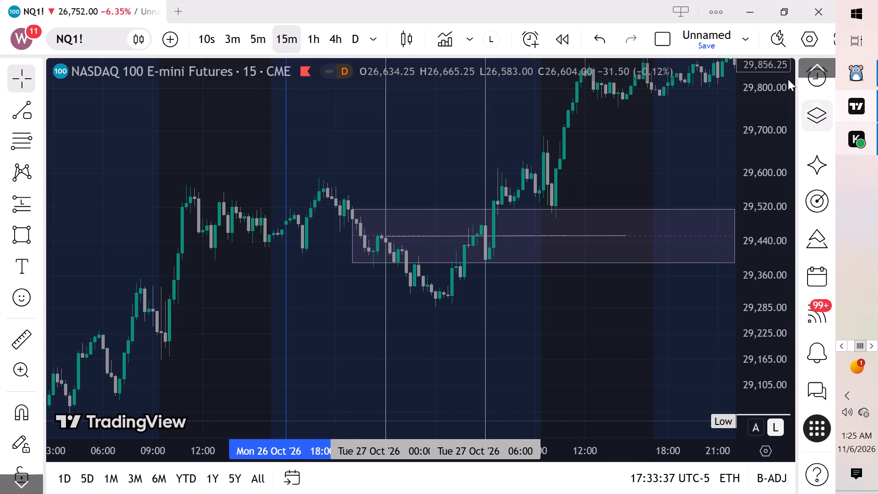
Open the watchlist and switch the 15-minute chart to ES1! (S&P 500 E-mini Futures).
left_click(820, 64)
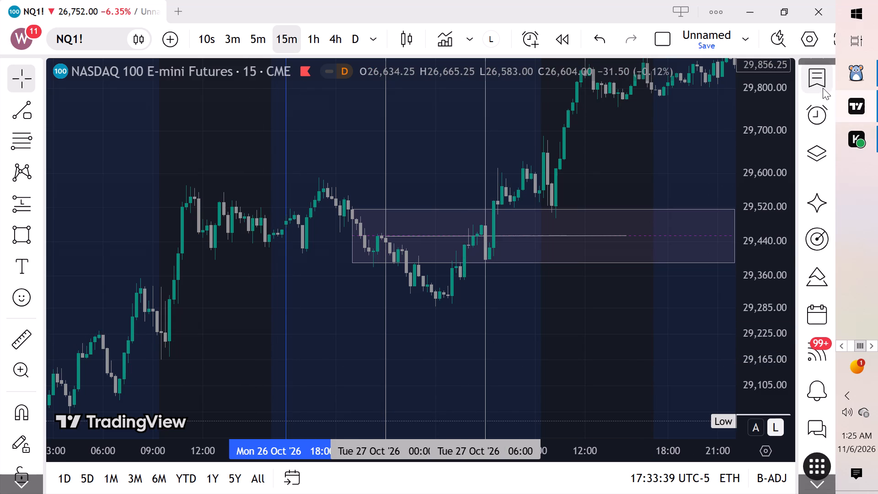
left_click(819, 85)
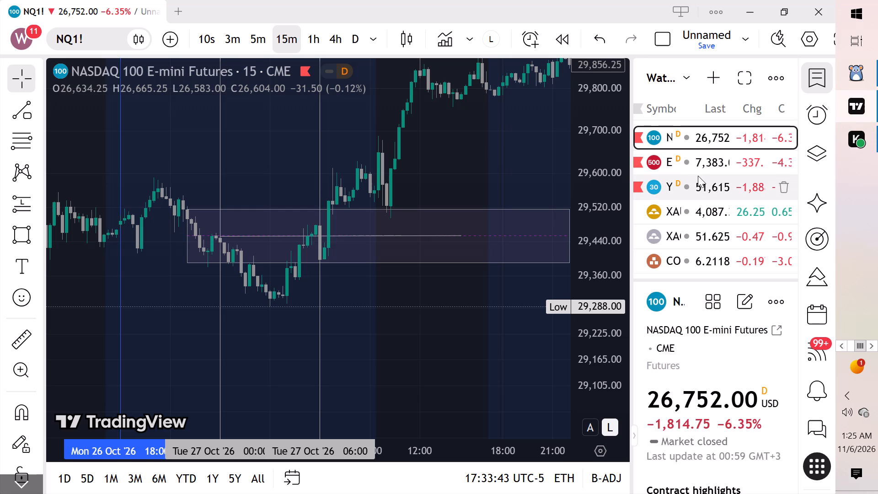
left_click(687, 159)
scroll(592, 189, "down", 1)
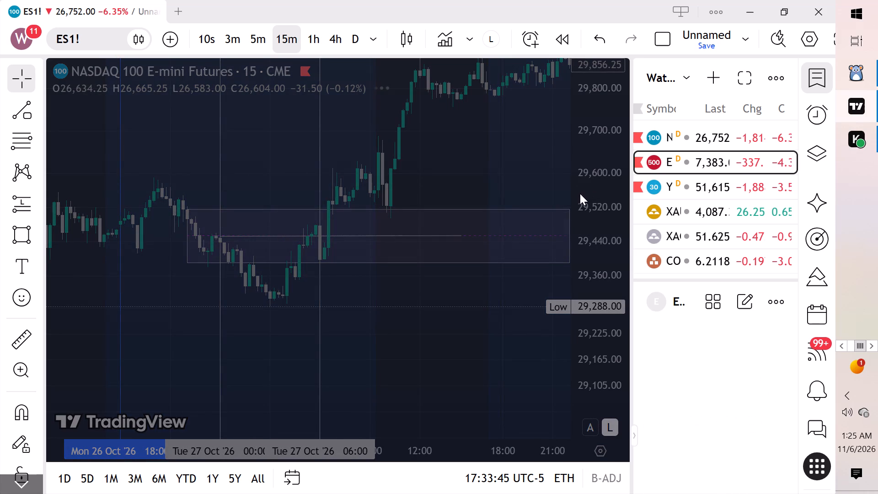
scroll(577, 196, "down", 3)
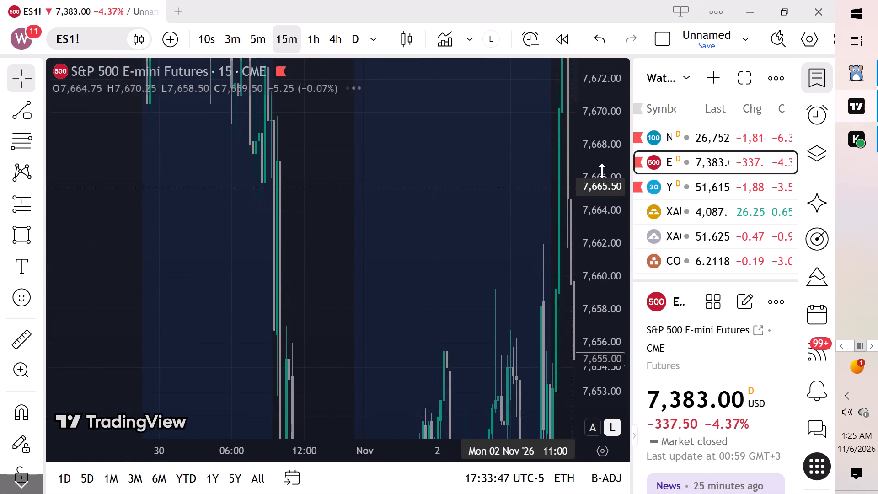
scroll(604, 171, "down", 20)
scroll(601, 195, "up", 1)
scroll(601, 195, "down", 1)
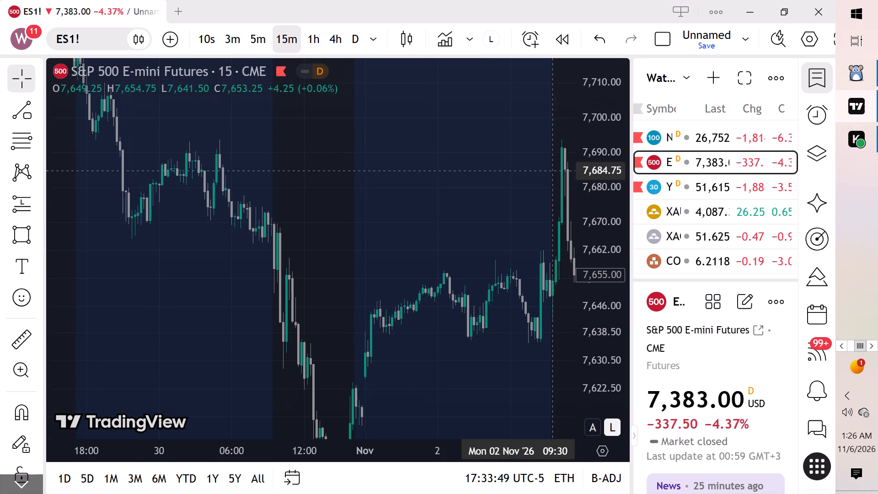
Examine the ES1! price action on the 4-hour interval from mid-August through the start of November.
left_click(340, 31)
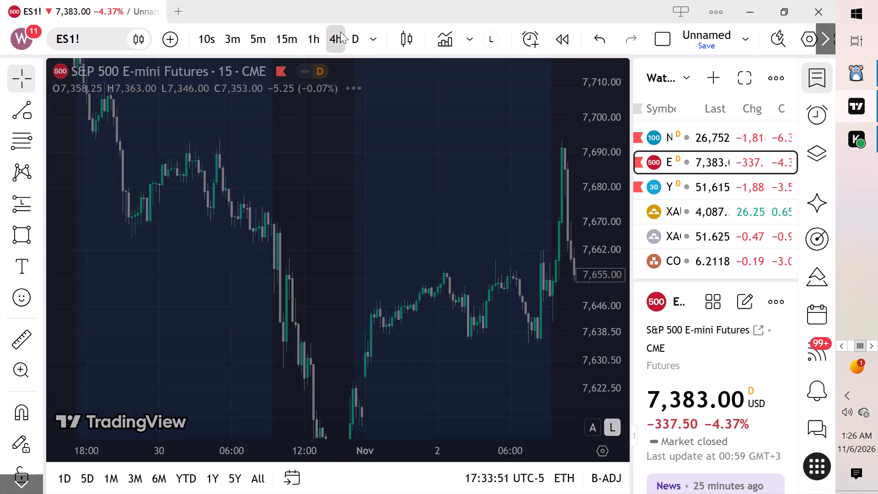
scroll(436, 131, "down", 3)
scroll(564, 194, "up", 5)
scroll(590, 163, "down", 1)
scroll(591, 165, "up", 1)
scroll(591, 165, "down", 6)
scroll(596, 176, "up", 1)
scroll(600, 180, "down", 10)
left_click_drag(560, 248, 269, 317)
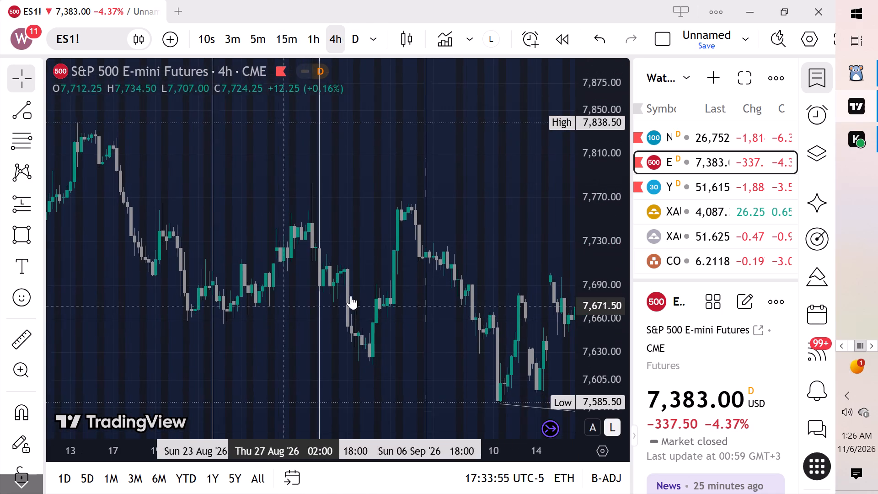
left_click_drag(486, 287, 0, 268)
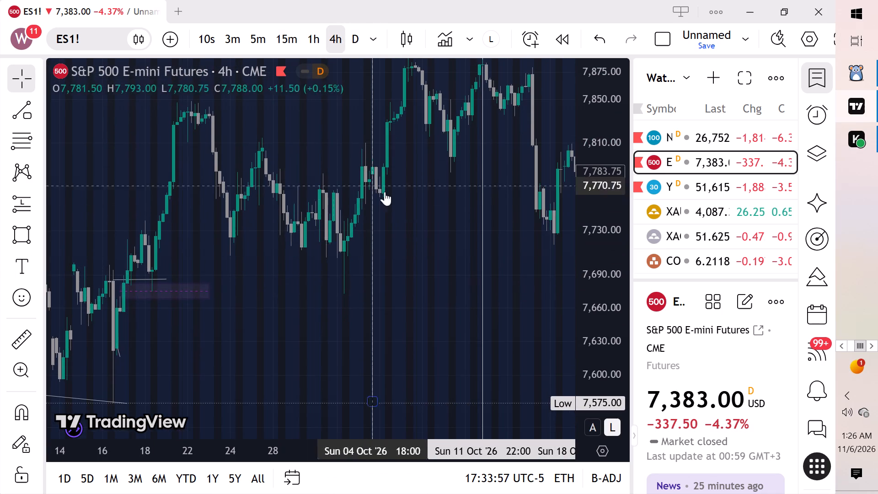
left_click_drag(438, 197, 198, 251)
On the ES1! daily interval, add a vertical line at Tue 27 Oct '26 and colour it blue.
left_click(356, 47)
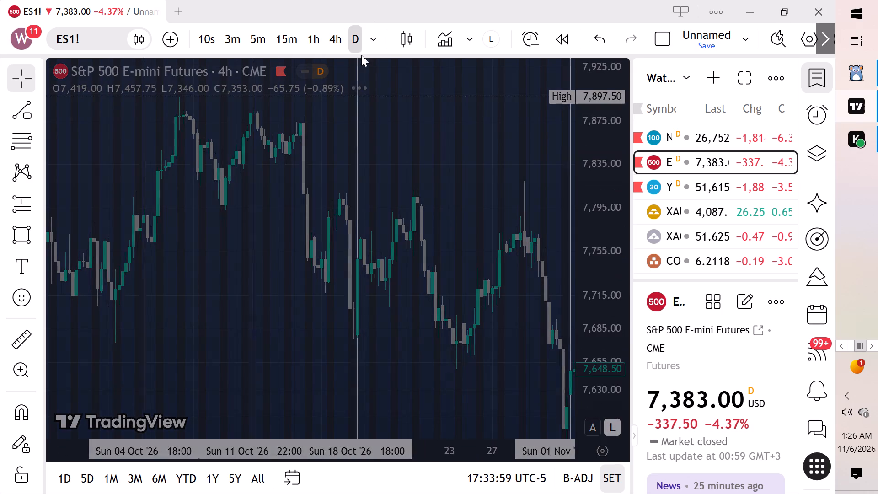
scroll(529, 275, "up", 2)
left_click_drag(552, 248, 535, 250)
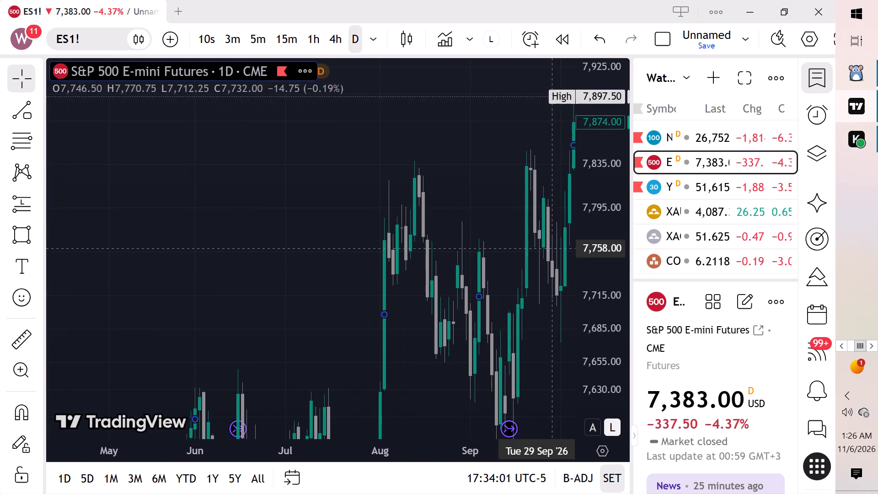
left_click_drag(535, 250, 145, 260)
left_click_drag(399, 272, 534, 178)
scroll(430, 234, "up", 4)
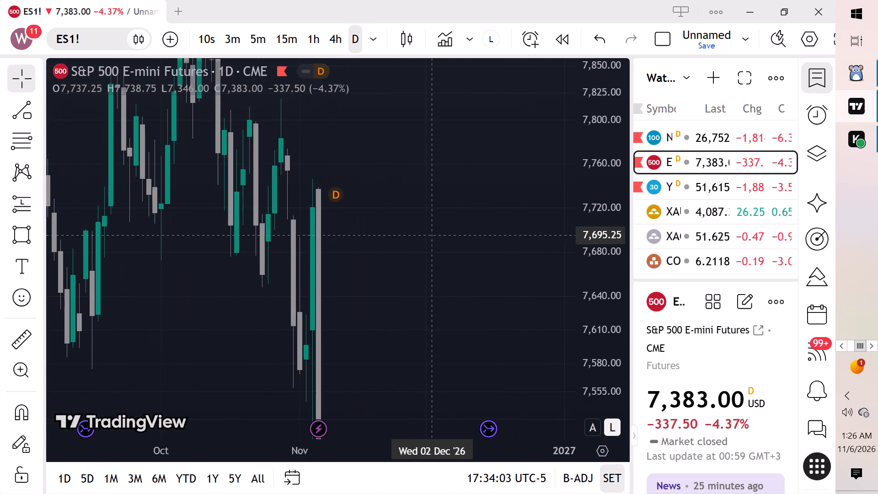
scroll(612, 195, "down", 9)
left_click_drag(480, 237, 577, 205)
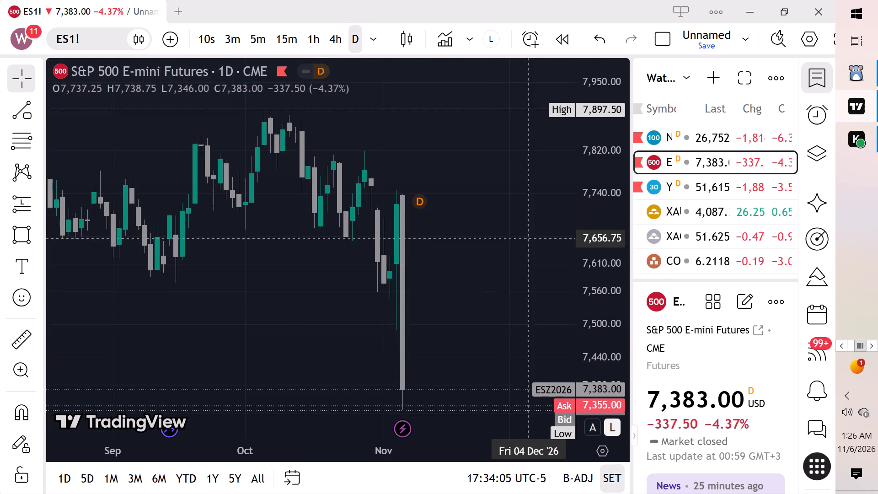
scroll(496, 247, "up", 2)
left_click_drag(470, 249, 568, 220)
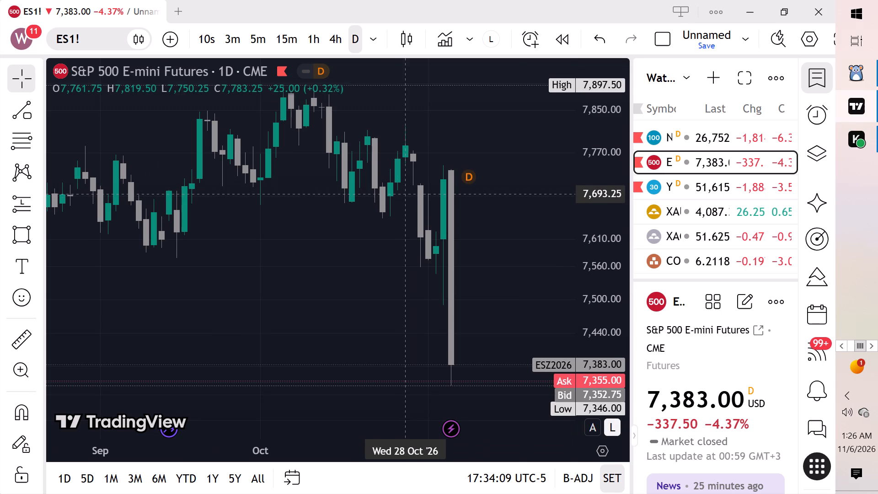
double_click(24, 120)
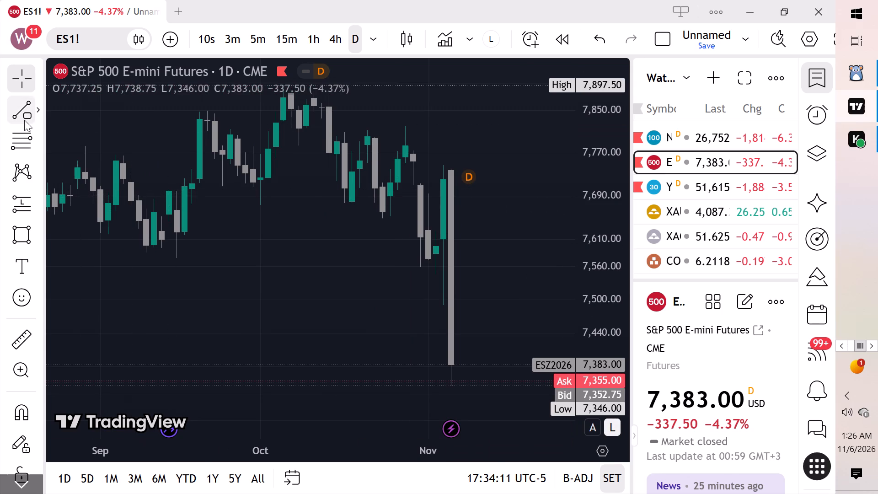
left_click_drag(102, 305, 112, 301)
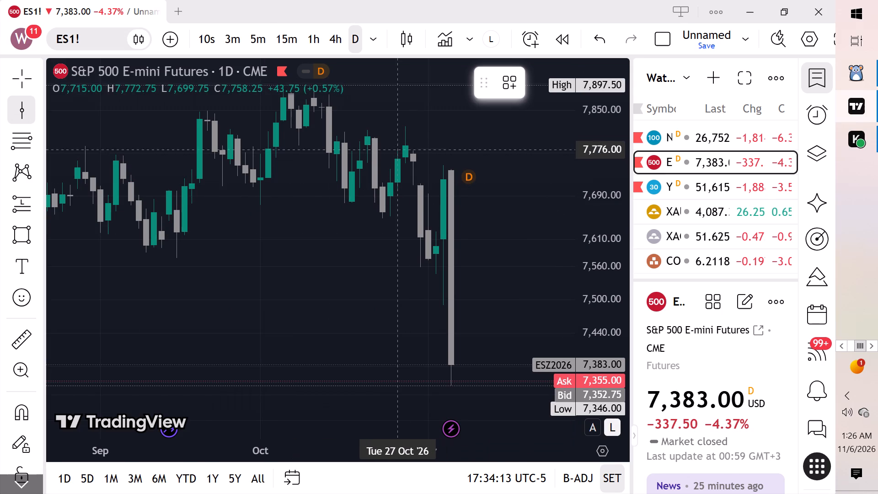
left_click(395, 141)
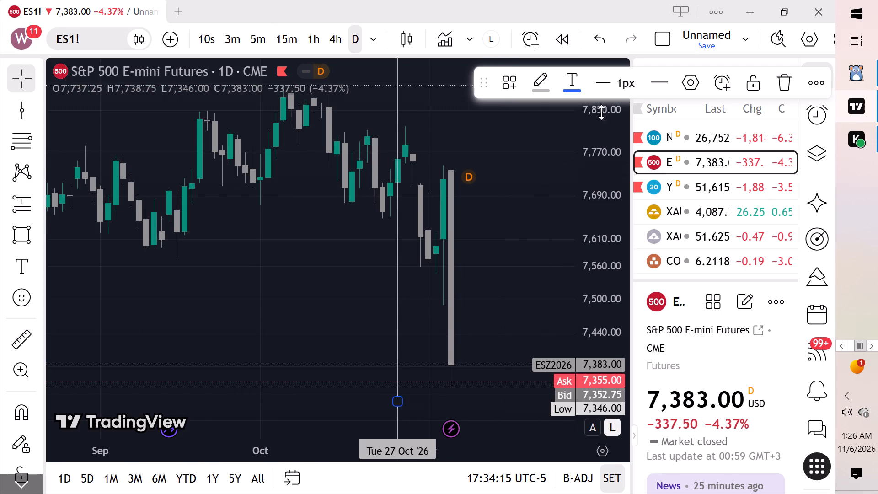
left_click(537, 80)
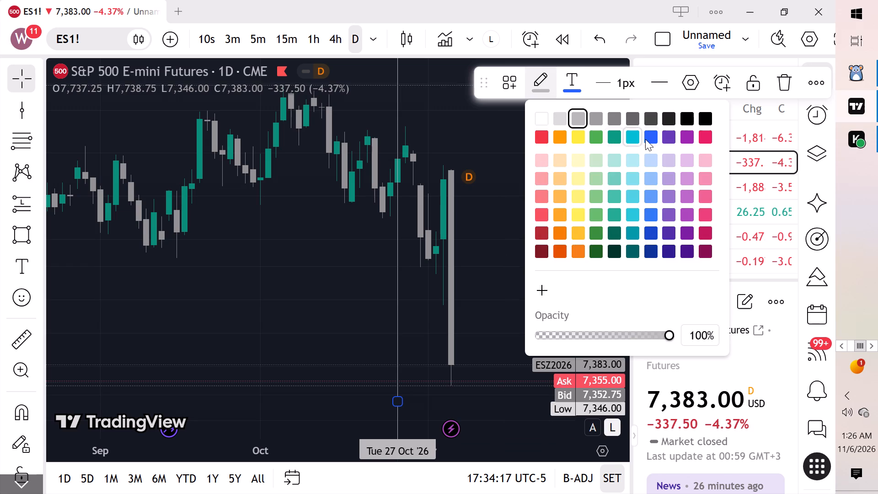
left_click(648, 139)
Add a second blue vertical line on the daily chart at Mon 02 Nov '26.
scroll(354, 197, "up", 2)
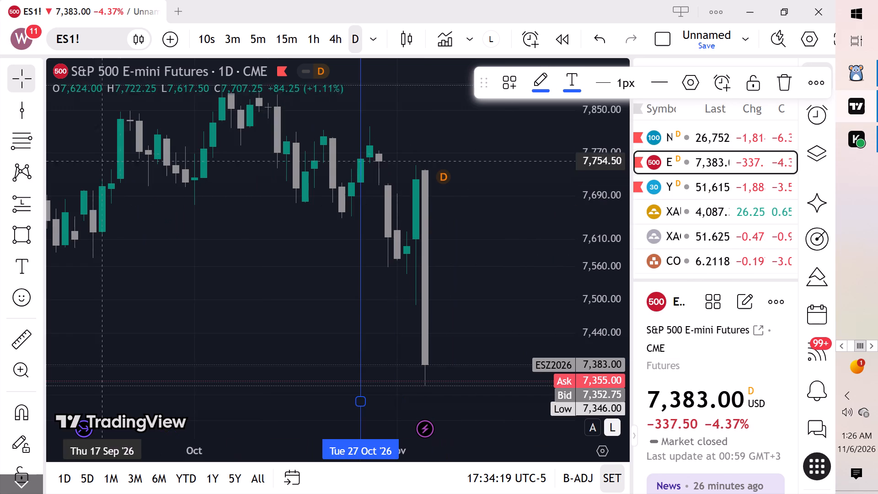
left_click(18, 105)
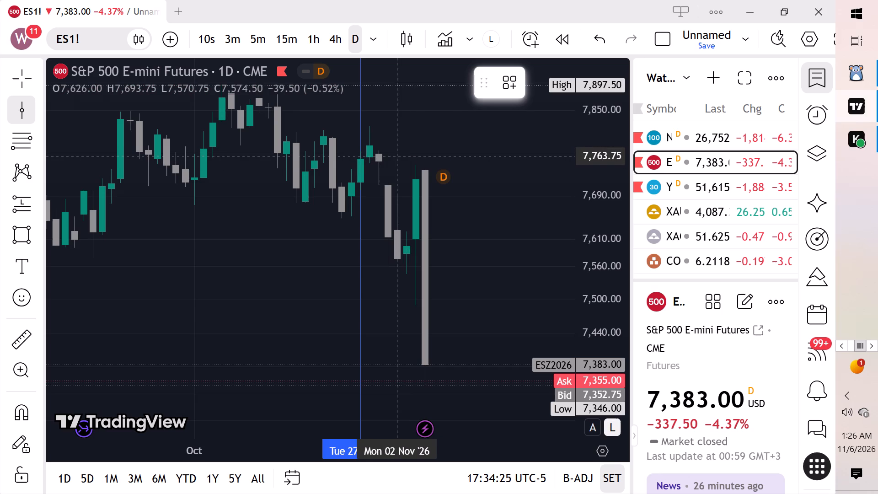
left_click(397, 156)
Turn on hours visibility for the vertical line at Mon 02 Nov '26.
scroll(483, 226, "up", 5)
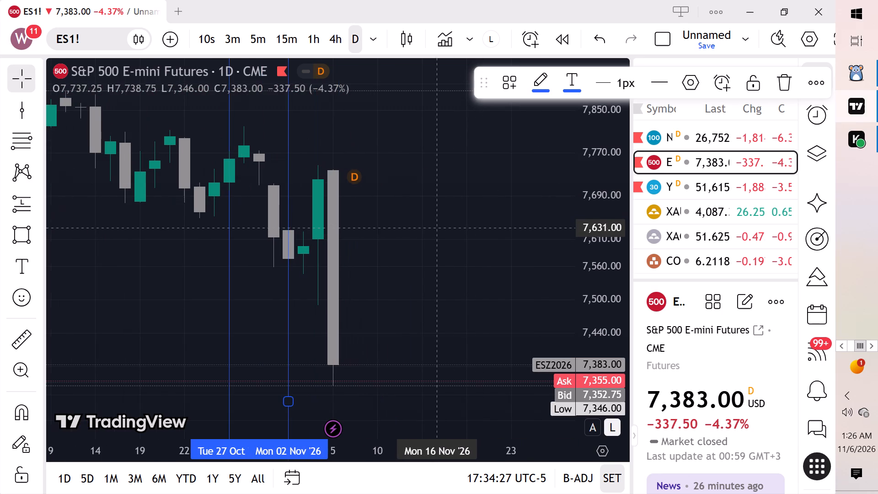
left_click(694, 80)
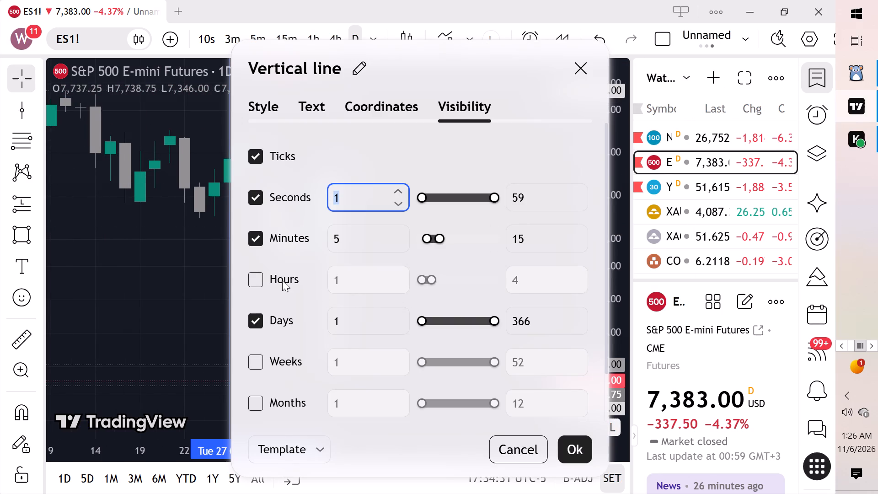
left_click(257, 277)
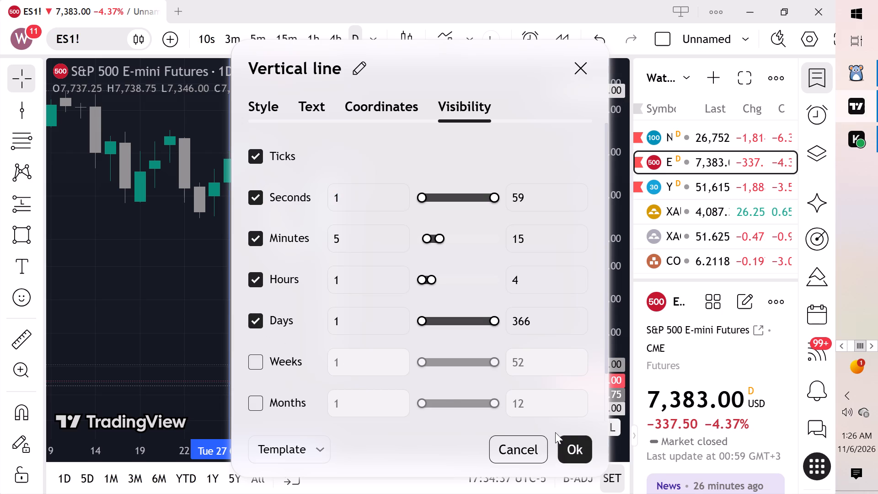
left_click(578, 447)
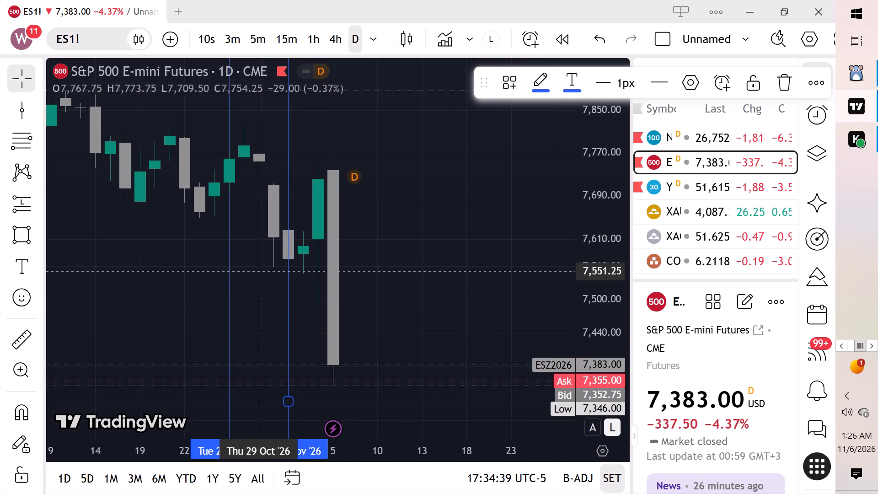
Turn on hours visibility for the vertical line at Tue 27 Oct '26.
left_click(231, 251)
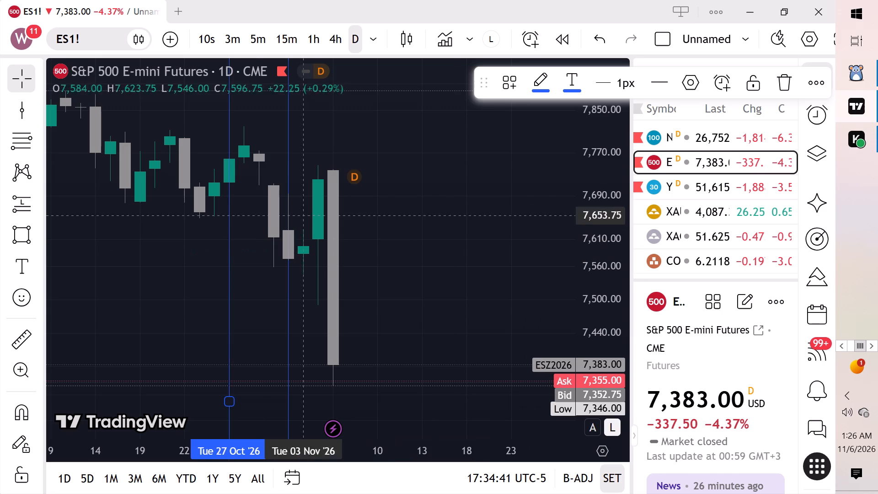
left_click(695, 80)
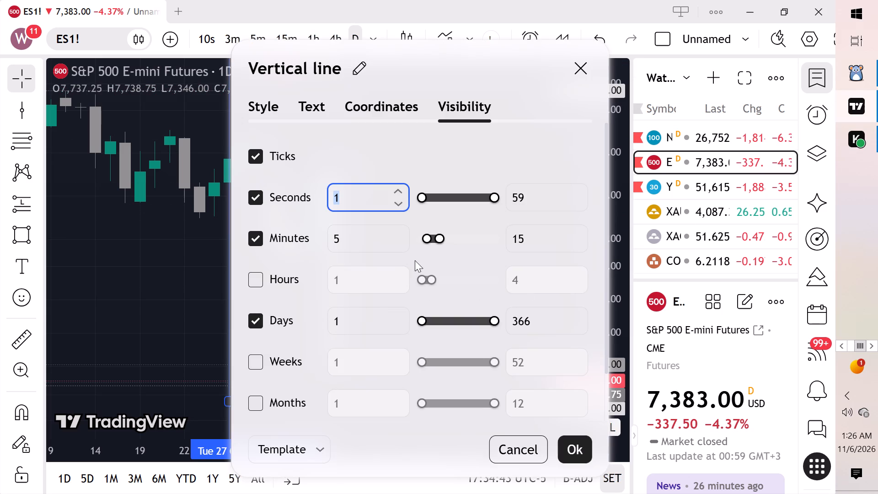
left_click(259, 282)
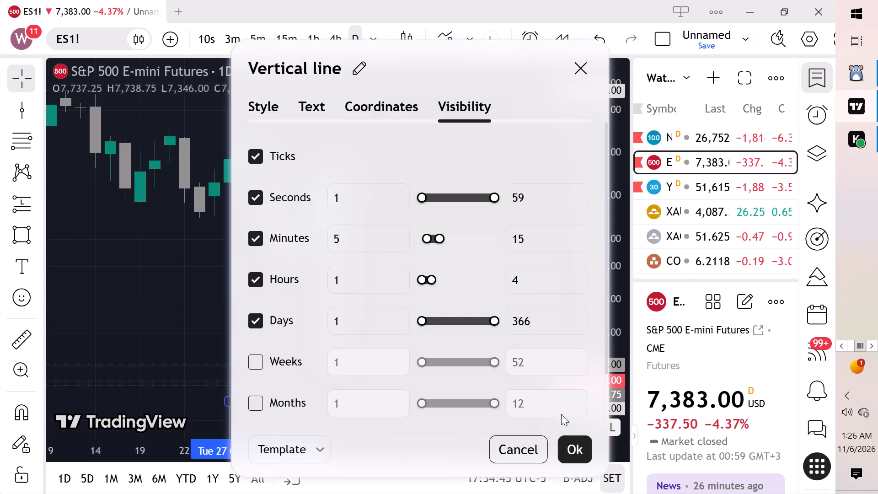
left_click(579, 449)
left_click(419, 201)
Switch ES1! to the 15-minute interval and examine the candles around the Sun 01 Nov '26 and Tue 03 Nov '26 vertical lines.
left_click_drag(407, 213, 581, 237)
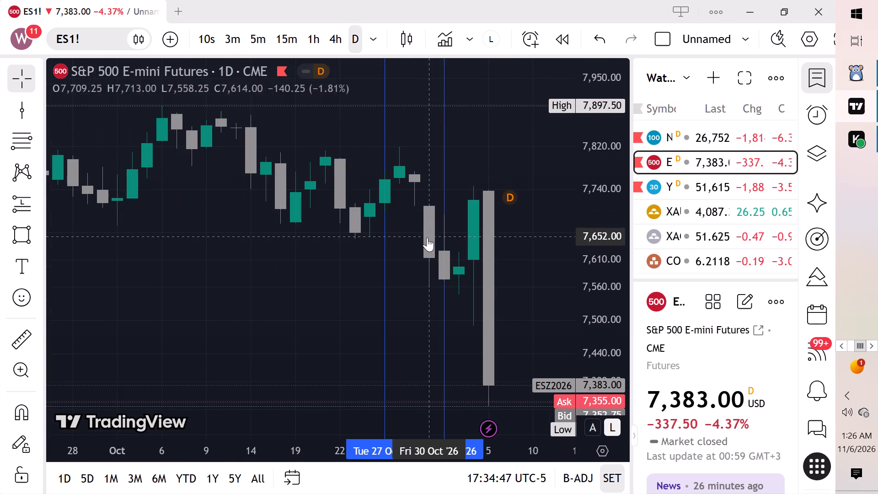
scroll(427, 237, "up", 4)
scroll(389, 251, "up", 3)
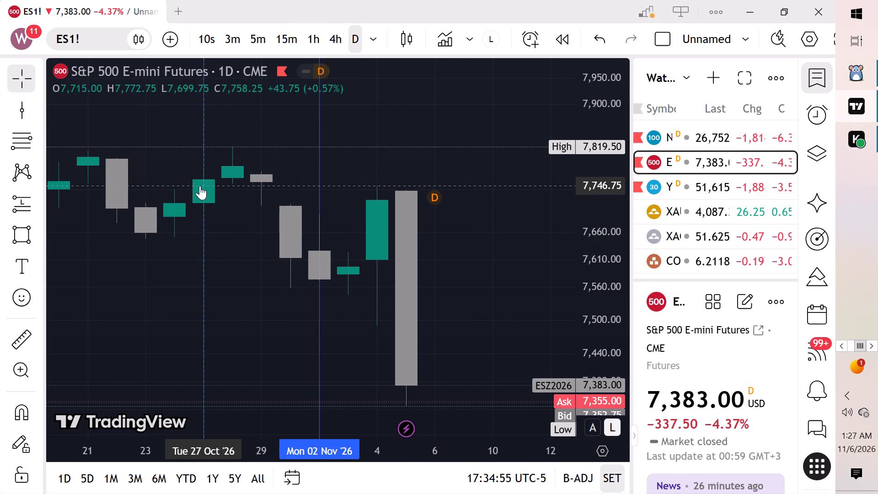
left_click(275, 41)
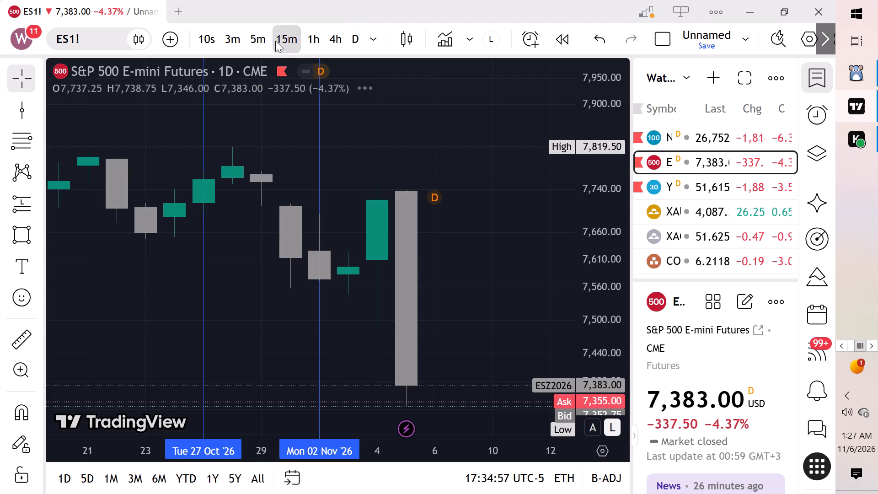
scroll(432, 188, "down", 12)
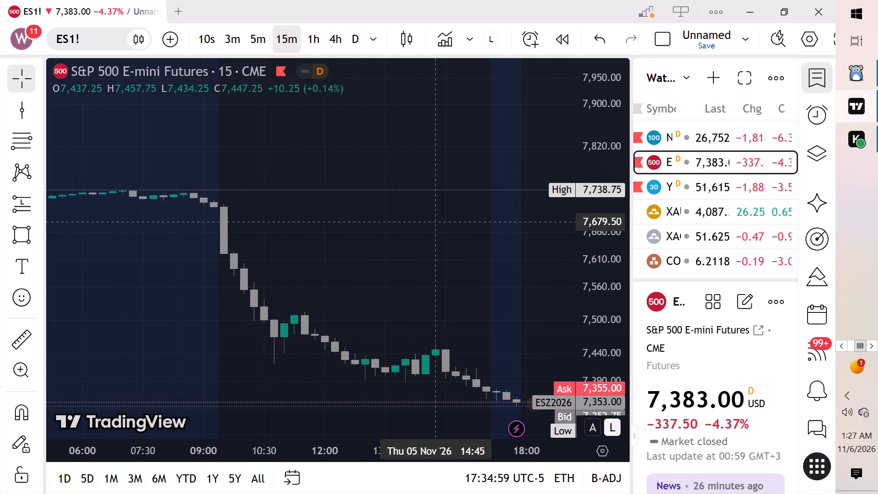
scroll(441, 222, "down", 9)
scroll(438, 220, "up", 1)
scroll(438, 220, "down", 4)
scroll(434, 220, "up", 1)
scroll(434, 220, "down", 2)
scroll(434, 220, "up", 1)
scroll(434, 220, "down", 8)
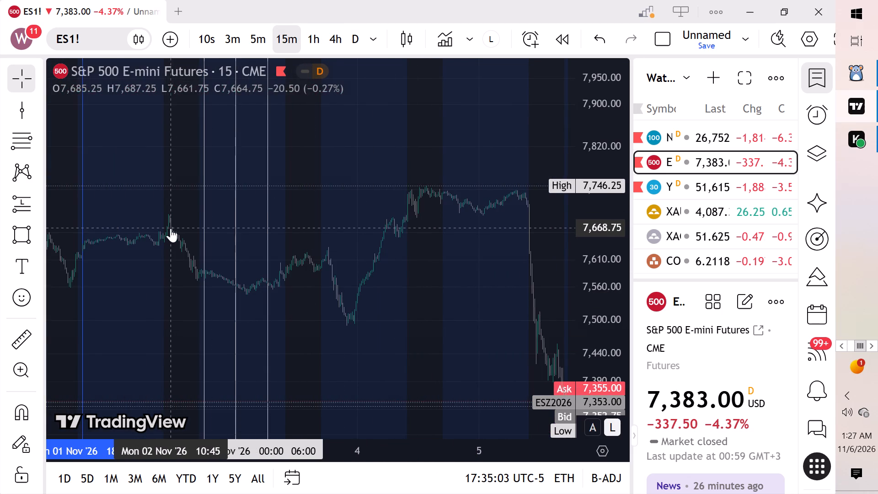
left_click_drag(171, 228, 339, 247)
scroll(281, 242, "up", 1)
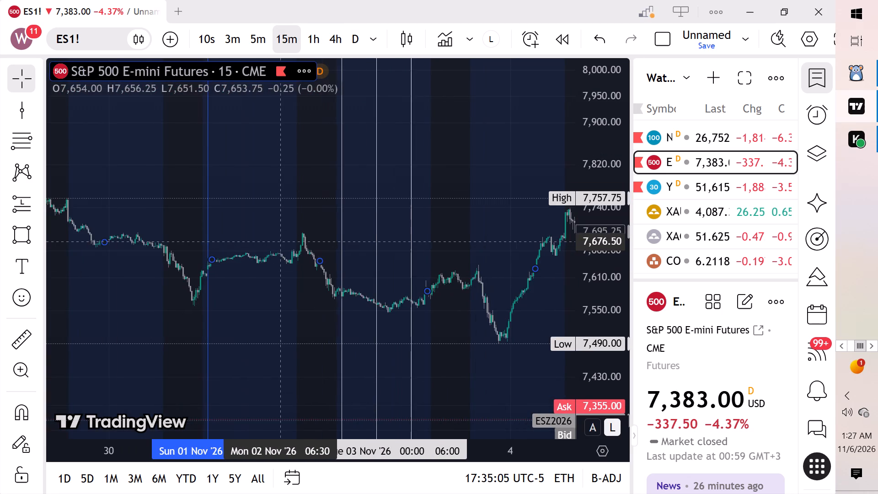
Examine the ES1! 15-minute candles from late October through the latest bars after the Tue 03 Nov '26 vertical lines.
scroll(278, 242, "down", 2)
scroll(278, 242, "up", 1)
scroll(278, 242, "down", 4)
scroll(600, 212, "down", 7)
scroll(594, 218, "up", 1)
scroll(594, 218, "down", 4)
scroll(593, 220, "up", 1)
scroll(593, 220, "down", 4)
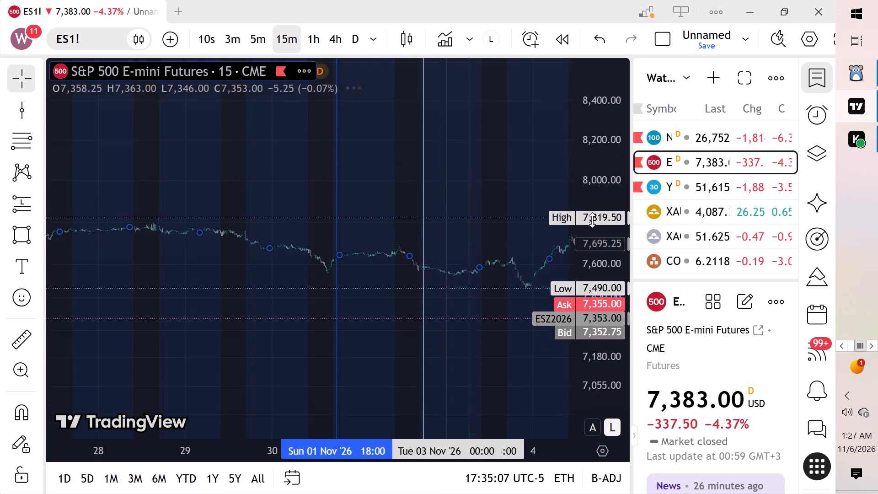
scroll(592, 220, "down", 3)
left_click_drag(497, 258, 167, 254)
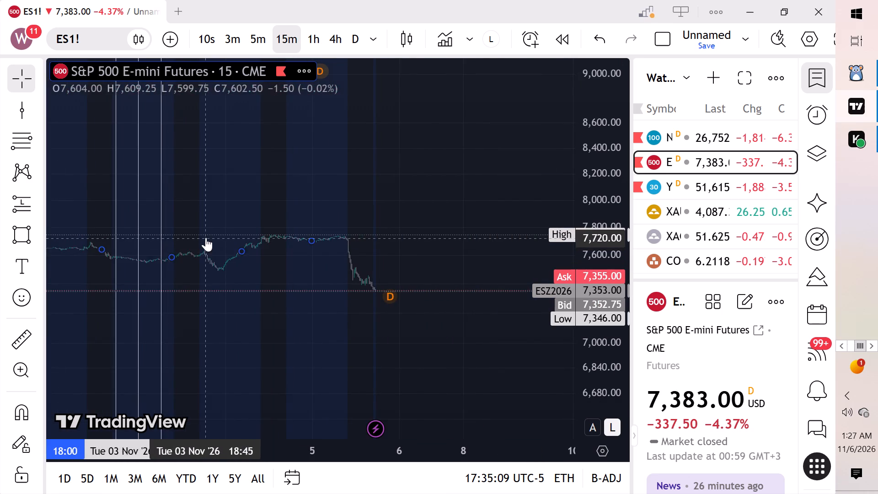
scroll(206, 237, "down", 3)
scroll(208, 238, "up", 1)
scroll(209, 238, "down", 1)
scroll(408, 227, "down", 4)
Add a light grey vertical line at Tue 27 Oct '26 00:00 on the ES1! 15-minute chart.
left_click_drag(264, 199, 506, 249)
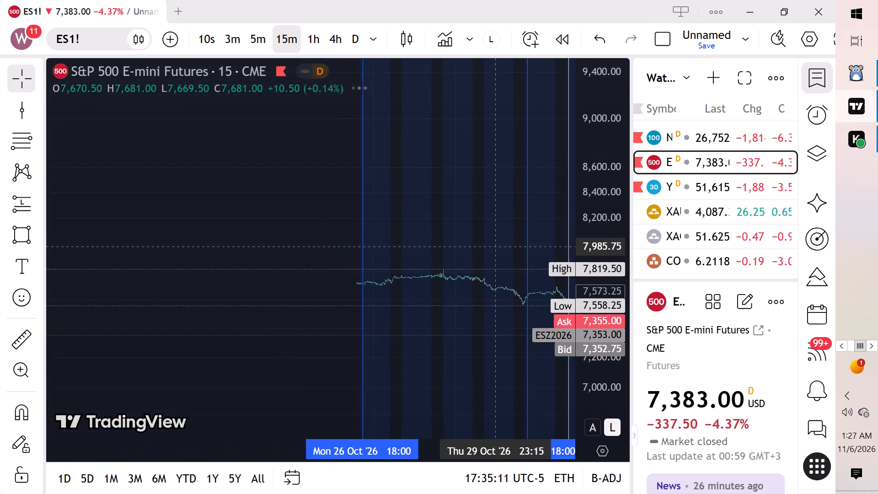
scroll(594, 204, "up", 7)
scroll(591, 196, "down", 1)
scroll(591, 196, "up", 9)
scroll(586, 193, "down", 1)
scroll(586, 193, "up", 6)
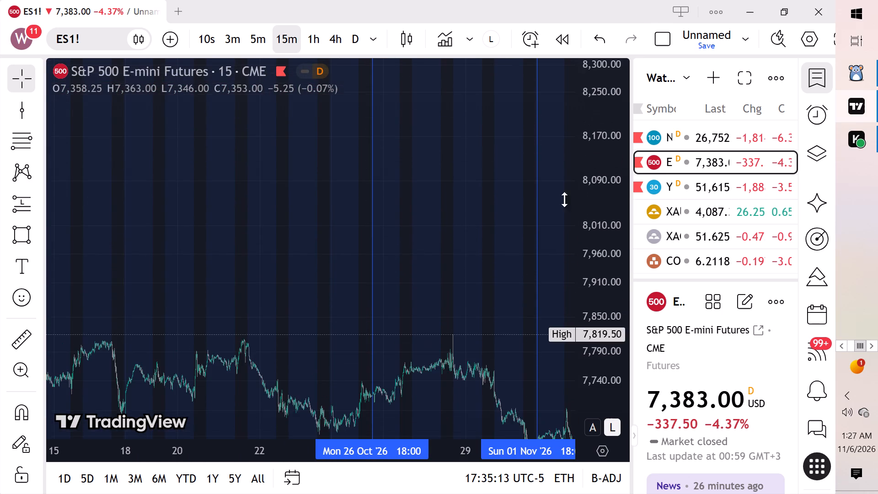
left_click_drag(487, 262, 520, 74)
scroll(457, 194, "up", 5)
scroll(597, 180, "up", 8)
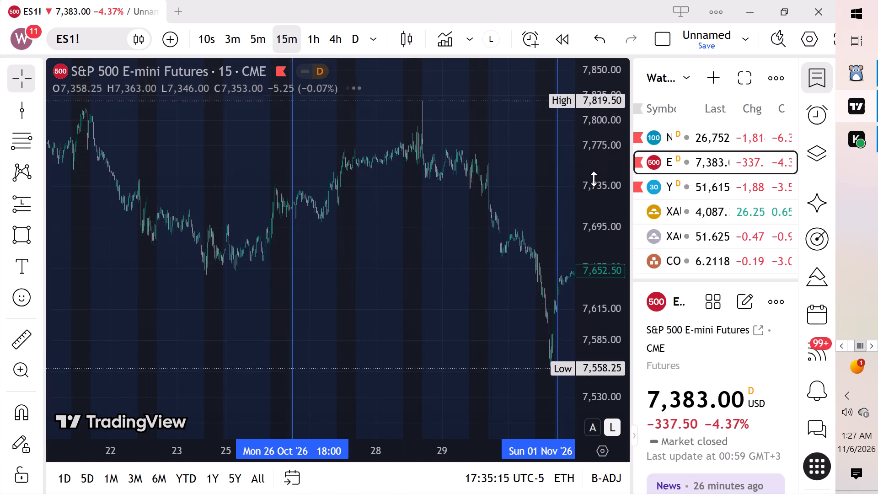
scroll(592, 176, "down", 3)
scroll(592, 176, "up", 6)
left_click_drag(412, 209, 566, 323)
scroll(503, 299, "up", 6)
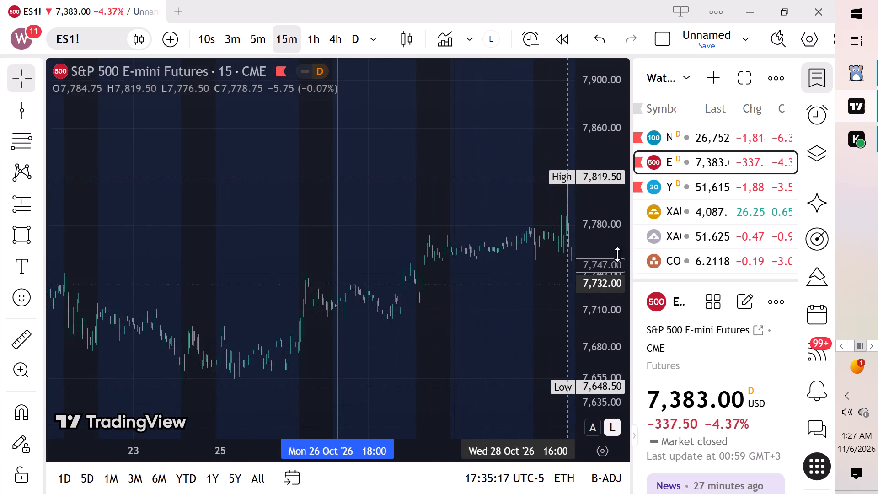
scroll(624, 248, "up", 7)
left_click_drag(479, 329, 478, 171)
scroll(439, 252, "down", 1)
scroll(439, 252, "up", 1)
scroll(439, 252, "down", 1)
scroll(439, 252, "up", 2)
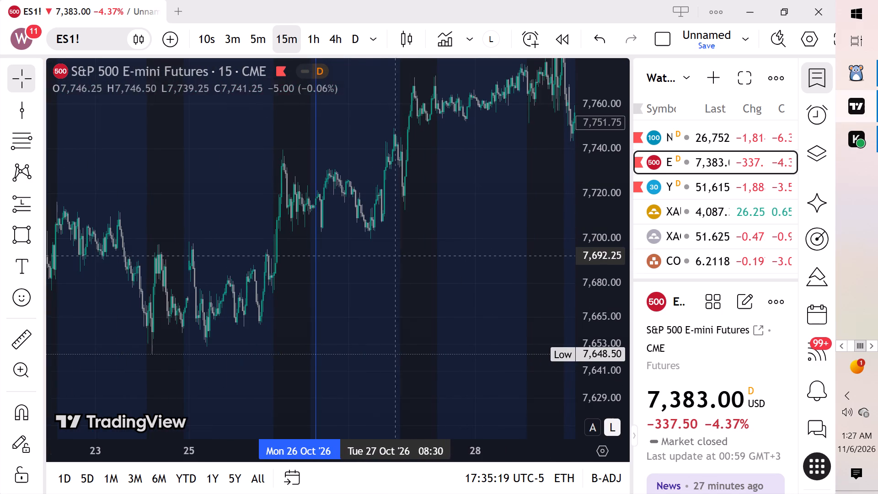
left_click_drag(442, 256, 390, 267)
double_click(16, 107)
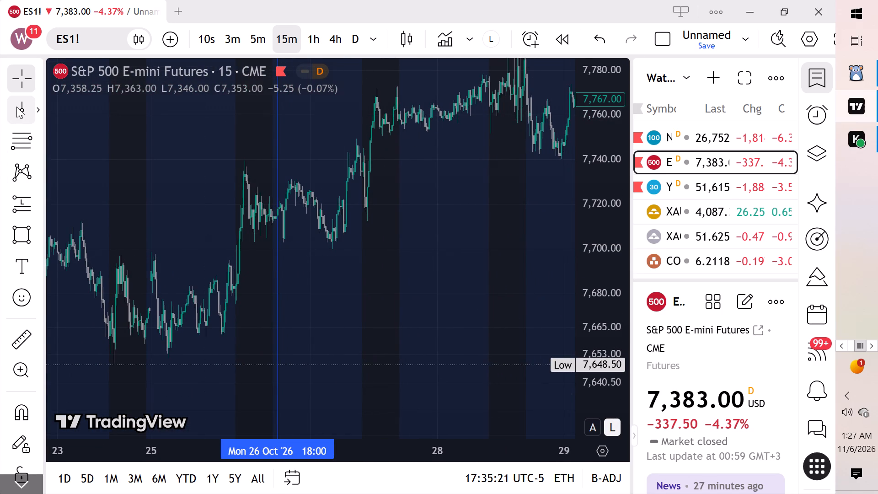
left_click(109, 285)
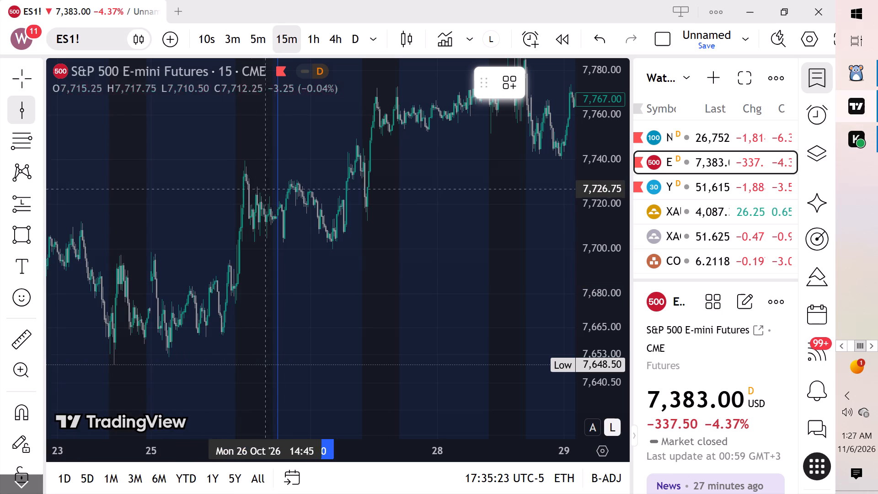
left_click(312, 190)
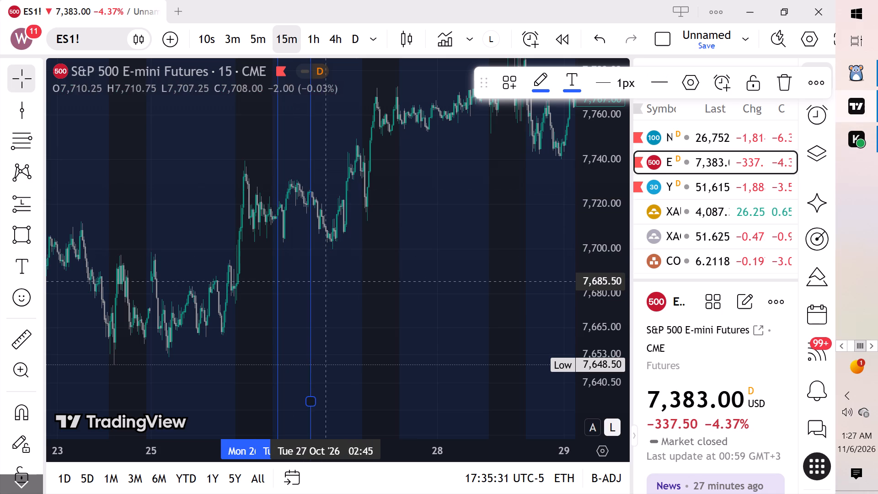
left_click(544, 79)
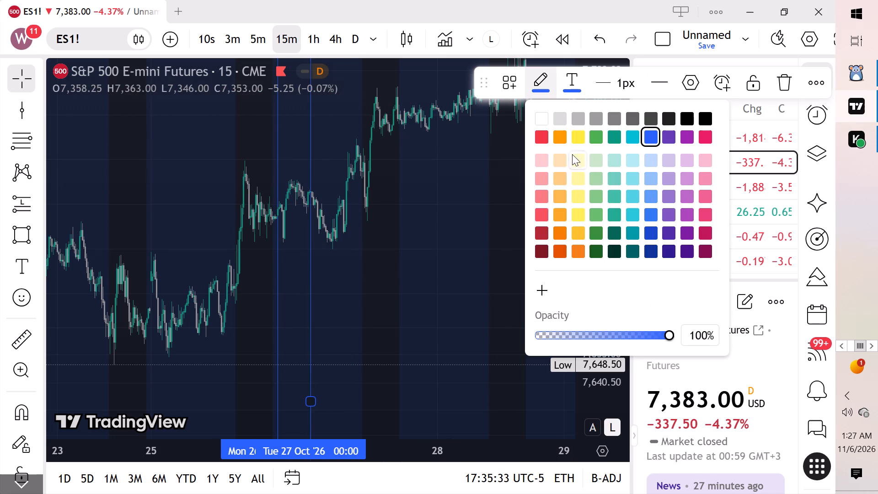
left_click(581, 112)
Add another light grey vertical line at Tue 27 Oct '26 06:15 on the 15-minute chart.
scroll(344, 315, "up", 4)
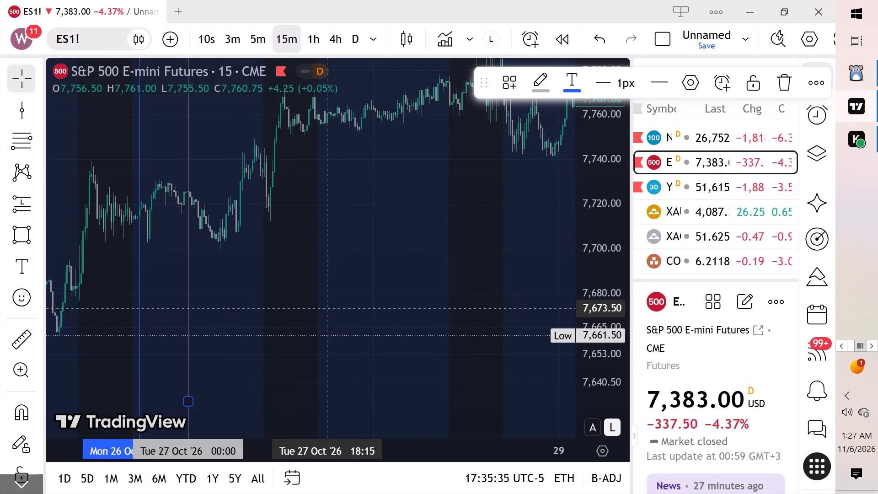
left_click(25, 117)
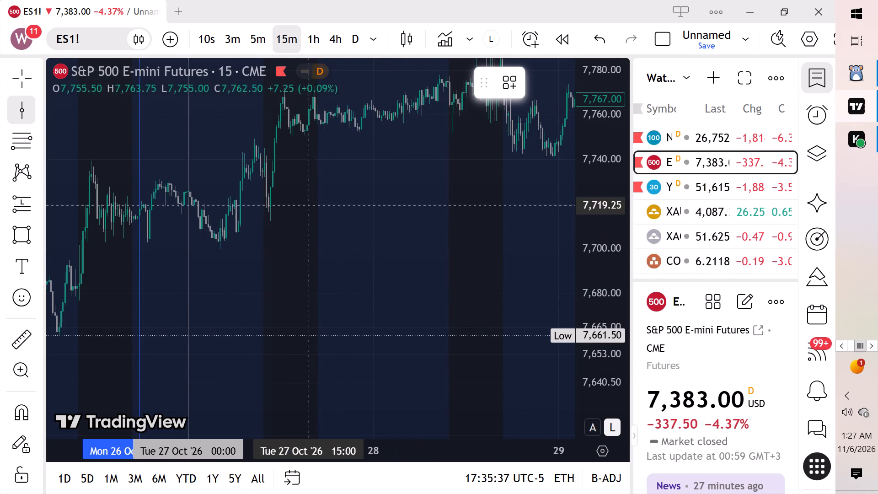
left_click(239, 196)
Examine the ES1! 15-minute candles around the Mon 26 Oct and Tue 27 Oct '26 vertical lines.
scroll(358, 323, "up", 3)
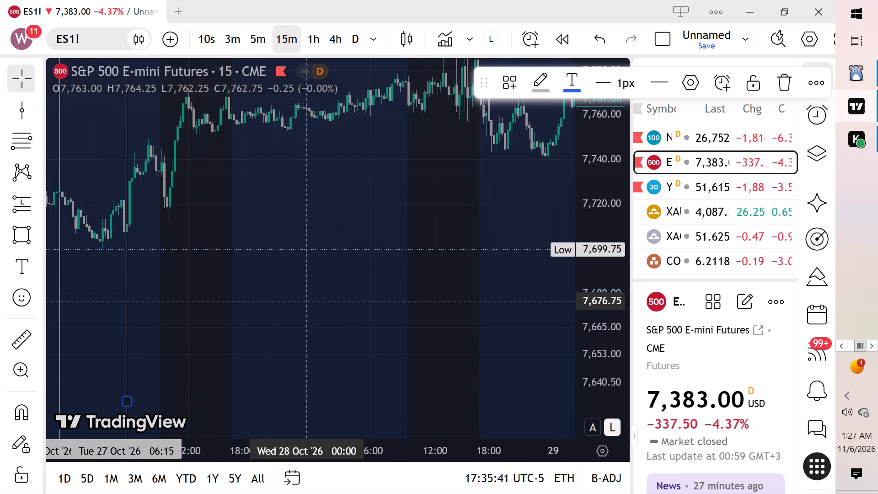
left_click_drag(297, 301, 486, 342)
scroll(374, 333, "up", 1)
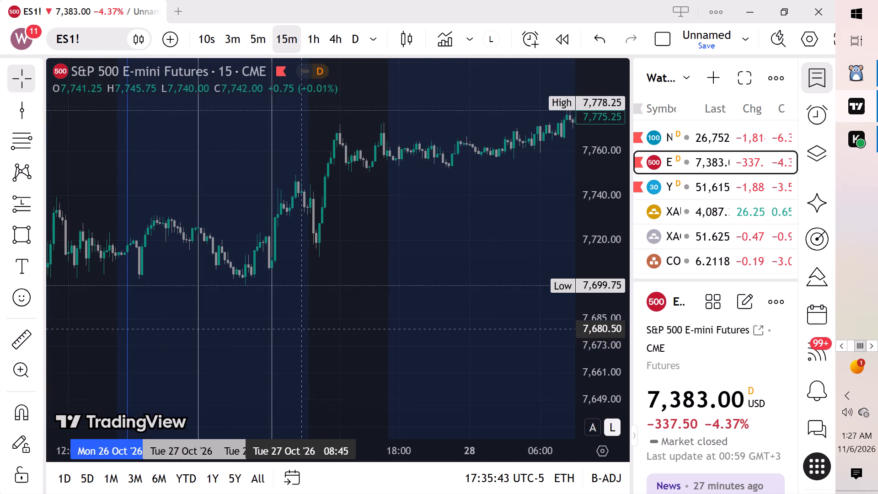
left_click_drag(302, 329, 412, 329)
scroll(624, 254, "up", 6)
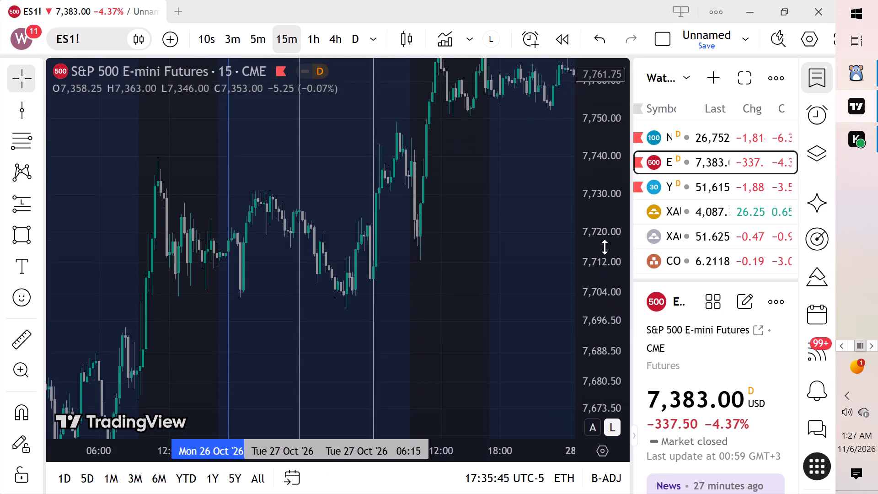
scroll(605, 245, "up", 6)
left_click_drag(422, 350, 454, 301)
scroll(607, 257, "down", 6)
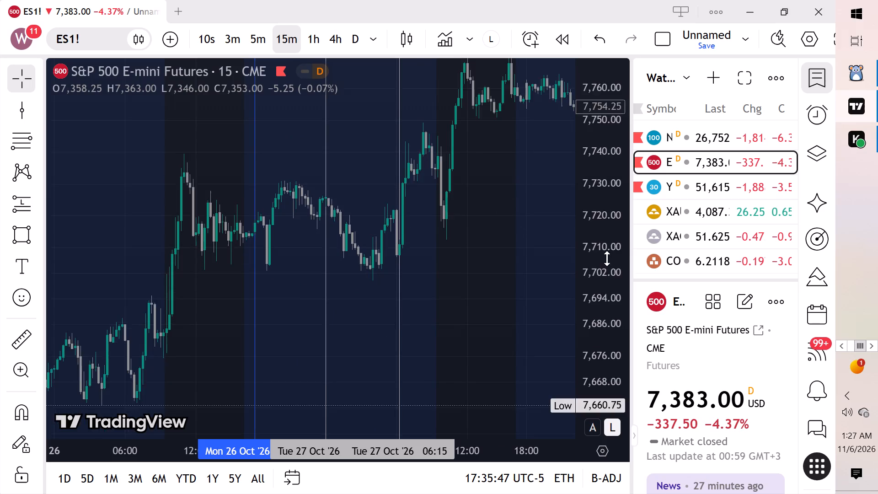
scroll(607, 258, "down", 2)
scroll(607, 262, "up", 2)
scroll(607, 263, "down", 6)
scroll(514, 323, "down", 2)
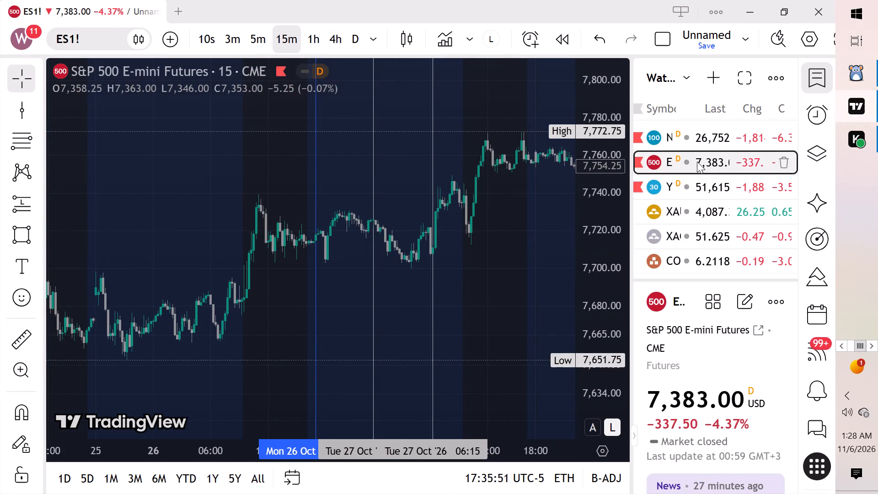
Switch to YM1! on the 4-hour interval and examine its price action from July to early October.
left_click(675, 189)
scroll(612, 238, "down", 1)
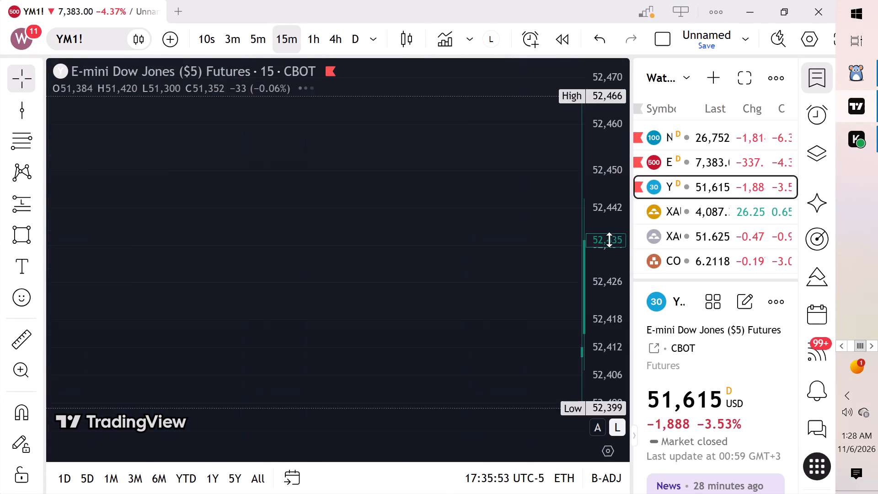
left_click(325, 43)
scroll(570, 229, "down", 1)
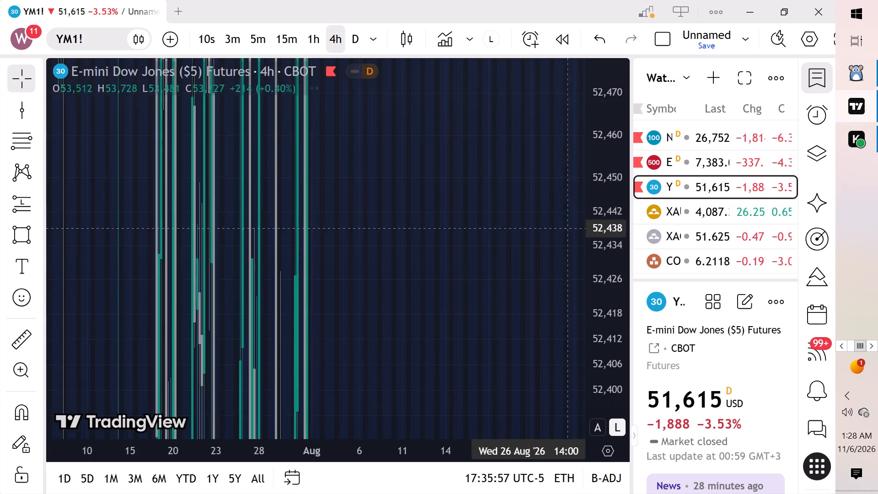
scroll(575, 230, "down", 20)
scroll(605, 232, "up", 1)
scroll(605, 232, "down", 7)
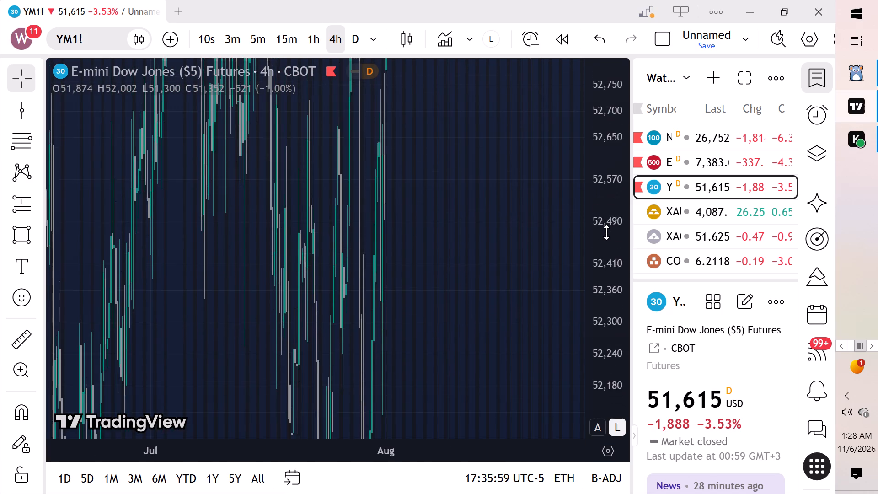
scroll(606, 232, "down", 1)
scroll(606, 234, "up", 1)
scroll(606, 234, "down", 2)
scroll(606, 234, "up", 2)
scroll(606, 234, "down", 5)
scroll(606, 234, "up", 4)
scroll(606, 234, "down", 12)
scroll(606, 235, "up", 1)
scroll(606, 235, "down", 4)
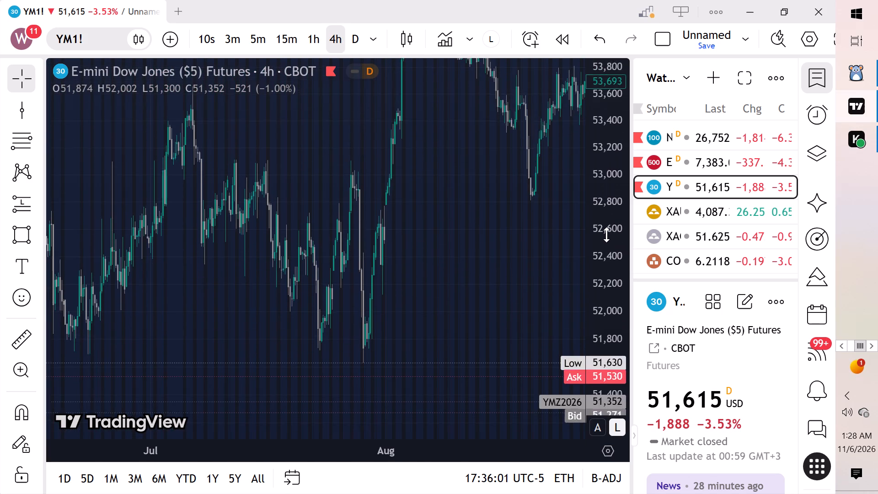
left_click_drag(519, 251, 305, 271)
left_click_drag(402, 270, 323, 216)
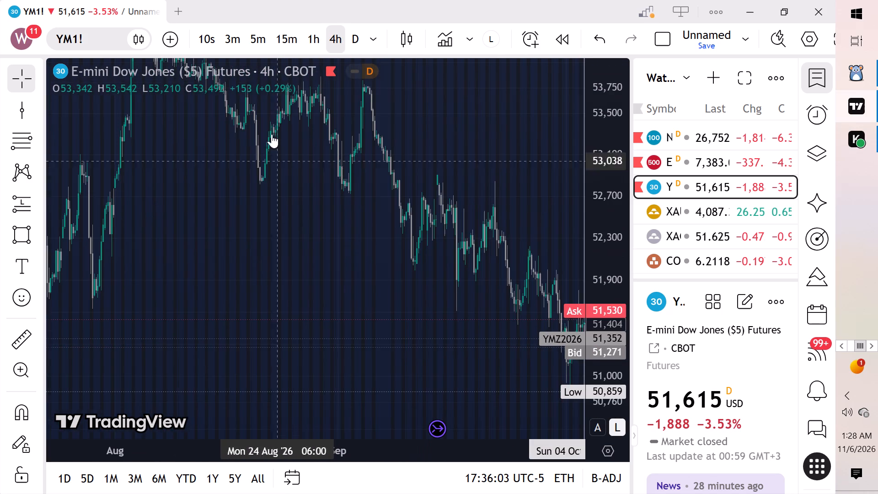
Switch YM1! to the daily interval and reset the chart view.
left_click(359, 33)
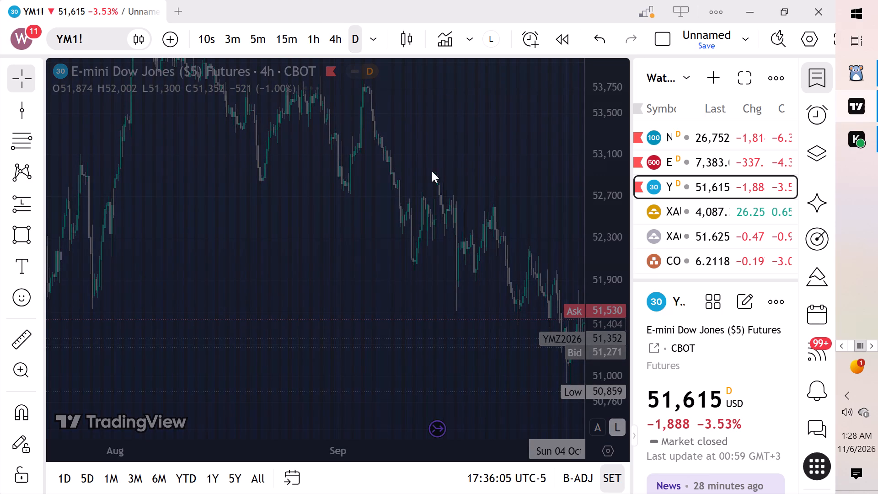
scroll(439, 206, "up", 6)
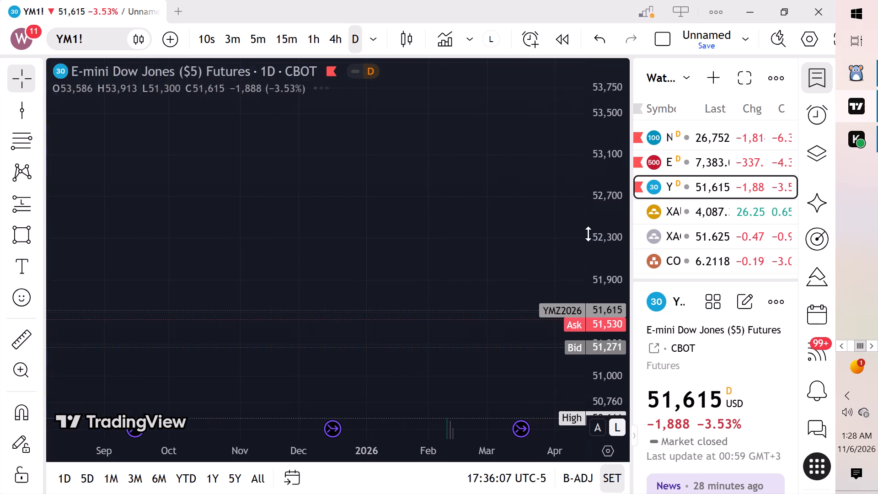
scroll(589, 234, "down", 10)
scroll(593, 238, "up", 1)
scroll(594, 247, "down", 3)
left_click_drag(422, 347, 89, 151)
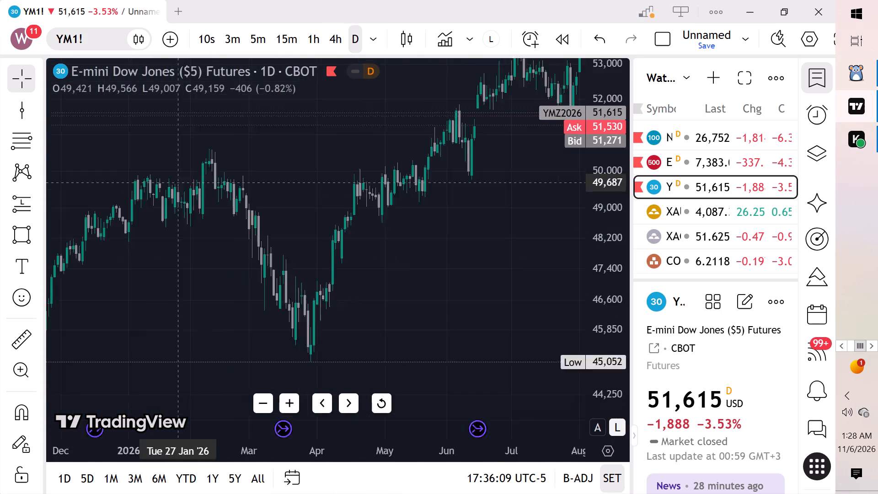
left_click_drag(89, 151, 80, 146)
scroll(362, 248, "up", 4)
left_click_drag(355, 207, 278, 491)
left_click_drag(351, 335, 0, 236)
left_click(378, 410)
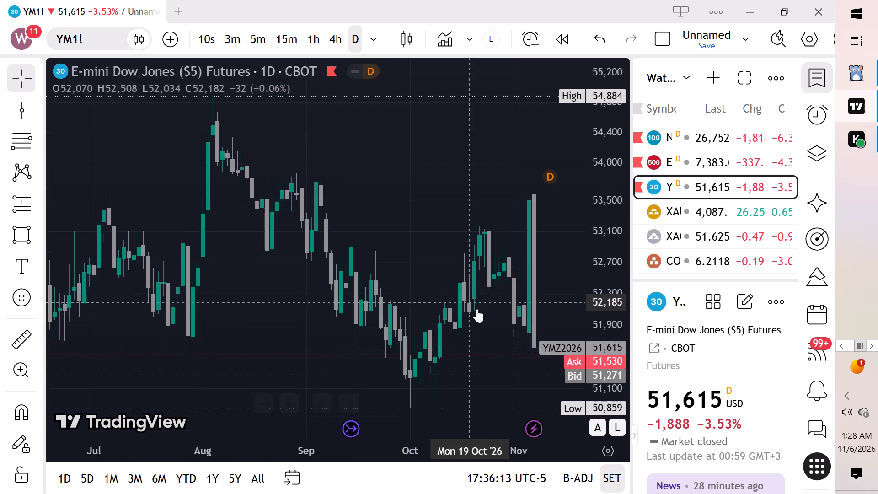
Add a vertical line at Tue 27 Oct '26 on the YM1! daily chart and colour it blue.
scroll(481, 322, "up", 3)
scroll(594, 275, "up", 4)
scroll(486, 330, "up", 2)
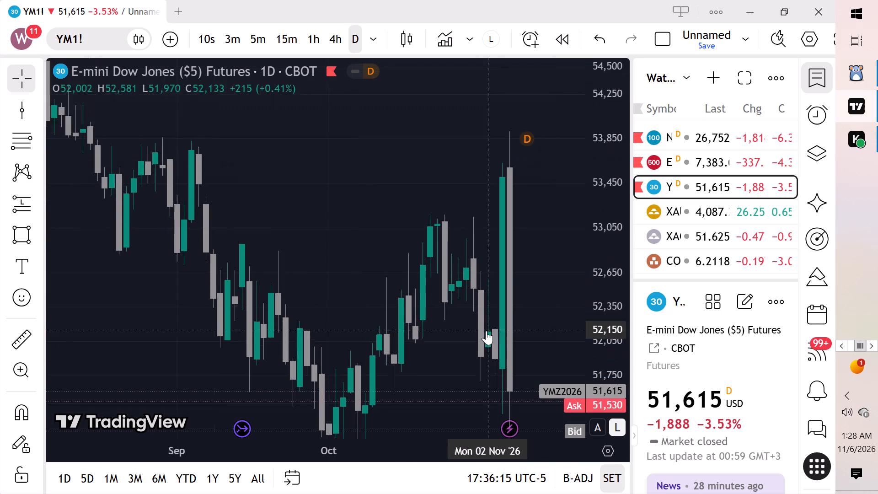
scroll(486, 331, "up", 3)
left_click_drag(541, 330, 572, 269)
scroll(651, 251, "down", 3)
scroll(629, 255, "up", 1)
scroll(629, 255, "down", 3)
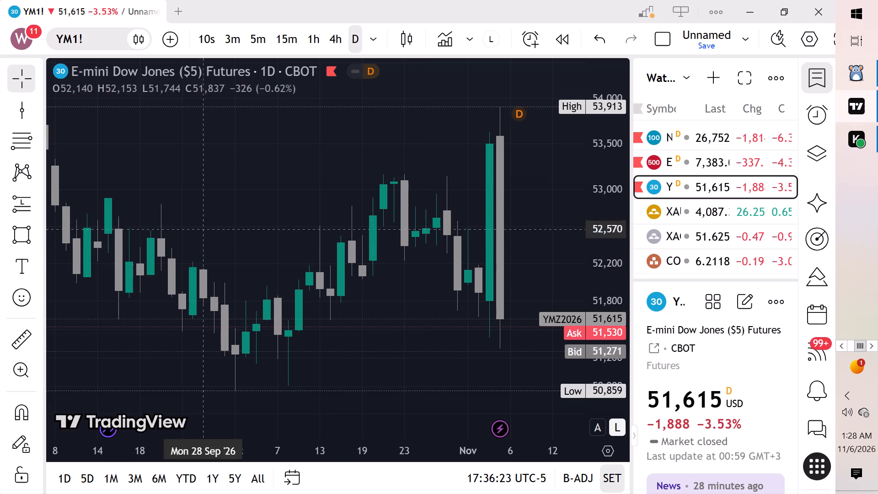
double_click(29, 115)
left_click(116, 299)
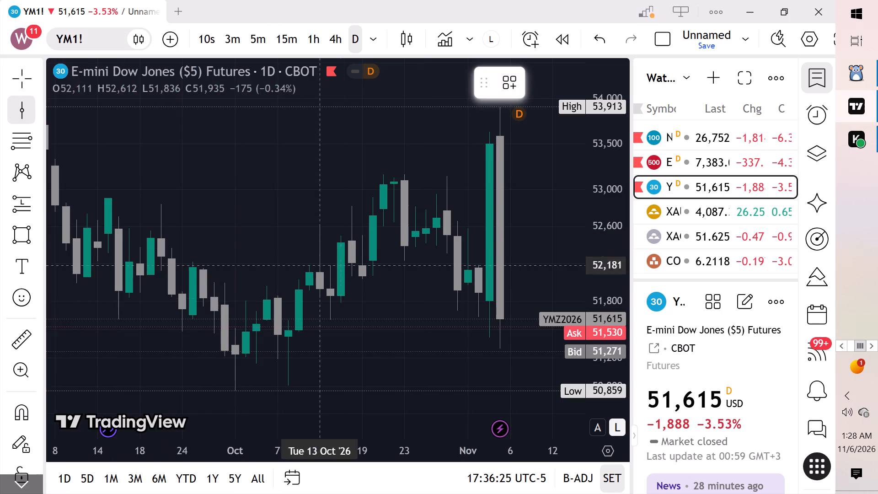
left_click(427, 204)
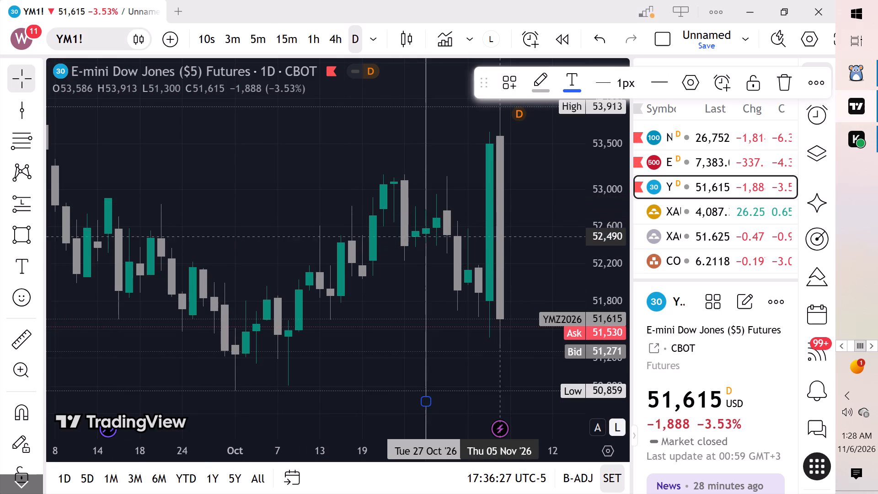
left_click(548, 78)
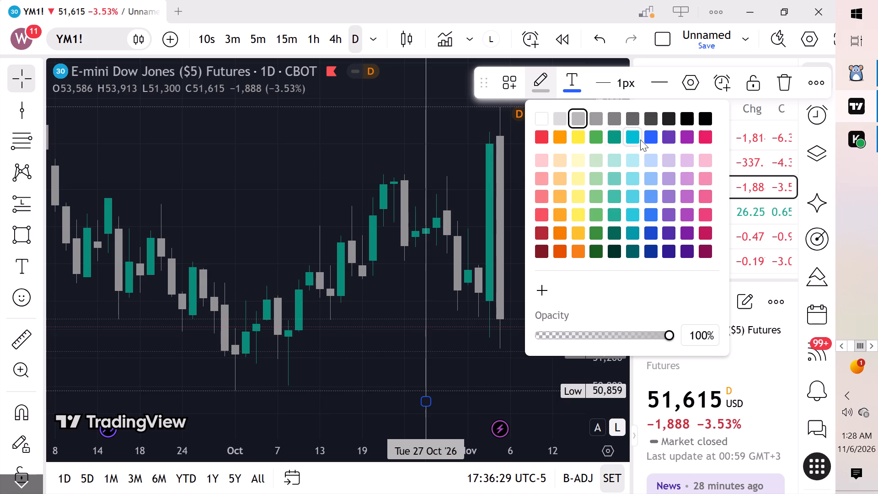
left_click(648, 140)
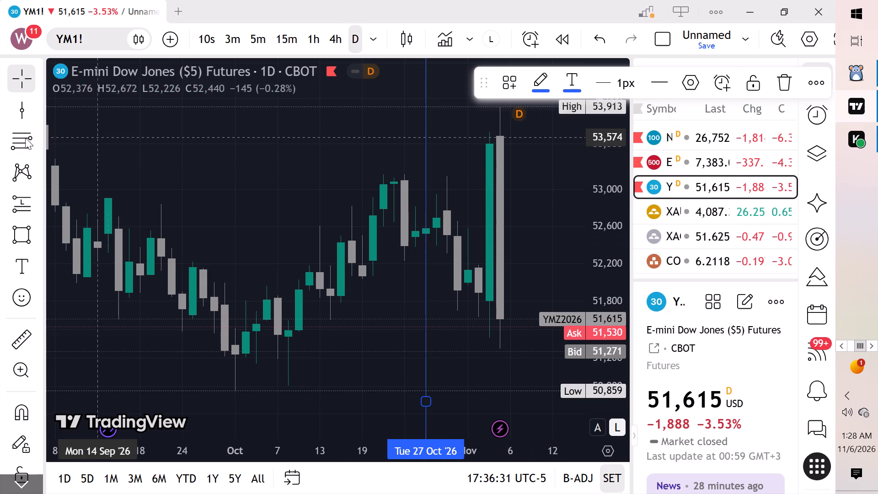
Add a blue vertical line at Mon 02 Nov '26 on the YM1! daily chart and check its interval visibility settings.
double_click(5, 114)
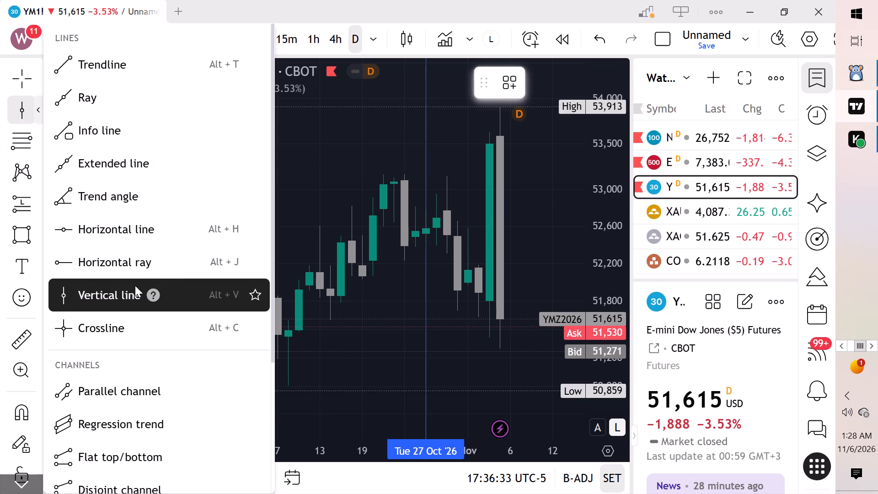
left_click(135, 285)
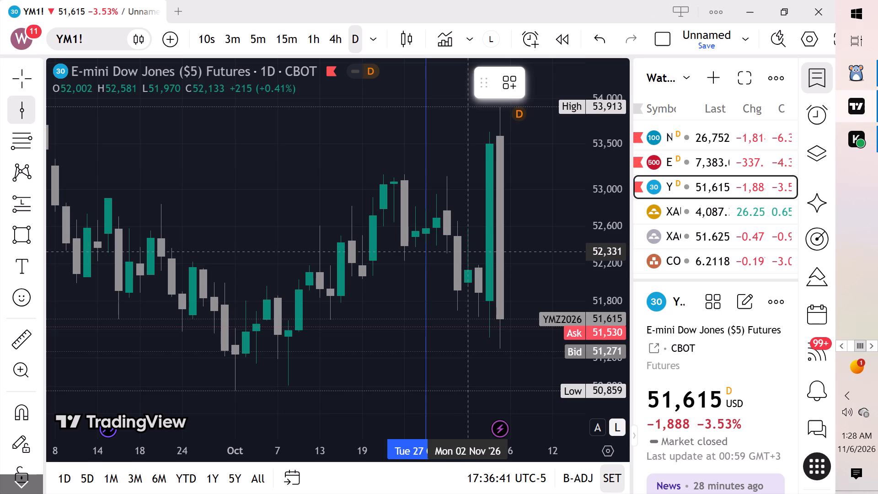
left_click(471, 252)
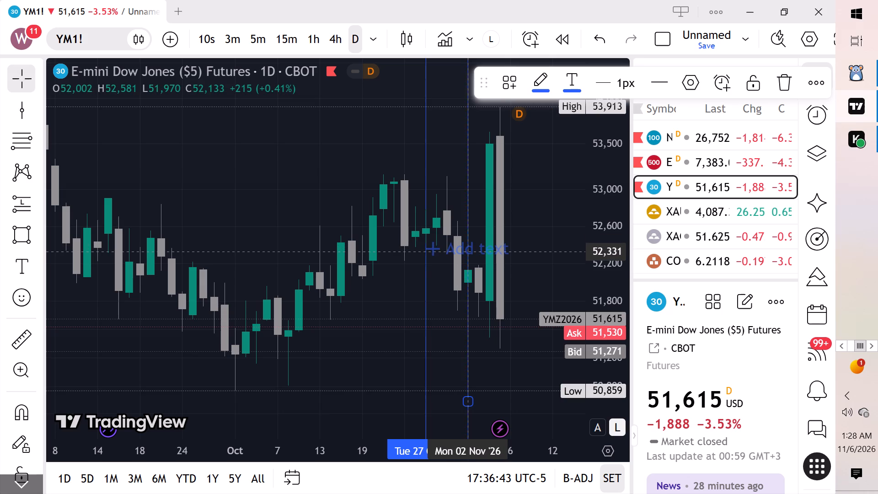
scroll(509, 280, "up", 4)
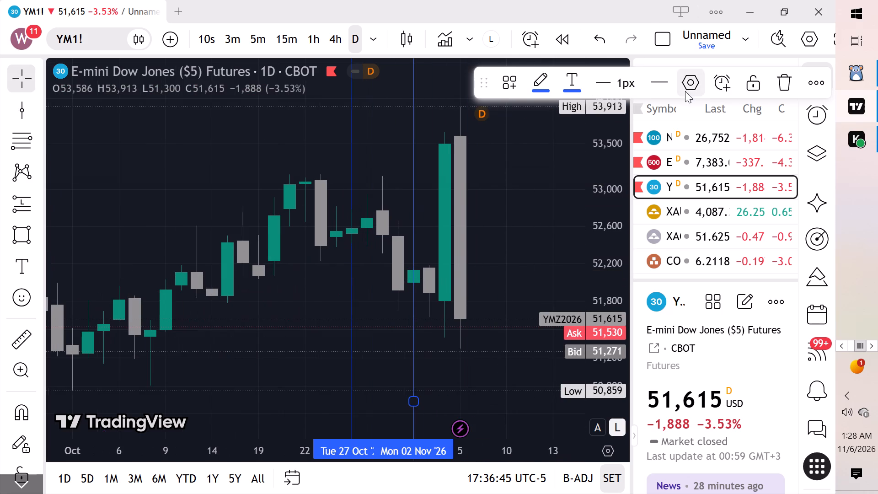
left_click(686, 91)
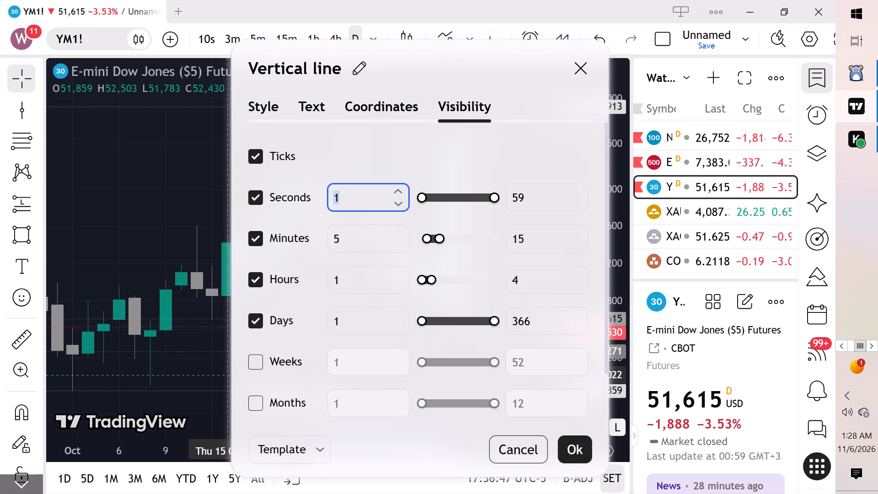
left_click(199, 362)
scroll(459, 313, "up", 5)
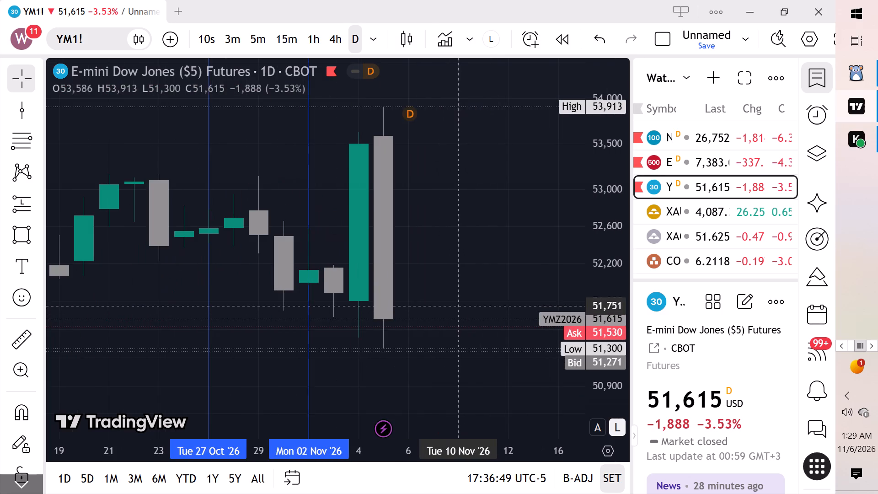
Switch YM1! to the 15-minute interval and hide the watchlist to widen the chart.
left_click(285, 51)
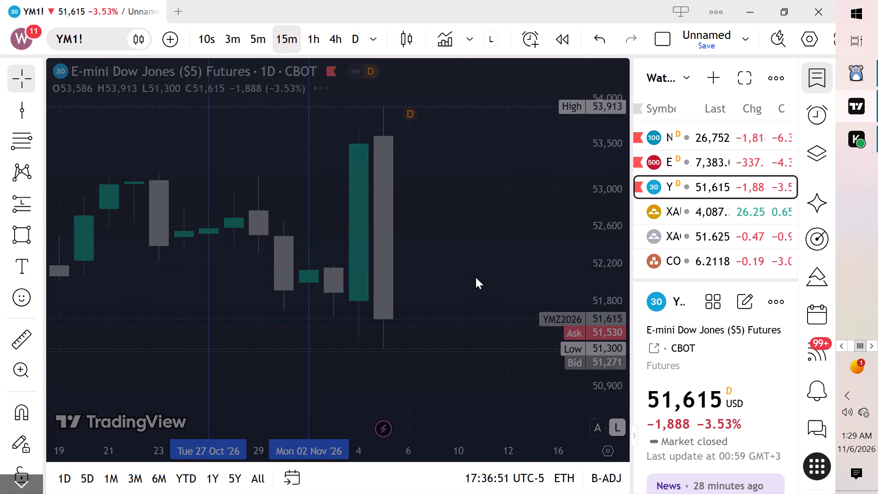
left_click(827, 70)
Examine the YM1! 15-minute candles from Thu 05 Nov '26 back to the vertical line at Mon 26 Oct '26 18:00.
scroll(610, 270, "down", 1)
scroll(610, 270, "up", 1)
scroll(610, 270, "down", 1)
scroll(610, 269, "up", 1)
scroll(608, 265, "down", 8)
scroll(606, 273, "up", 1)
scroll(606, 273, "down", 4)
left_click_drag(471, 238, 704, 387)
left_click_drag(465, 258, 463, 258)
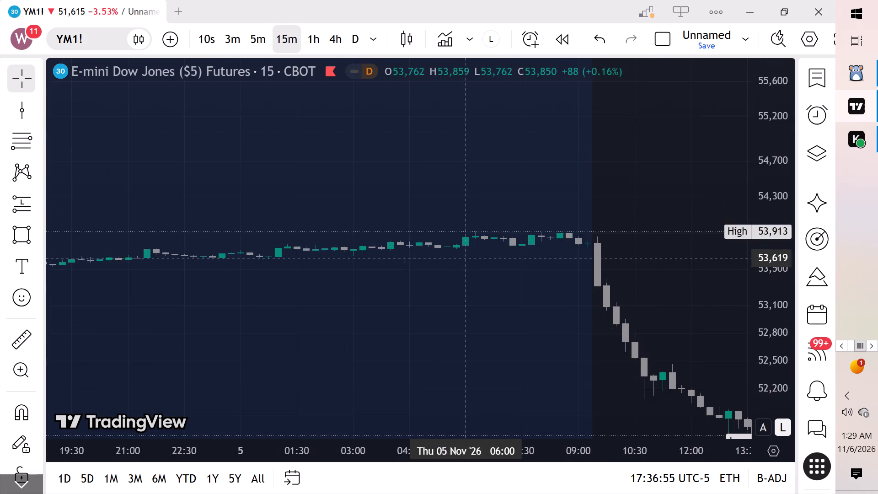
left_click_drag(463, 258, 670, 170)
scroll(421, 324, "down", 5)
scroll(452, 304, "down", 2)
scroll(461, 304, "up", 1)
scroll(471, 304, "down", 10)
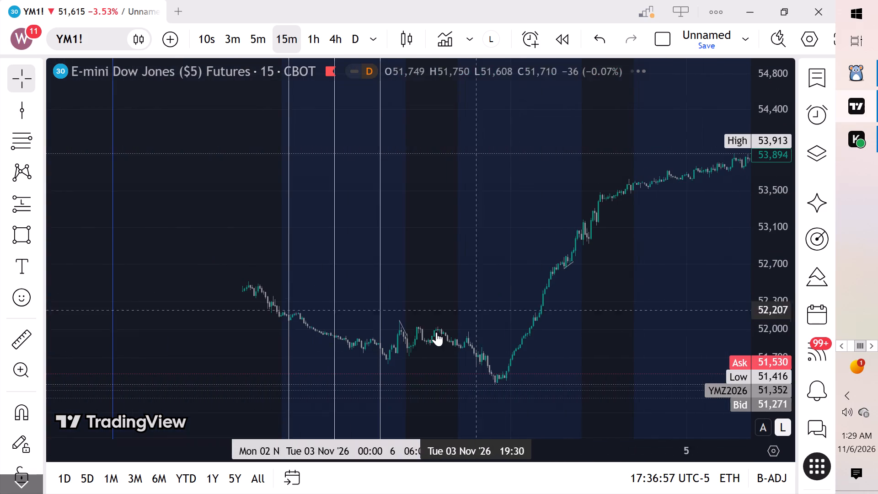
left_click_drag(444, 298, 654, 295)
left_click_drag(333, 271, 550, 268)
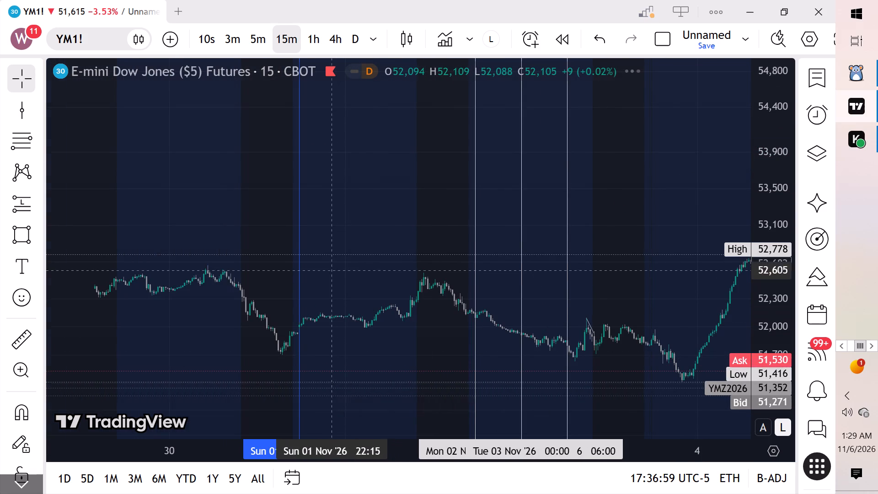
left_click_drag(550, 268, 630, 271)
left_click_drag(256, 276, 542, 310)
scroll(362, 306, "down", 2)
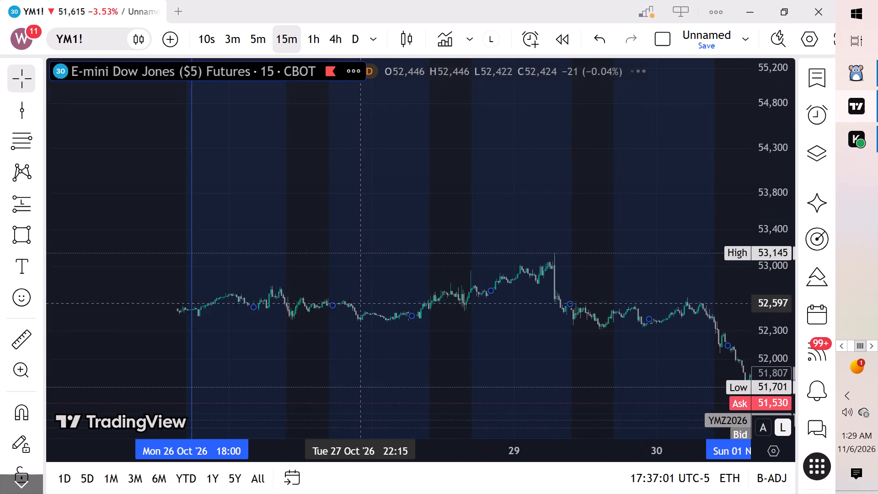
left_click_drag(361, 276, 622, 188)
scroll(755, 196, "up", 6)
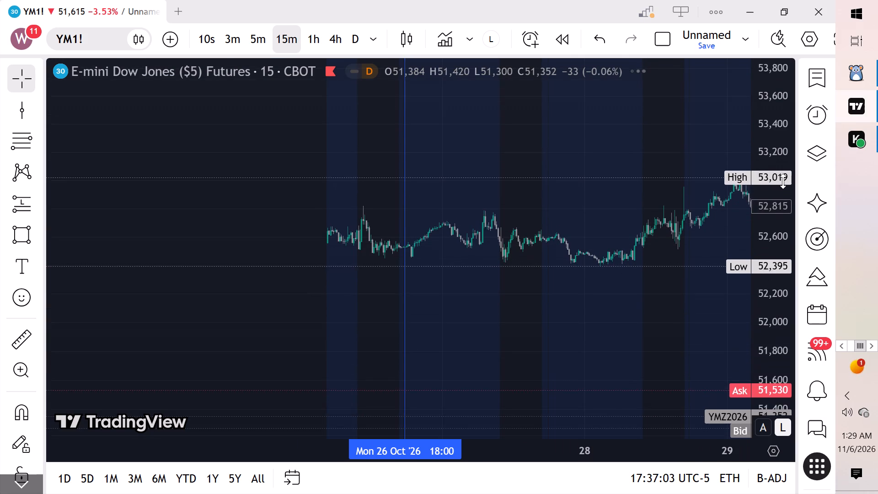
scroll(784, 179, "up", 6)
scroll(784, 178, "up", 16)
scroll(605, 233, "up", 6)
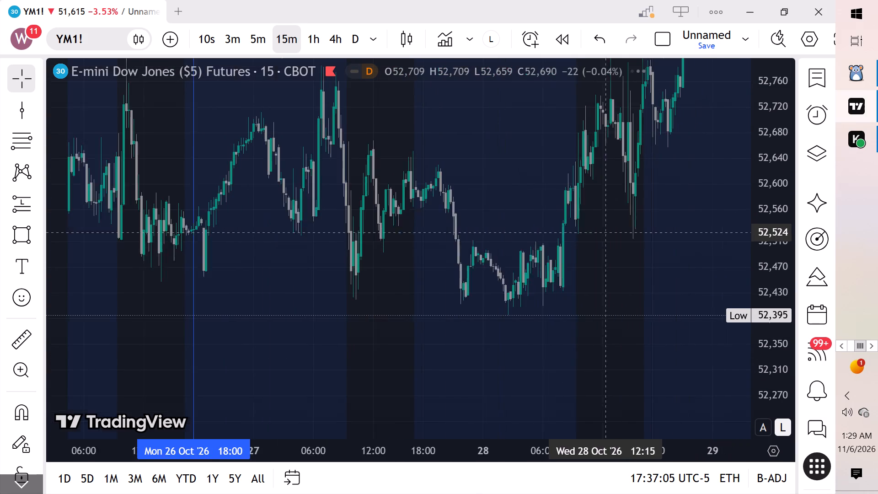
left_click_drag(428, 233, 561, 316)
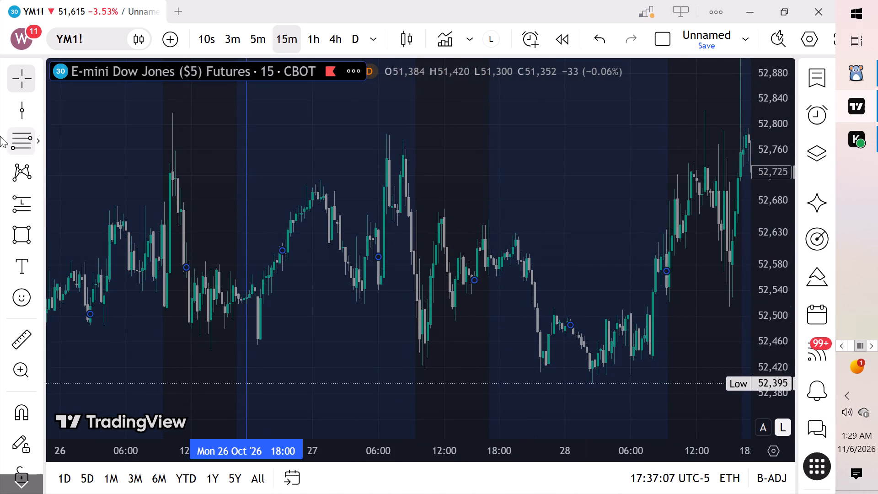
Add vertical lines at Tue 27 Oct '26 00:15 and 06:00 on the YM1! 15-minute chart.
double_click(27, 115)
left_click(96, 288)
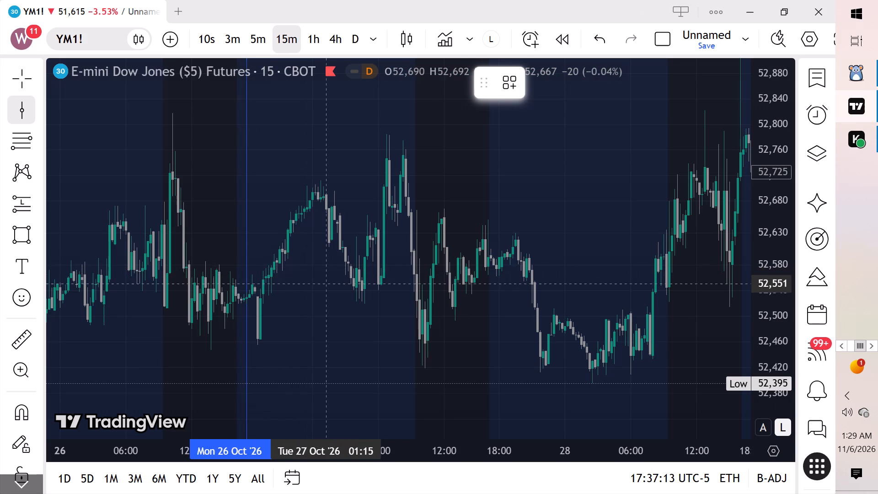
left_click(314, 264)
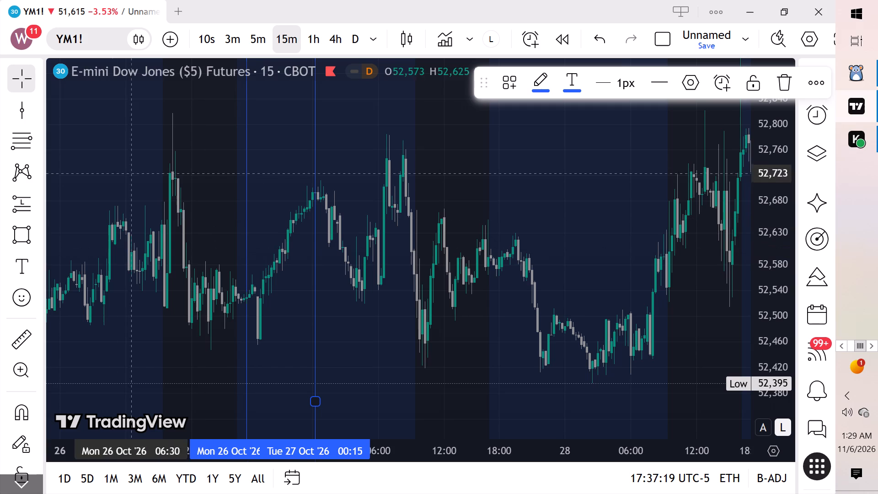
left_click(24, 120)
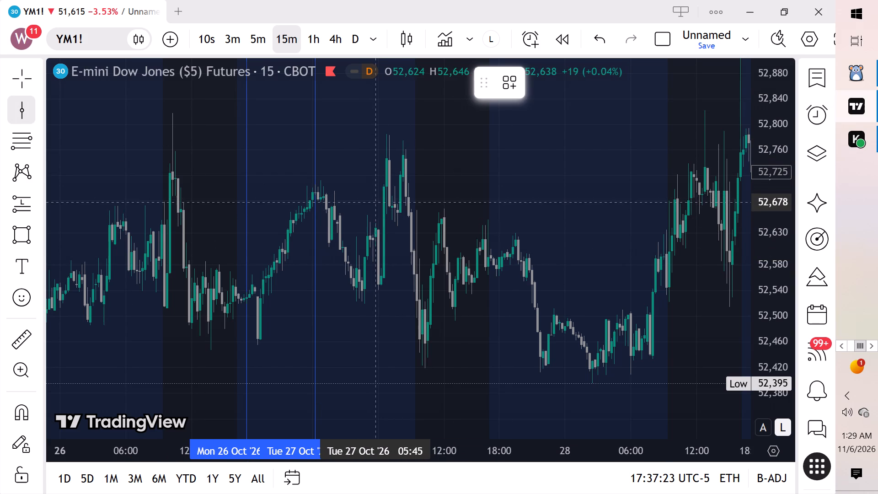
left_click(377, 204)
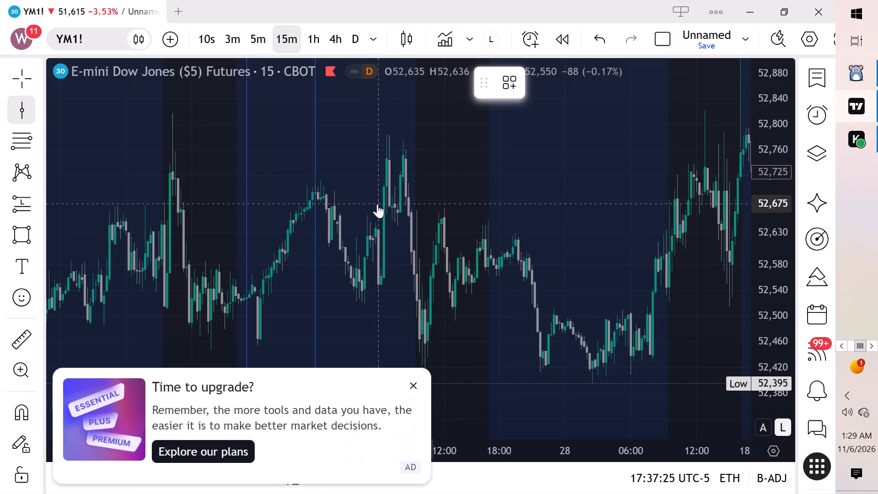
left_click(415, 386)
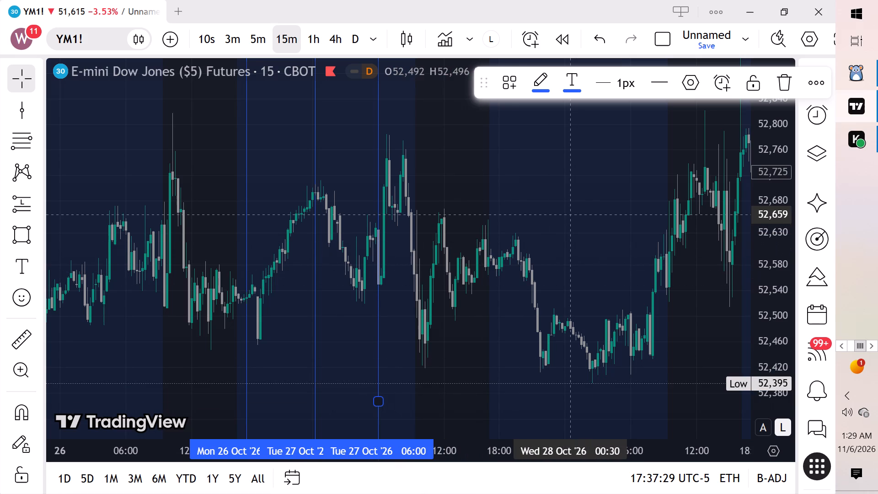
scroll(785, 192, "down", 5)
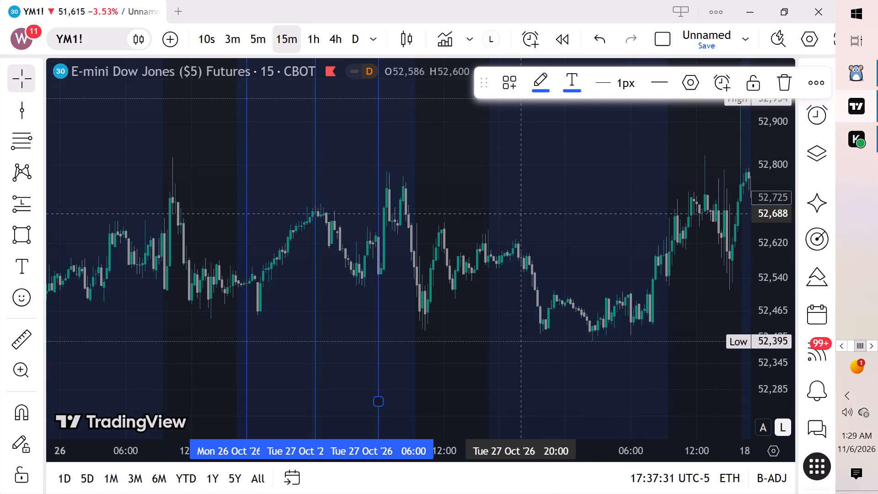
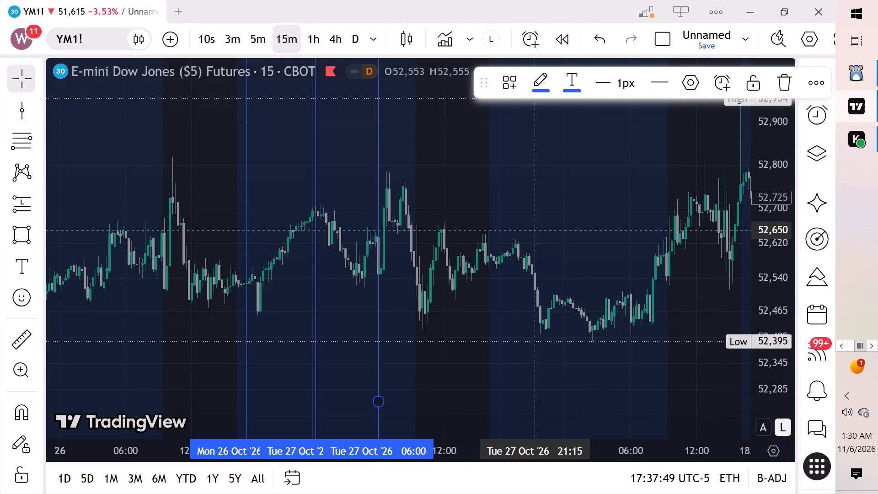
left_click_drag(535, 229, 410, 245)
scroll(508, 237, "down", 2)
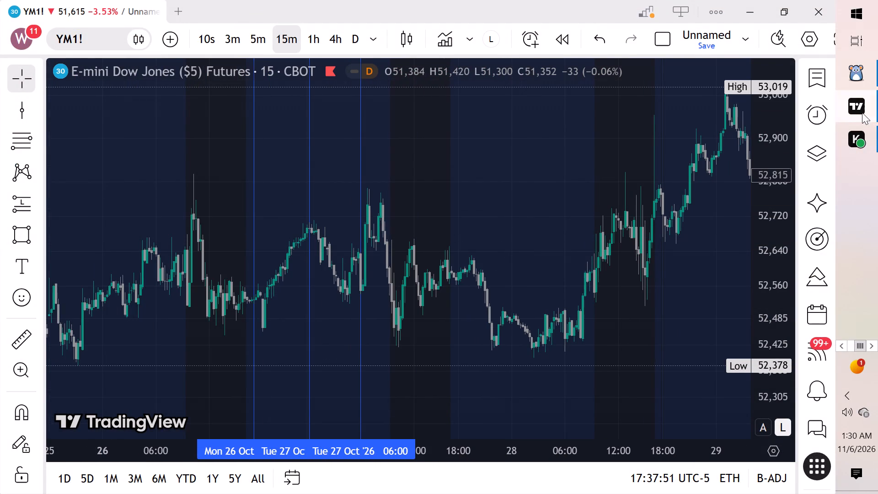
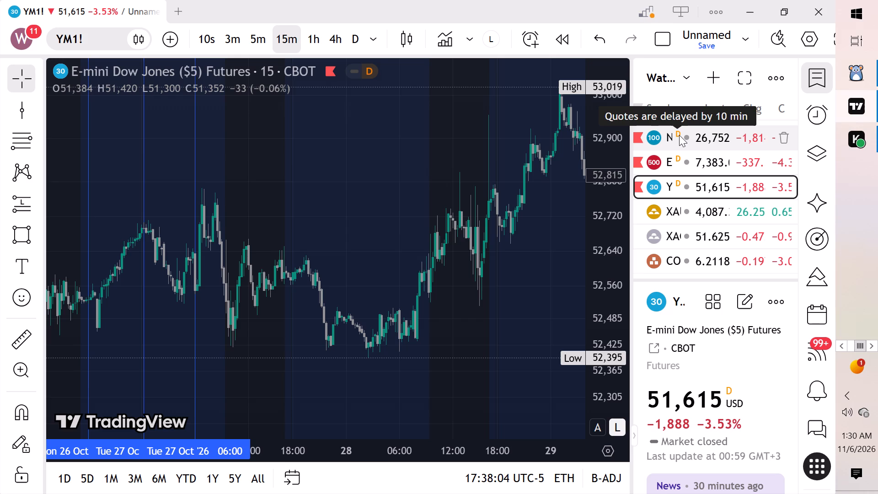
Show the NQ1! chart on the 1-hour interval.
left_click(680, 136)
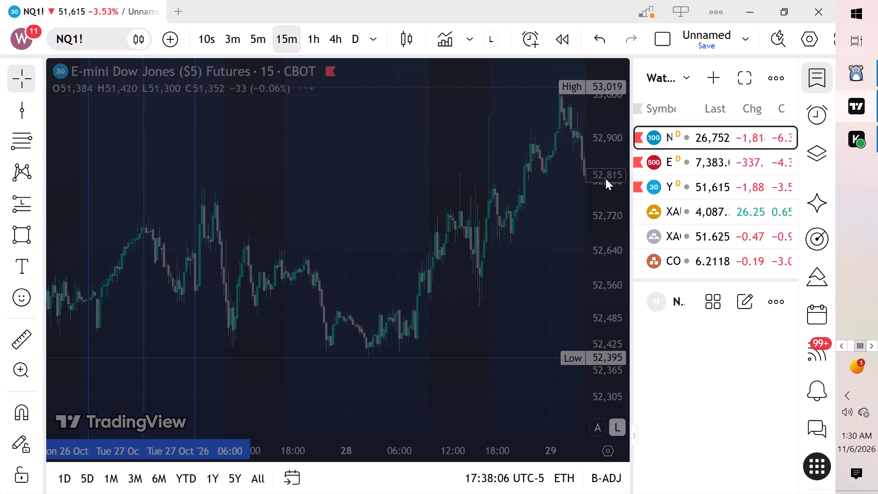
left_click(314, 58)
left_click(315, 42)
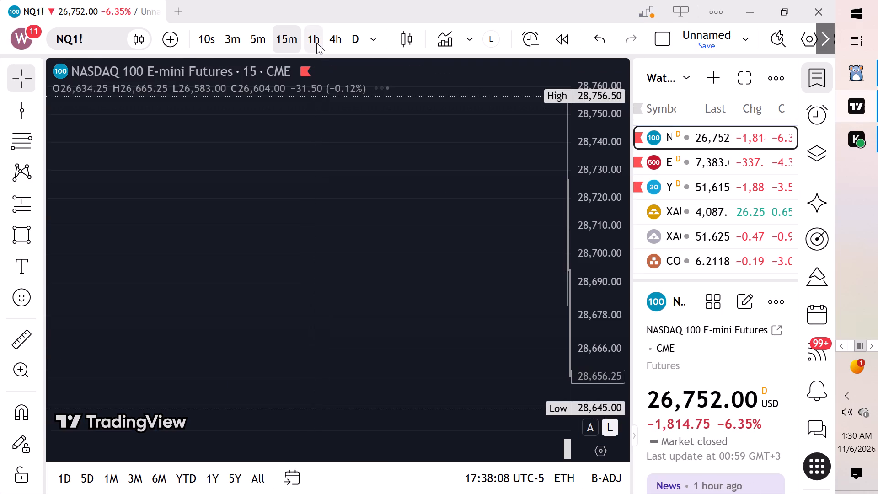
Examine the 1-hour NQ1! price action with its marked zones and vertical lines from late September to early November.
scroll(601, 193, "down", 3)
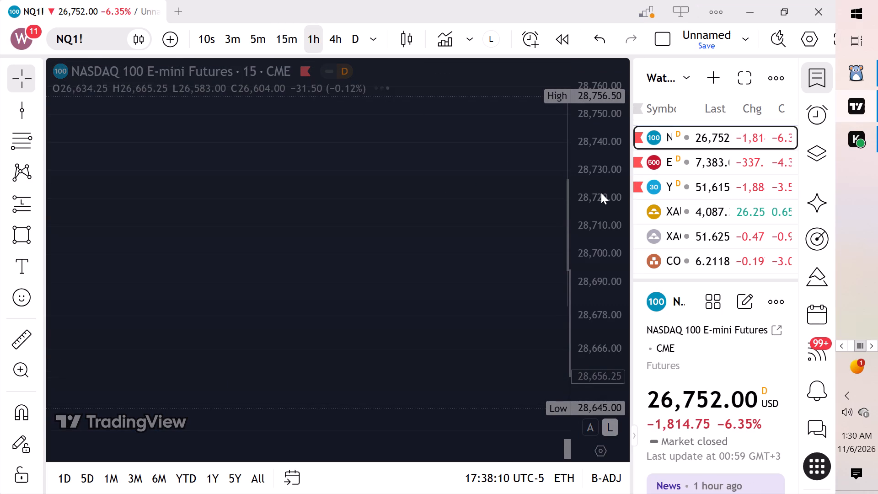
scroll(601, 193, "down", 4)
scroll(559, 193, "up", 1)
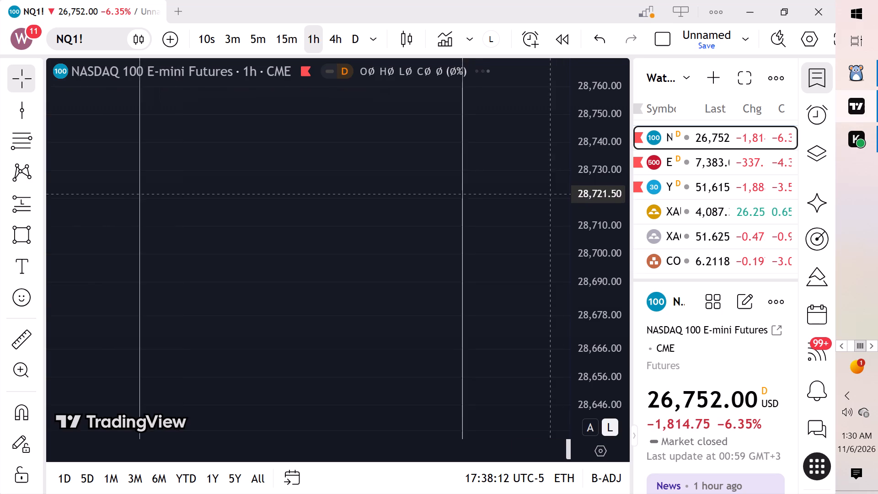
scroll(551, 194, "up", 1)
scroll(653, 148, "down", 20)
scroll(653, 148, "down", 5)
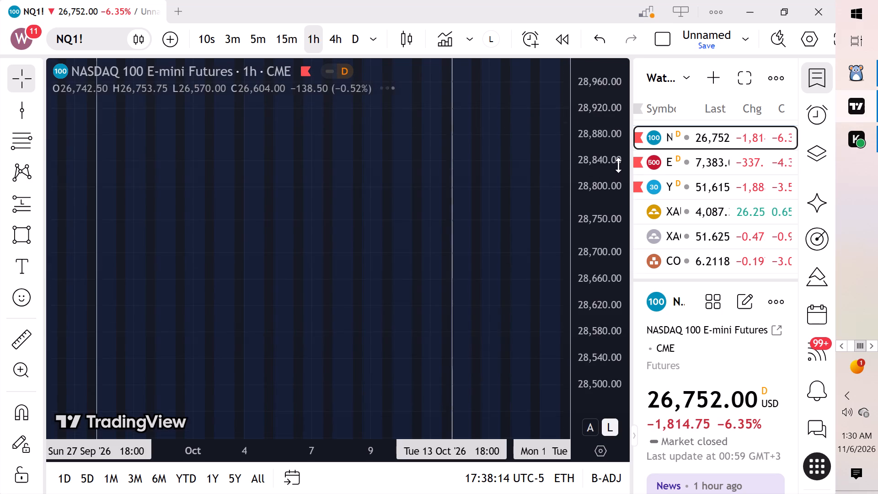
scroll(618, 165, "down", 1)
scroll(618, 166, "up", 2)
scroll(618, 166, "down", 10)
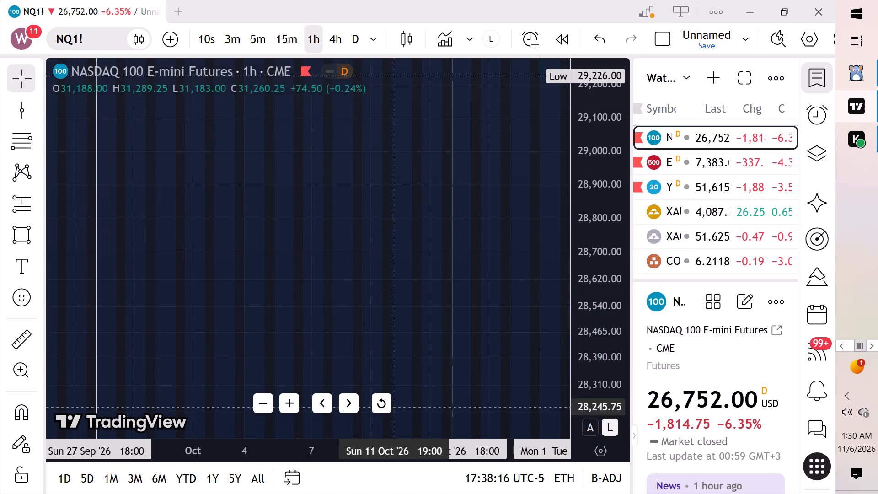
left_click(389, 406)
left_click_drag(453, 393, 365, 372)
scroll(362, 368, "down", 4)
scroll(517, 316, "down", 5)
scroll(360, 315, "down", 4)
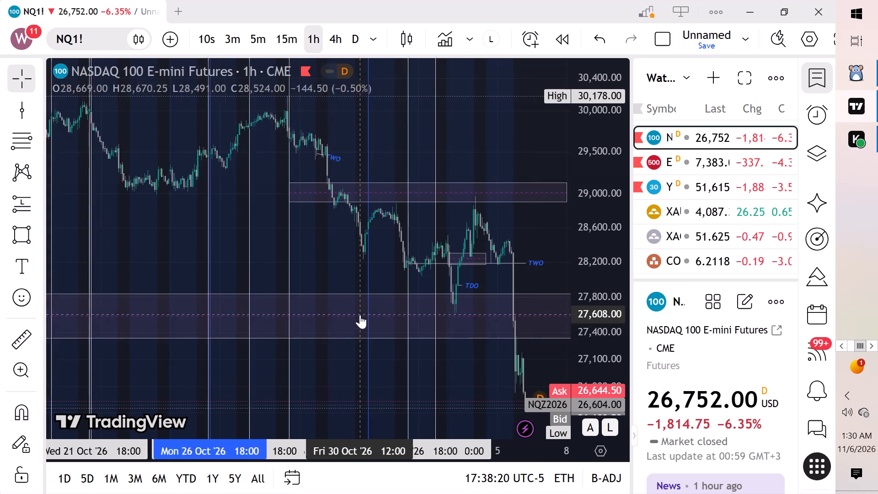
scroll(392, 295, "up", 11)
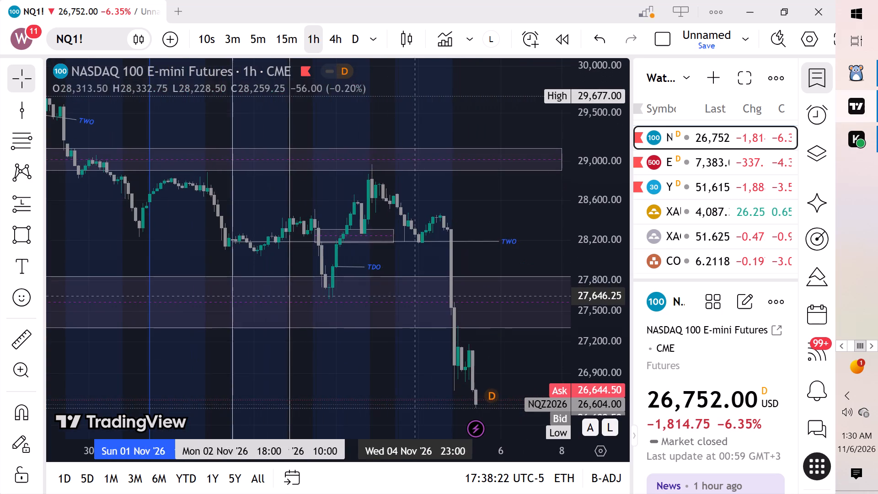
scroll(451, 293, "down", 2)
scroll(456, 296, "up", 1)
scroll(456, 296, "down", 2)
scroll(576, 252, "down", 6)
scroll(497, 268, "down", 5)
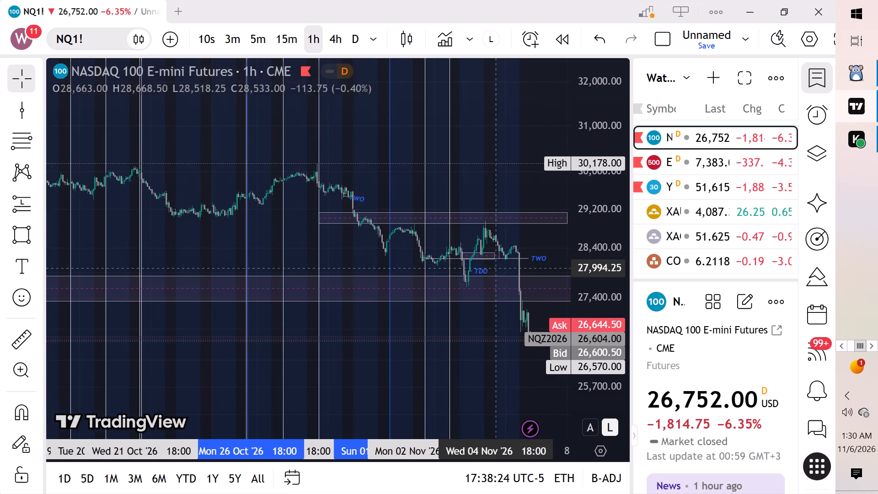
scroll(589, 250, "down", 2)
scroll(589, 251, "up", 2)
scroll(589, 251, "down", 5)
scroll(443, 295, "down", 10)
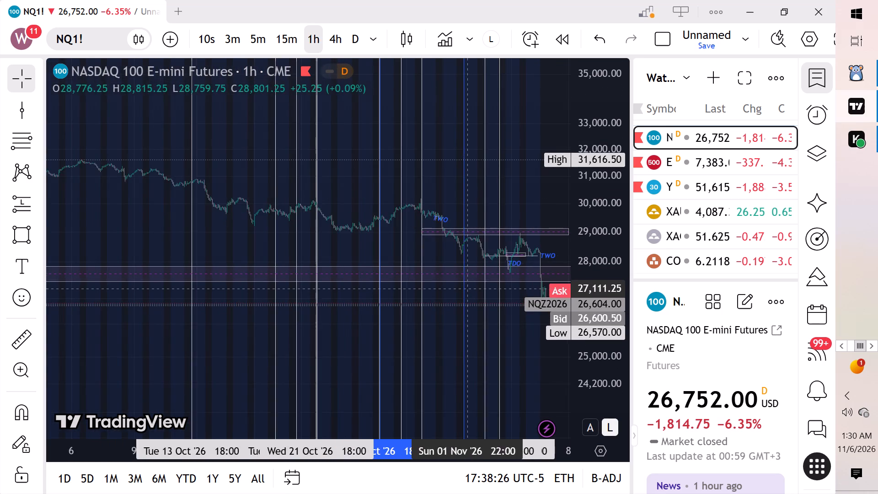
scroll(479, 285, "down", 5)
scroll(596, 252, "down", 2)
scroll(596, 252, "up", 2)
scroll(596, 252, "down", 2)
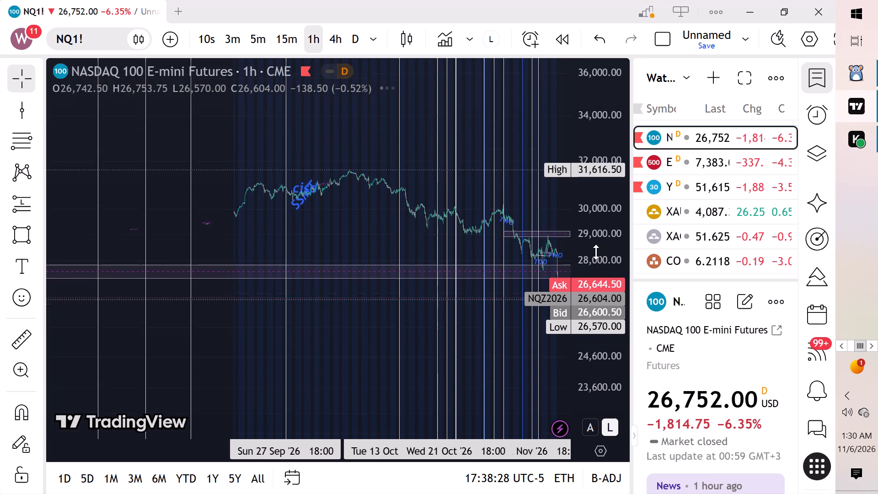
scroll(595, 253, "down", 6)
scroll(501, 302, "up", 6)
scroll(542, 300, "up", 5)
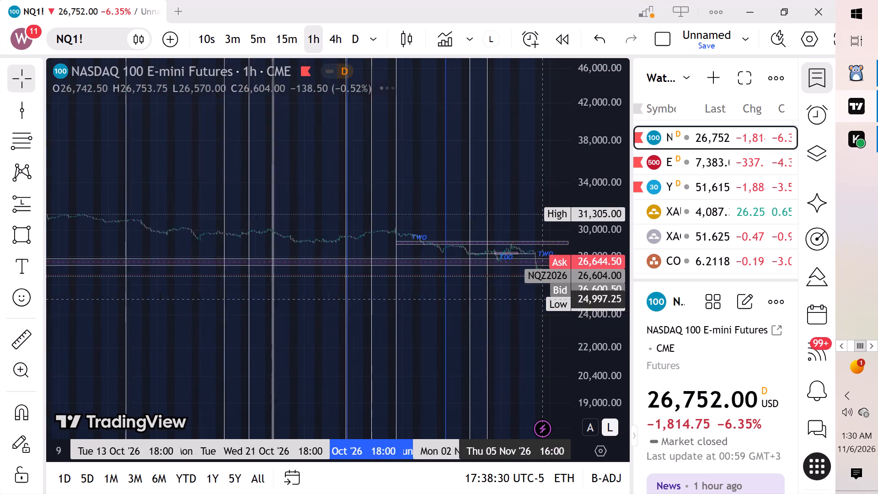
Delete the white vertical lines at Wed 28 Oct '26 18:00 and Tue 27 Oct '26 18:00.
left_click(380, 302)
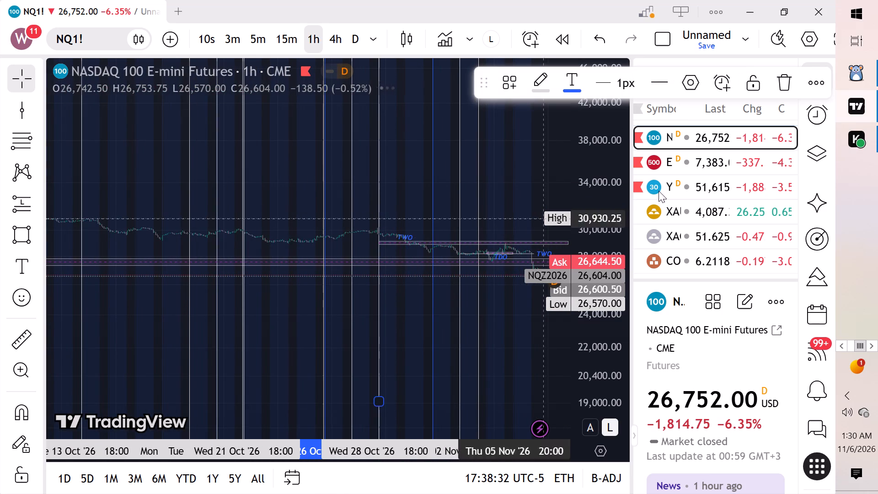
left_click(790, 85)
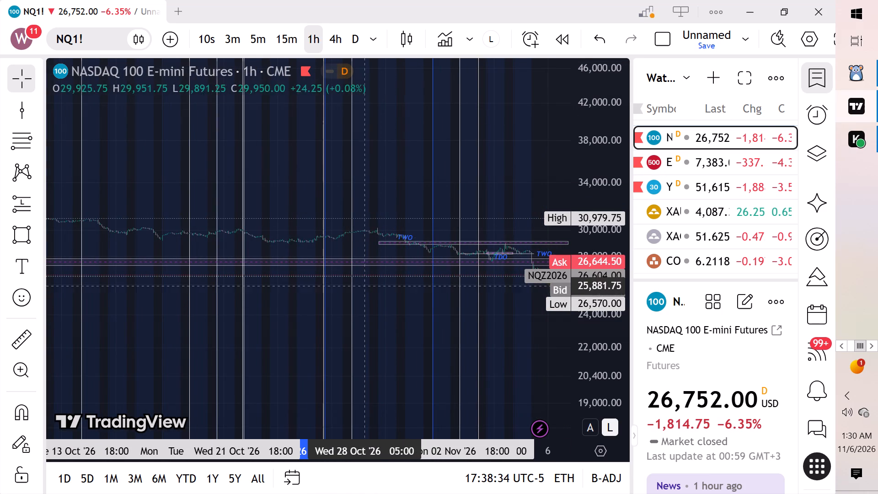
left_click(352, 290)
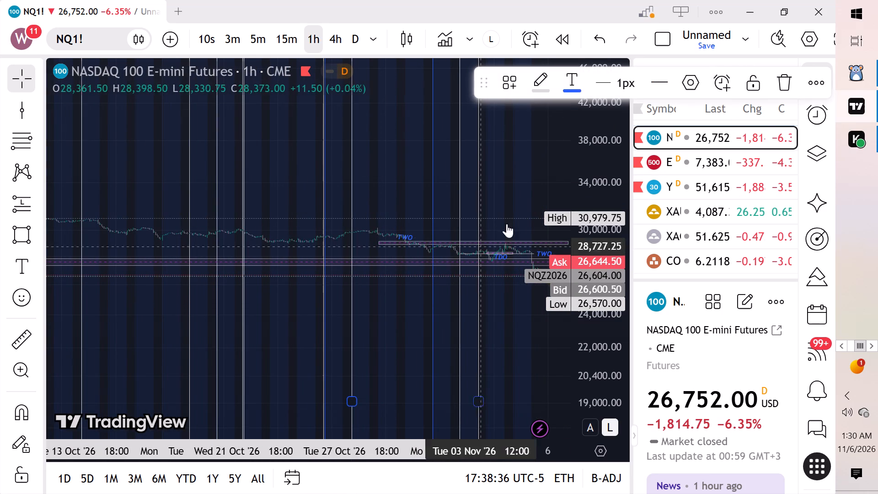
left_click(782, 83)
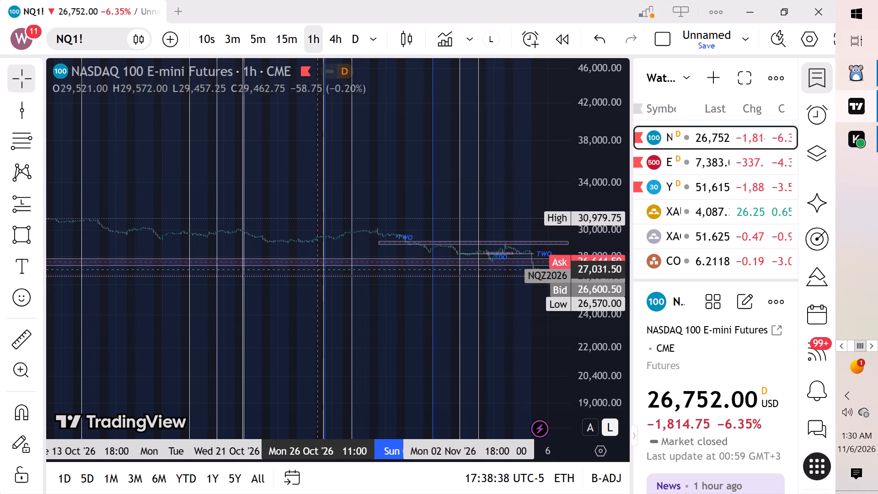
Delete the locked price zone between 27,338.50 and 27,840.25.
left_click(349, 260)
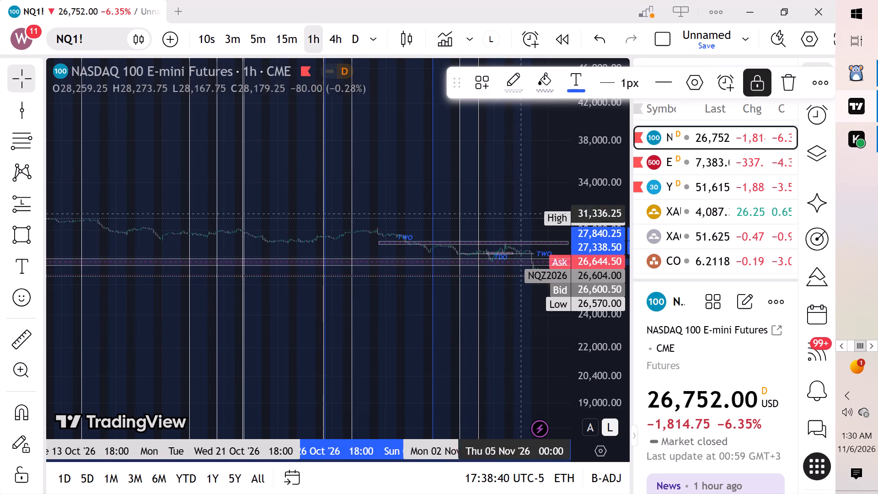
left_click(792, 79)
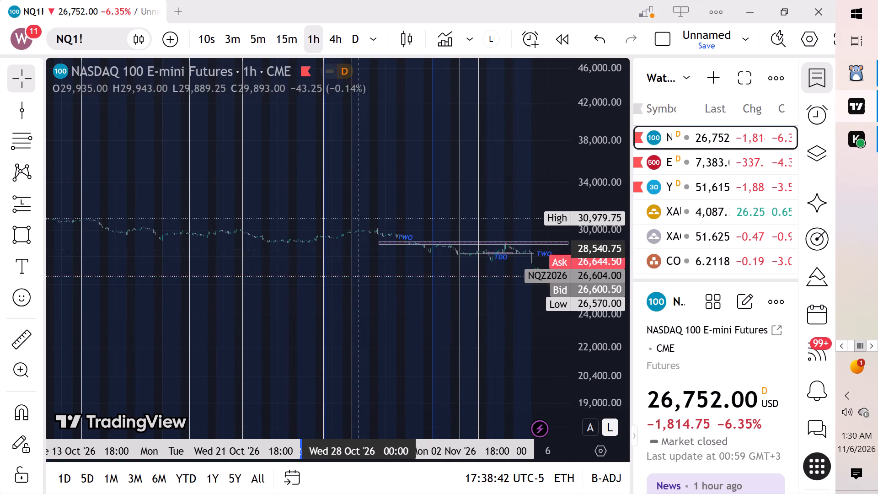
Delete the remaining white vertical line at Tue 27 Oct '26 18:00.
left_click(353, 240)
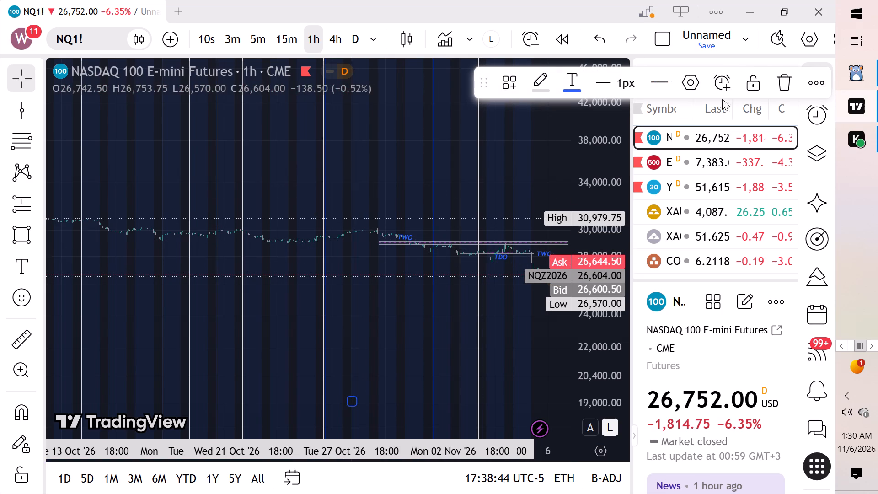
left_click(774, 94)
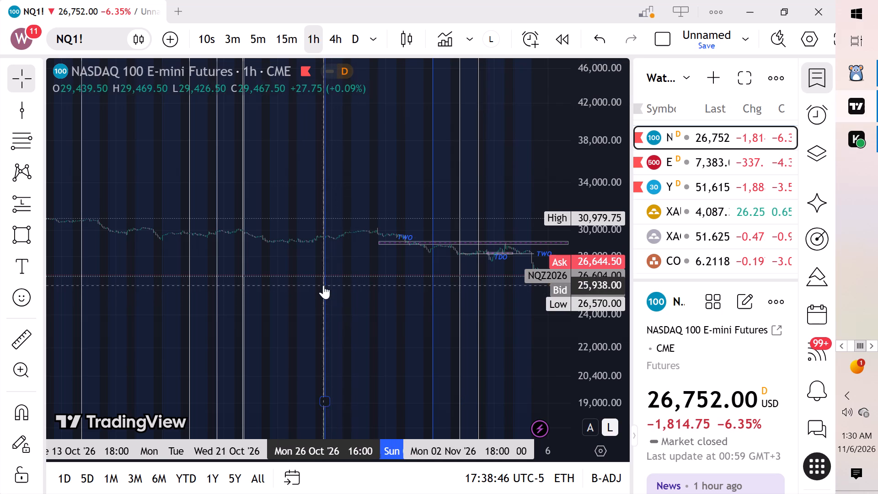
Separate the overlapping Mon 26 Oct vertical lines, moving the blue one to about Fri 23 Oct and the white one to Wed 28 Oct 09:00.
left_click(325, 285)
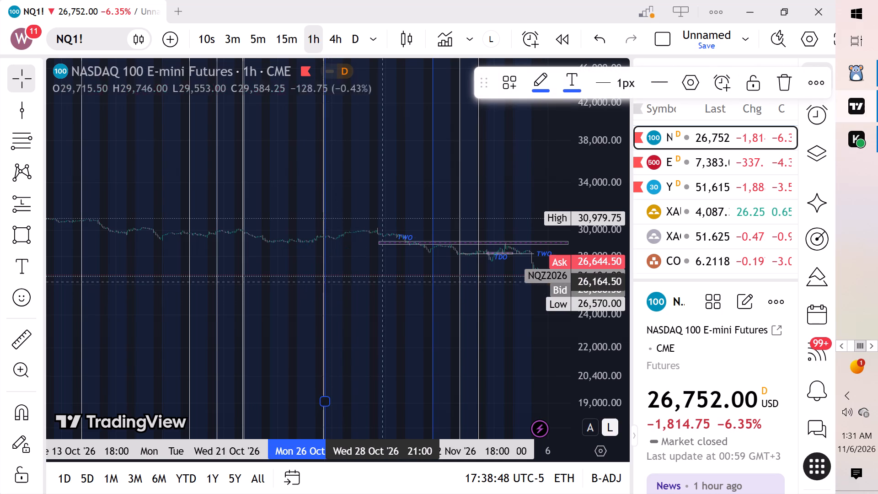
left_click(322, 315)
left_click(323, 315)
left_click(326, 306)
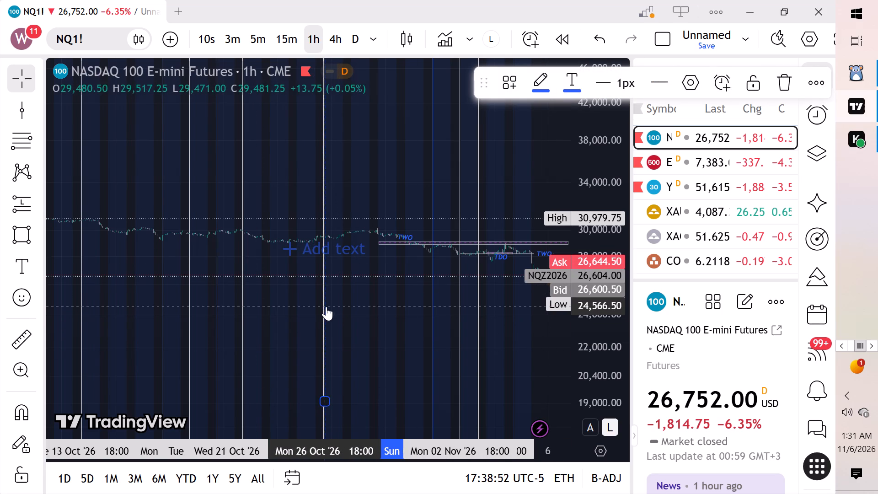
left_click(326, 306)
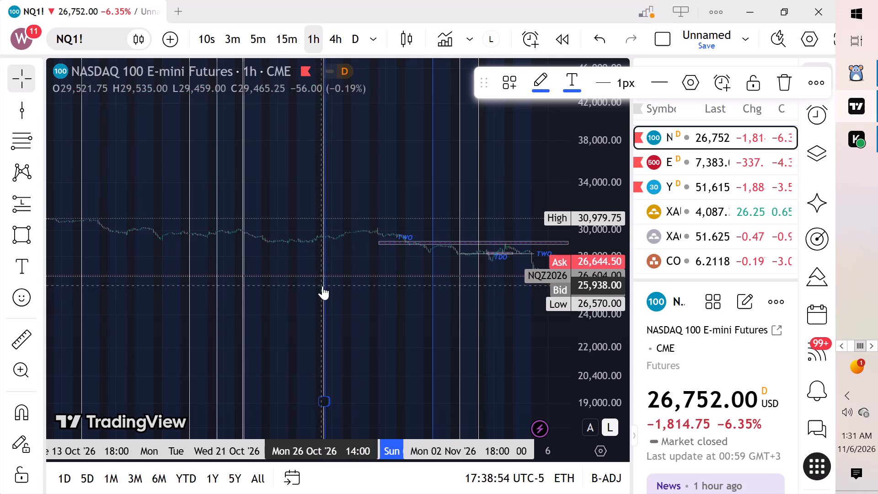
left_click(324, 287)
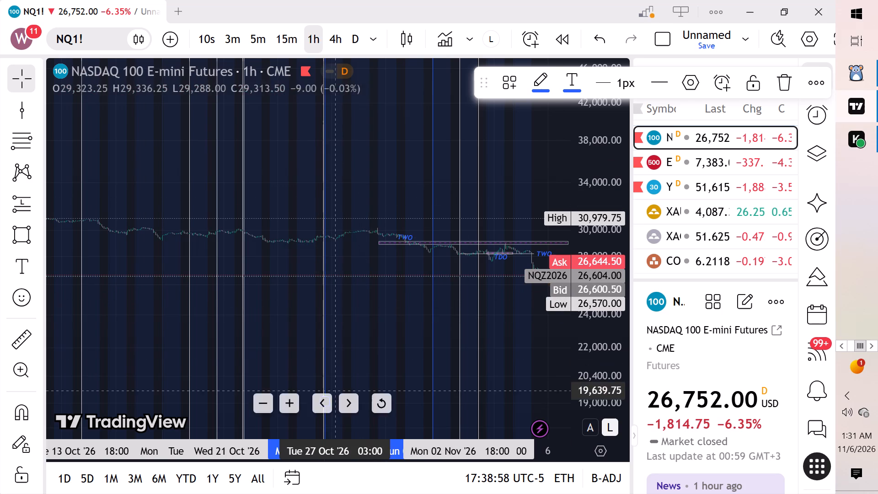
left_click_drag(322, 358, 296, 358)
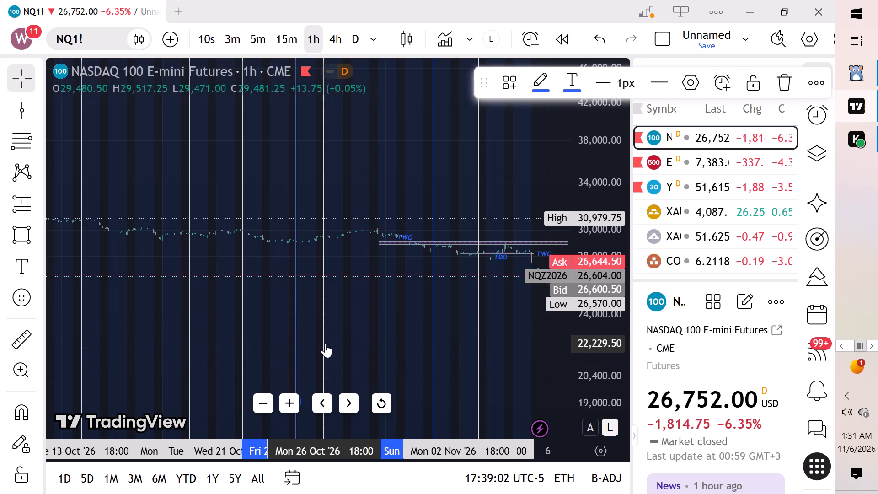
left_click_drag(324, 342, 369, 348)
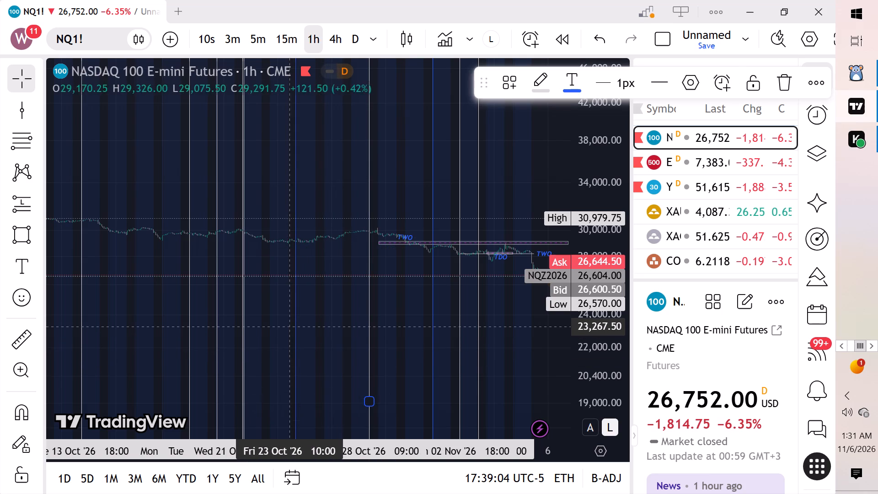
Move the blue vertical line back to Mon 26 Oct '26 at 18:00.
left_click_drag(295, 329, 324, 337)
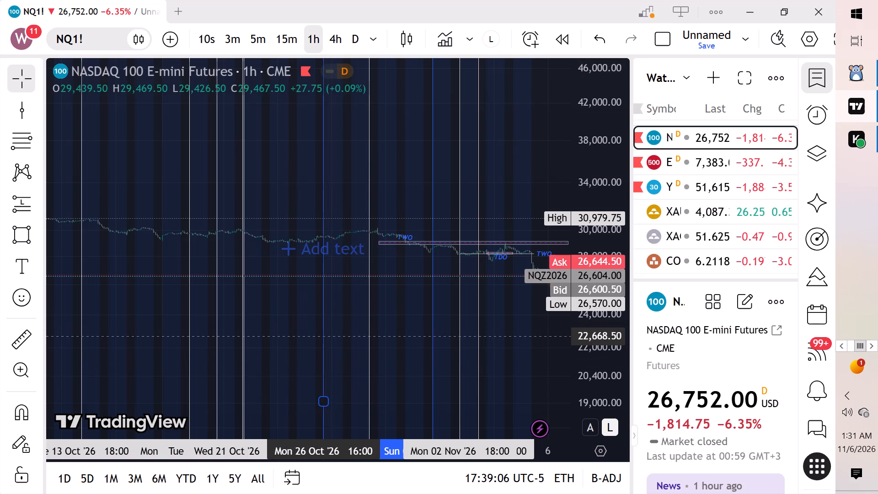
left_click_drag(324, 337, 324, 332)
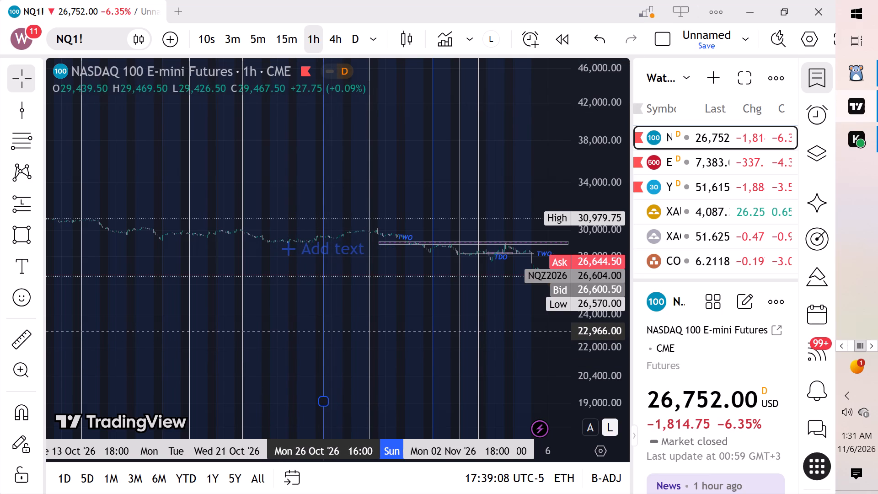
left_click_drag(324, 332, 324, 331)
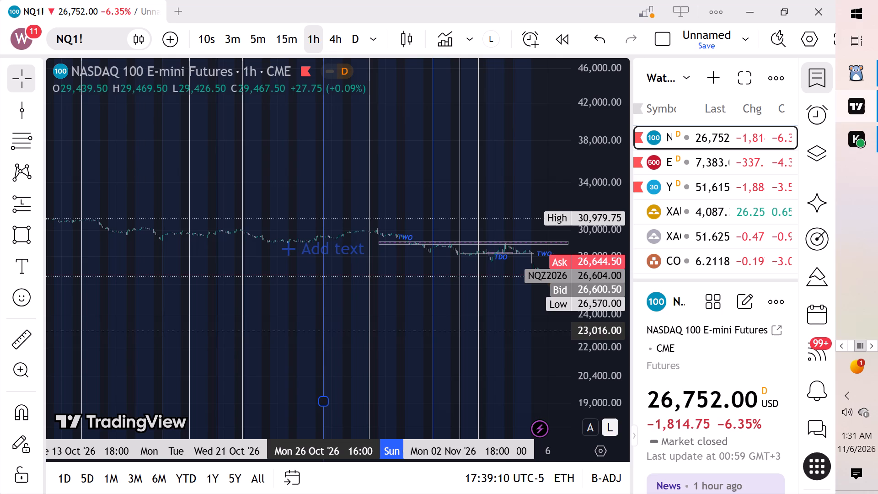
left_click_drag(324, 331, 327, 331)
left_click_drag(327, 331, 324, 330)
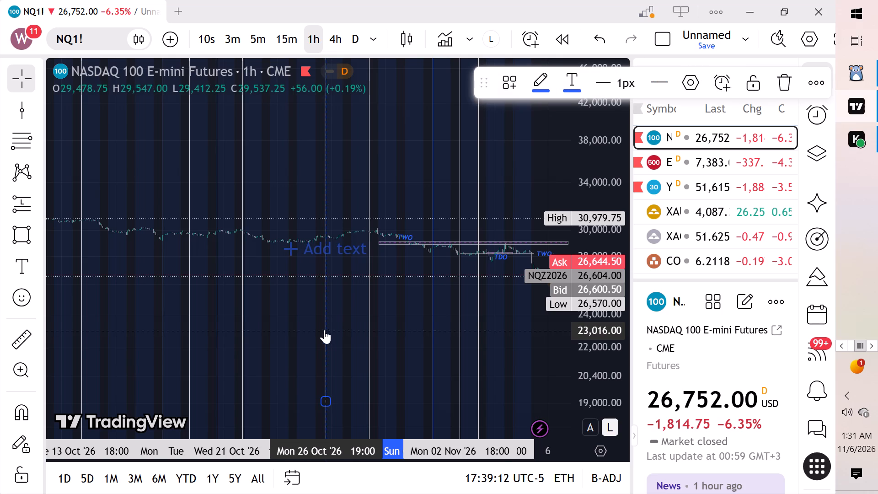
left_click_drag(324, 330, 322, 329)
left_click(322, 329)
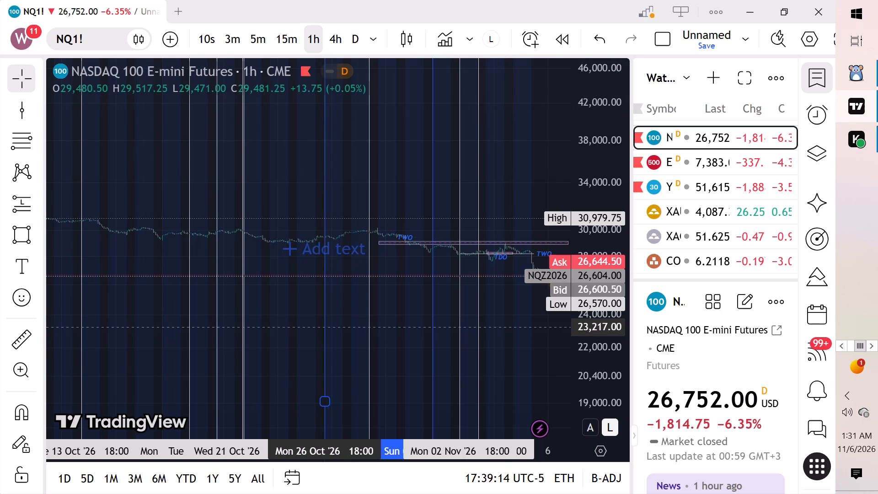
Delete the white vertical line at Wed 28 Oct '26 09:00.
left_click(370, 328)
left_click(780, 85)
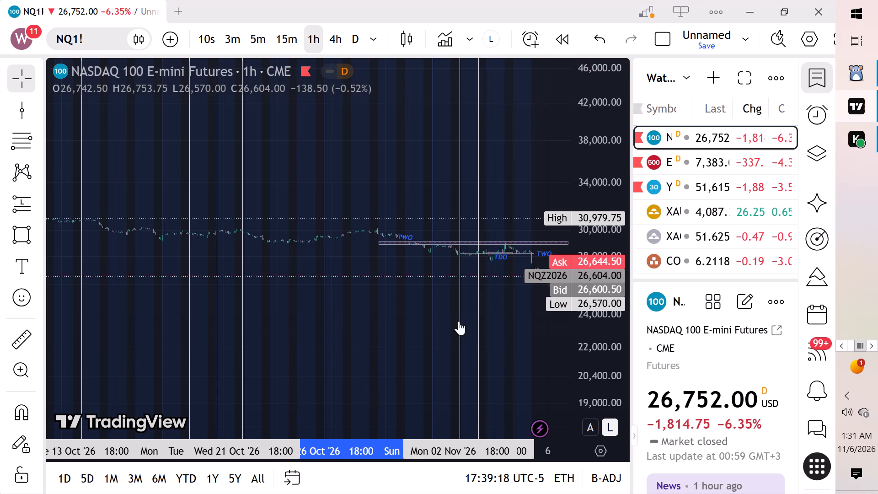
Examine the 1-hour NQ1! candles around the blue Mon 26 Oct '26 18:00 vertical line.
scroll(394, 368, "up", 5)
left_click_drag(294, 285, 386, 308)
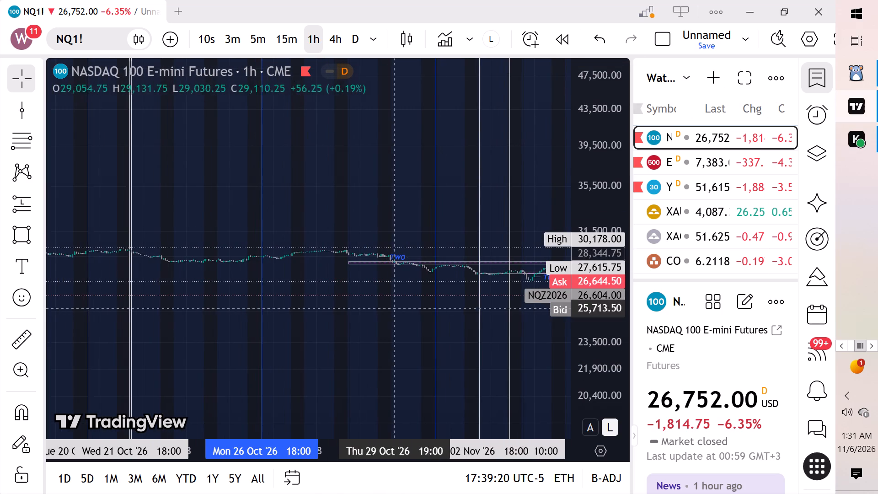
scroll(583, 291, "up", 6)
scroll(630, 254, "up", 7)
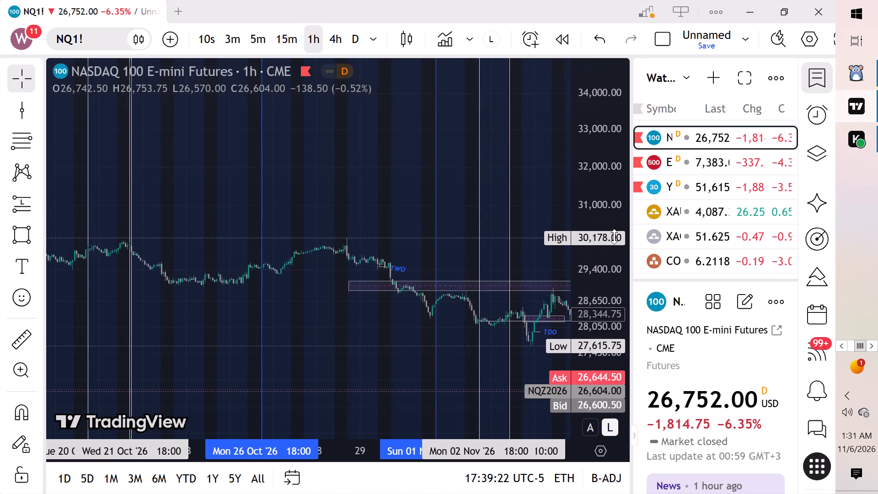
scroll(618, 227, "up", 17)
scroll(618, 219, "down", 1)
scroll(618, 219, "up", 5)
left_click_drag(419, 266, 538, 177)
scroll(444, 278, "up", 6)
left_click_drag(294, 312, 439, 200)
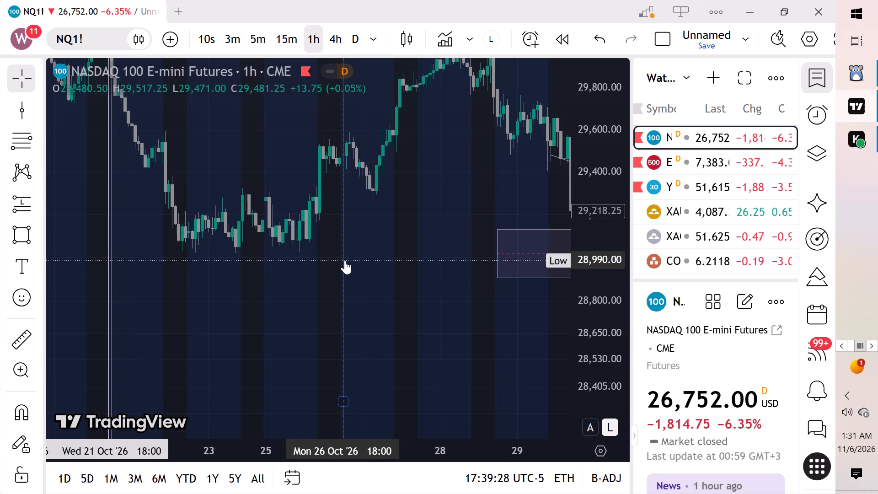
Place a blue vertical line on the 1-hour NQ1! chart at Tue 27 Oct '26 19:00.
left_click_drag(450, 252, 258, 366)
double_click(21, 113)
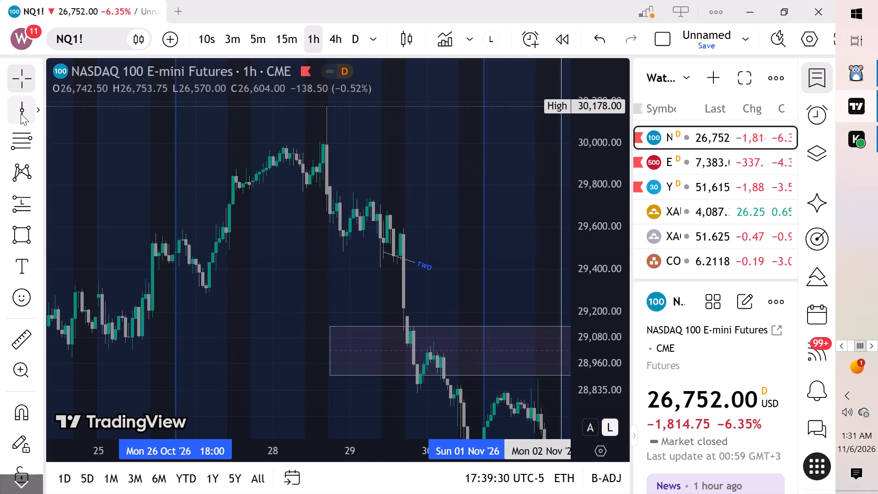
left_click(109, 300)
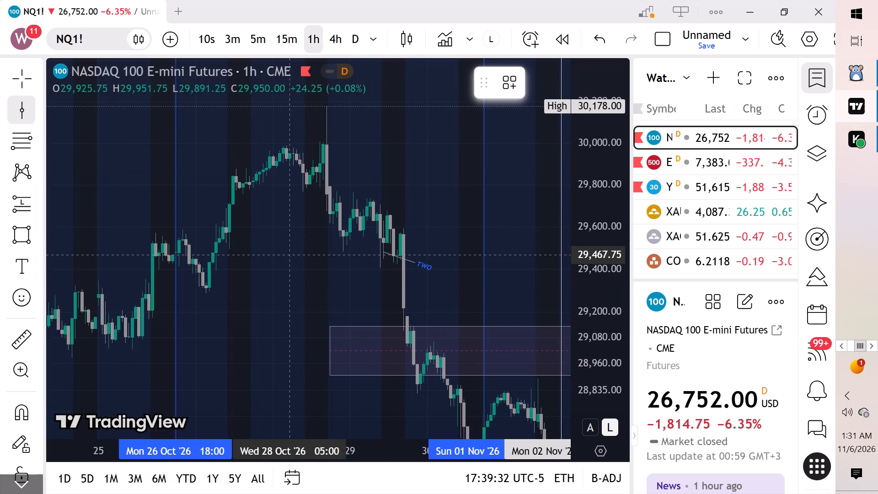
left_click(256, 236)
Move the new vertical line one candle back to Tue 27 Oct '26 18:00.
left_click_drag(279, 273, 435, 296)
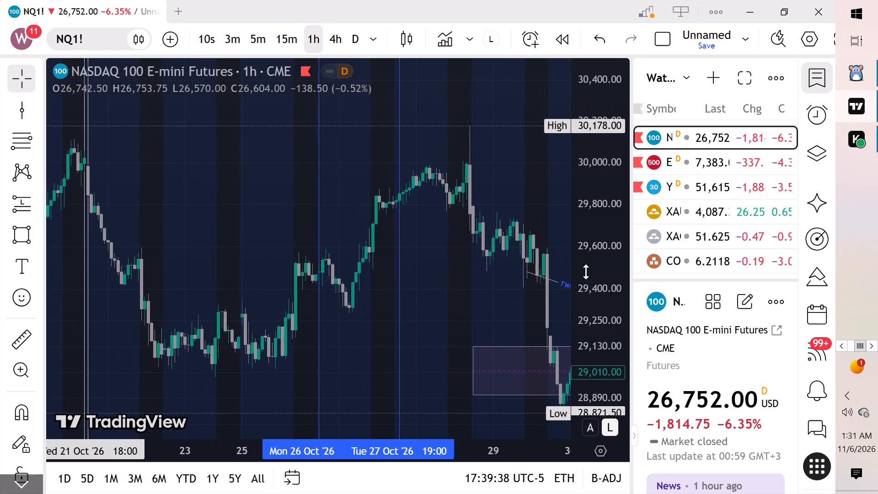
scroll(590, 266, "up", 6)
scroll(403, 286, "up", 5)
left_click_drag(311, 288, 427, 277)
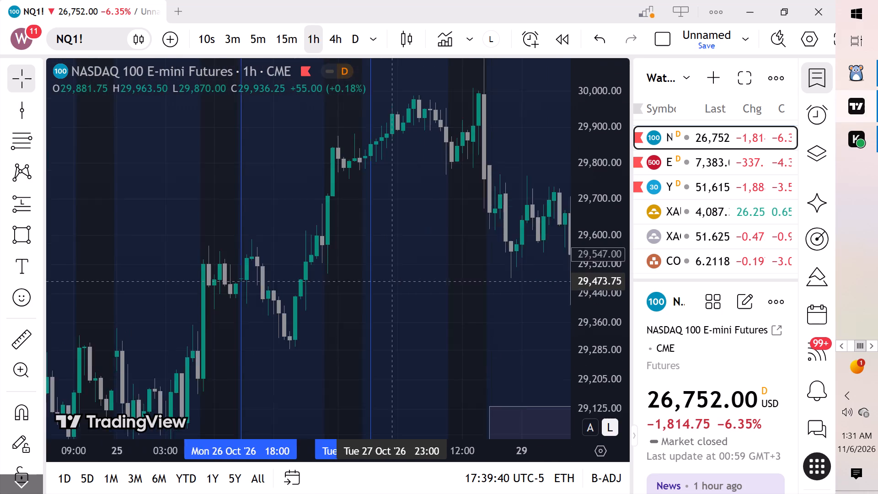
left_click_drag(427, 277, 459, 277)
scroll(448, 285, "up", 5)
left_click(356, 292)
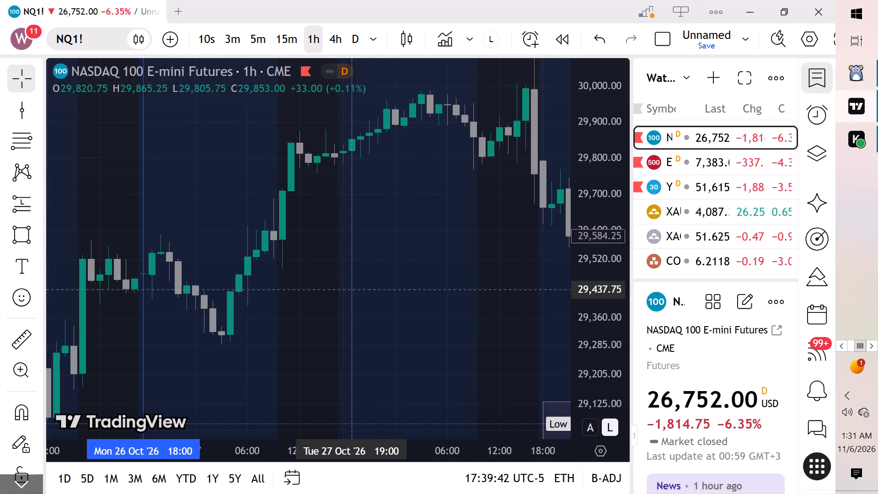
left_click_drag(380, 286, 482, 291)
scroll(625, 240, "up", 5)
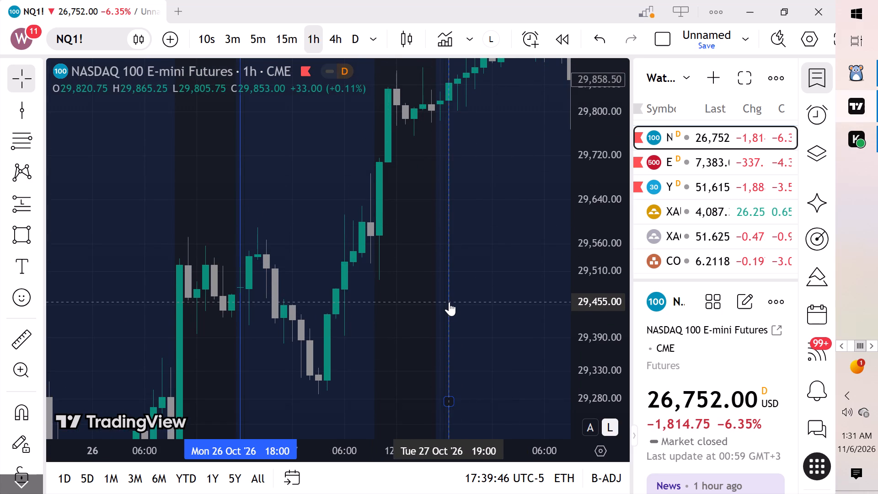
left_click_drag(450, 302, 445, 295)
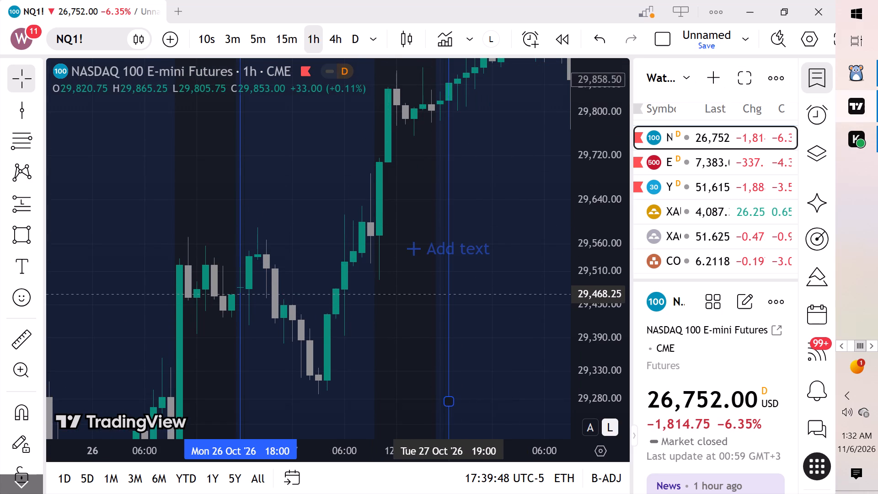
left_click_drag(445, 295, 444, 293)
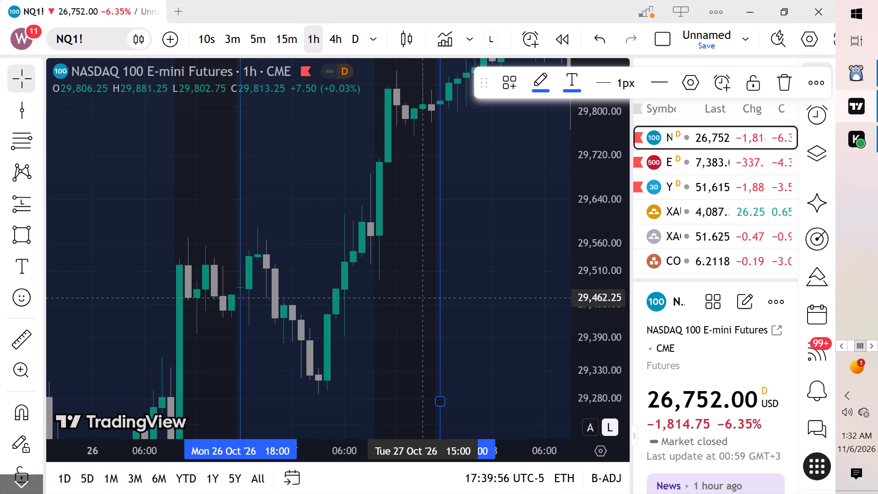
Draw a rectangle zone from about 29,480.00 to 29,522.50, spanning Tue 27 Oct '26 05:00 to 14:00.
scroll(588, 256, "up", 6)
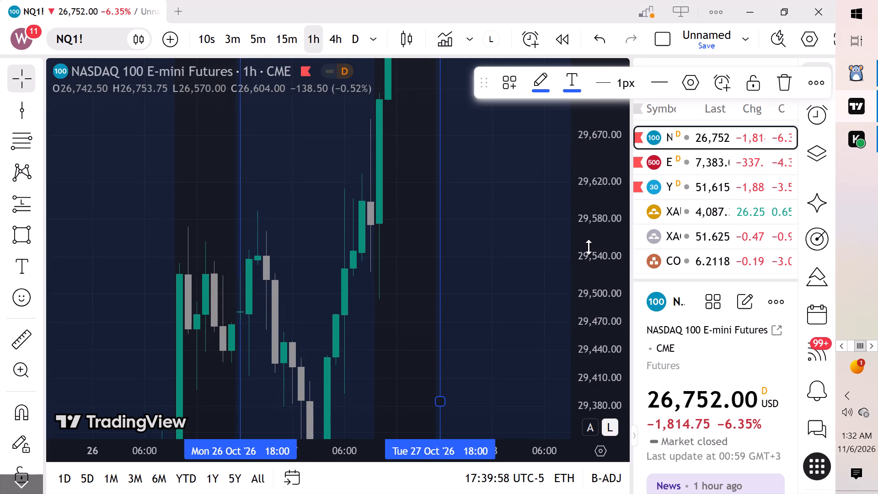
scroll(589, 246, "down", 1)
scroll(589, 246, "up", 15)
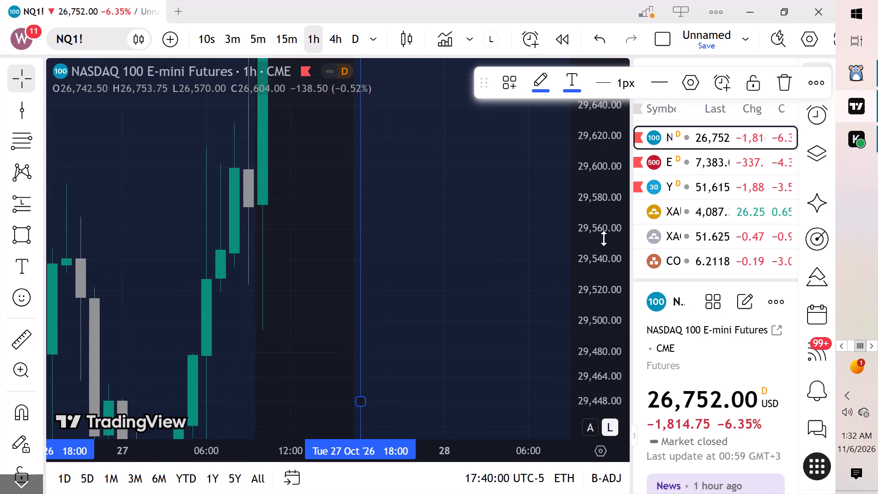
scroll(604, 238, "up", 8)
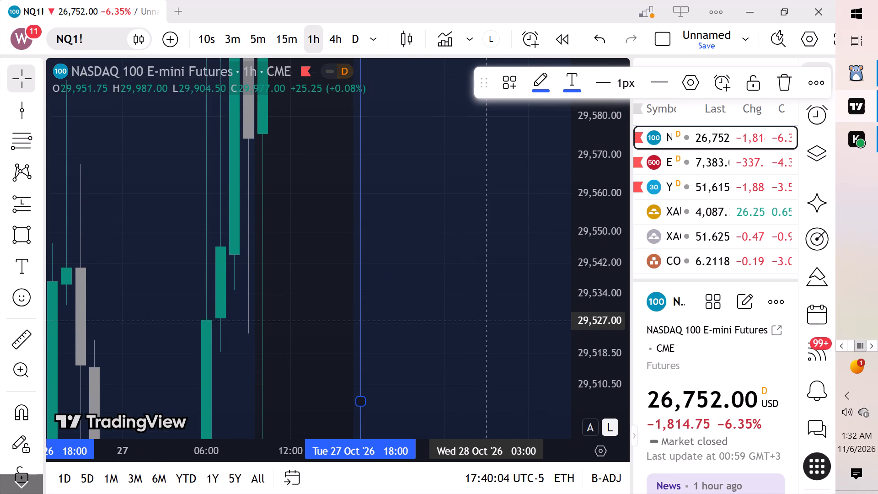
scroll(553, 285, "up", 1)
scroll(553, 285, "down", 2)
scroll(553, 285, "up", 1)
scroll(553, 285, "down", 1)
scroll(592, 277, "down", 4)
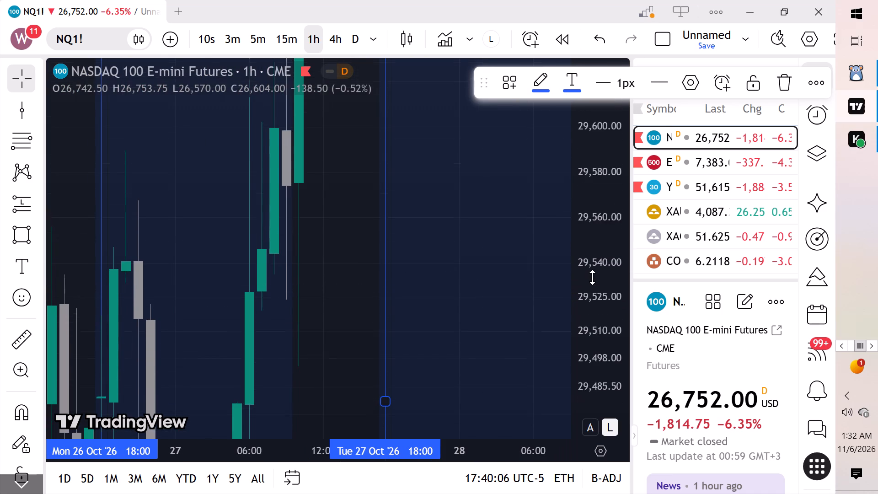
scroll(592, 277, "down", 6)
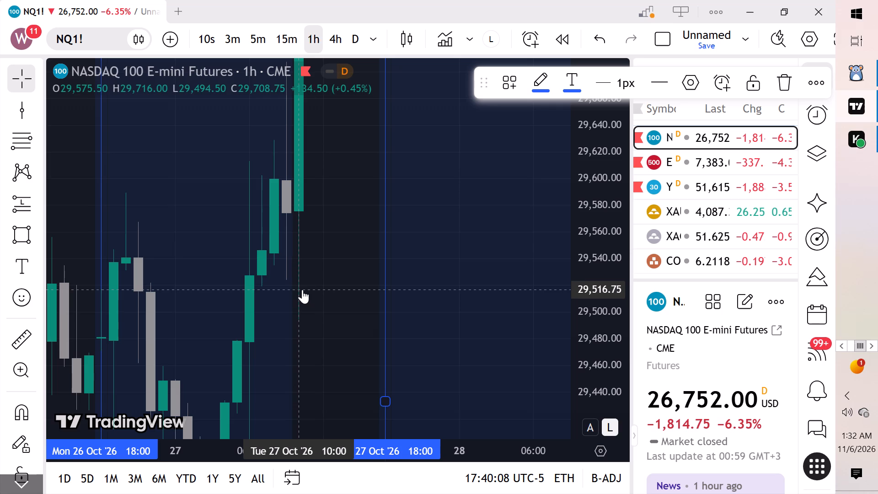
left_click(22, 236)
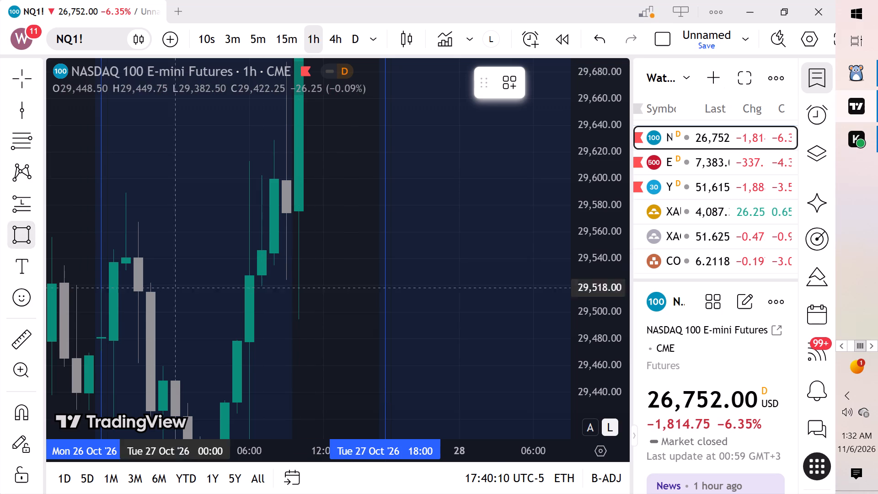
left_click(233, 339)
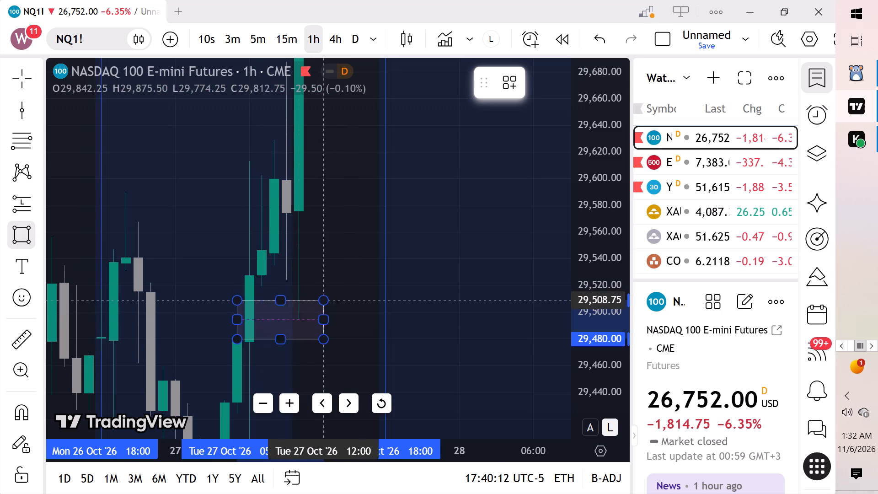
left_click(343, 282)
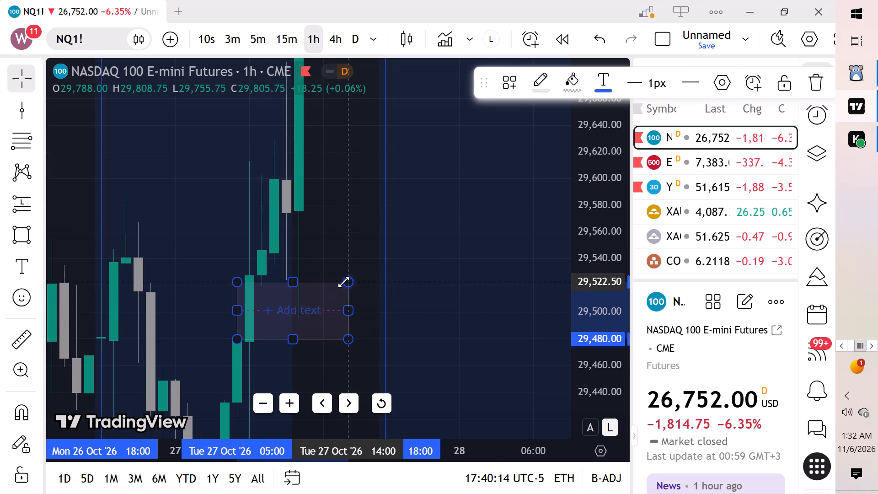
left_click(471, 247)
Set the new rectangle's visibility to minutes 5 to 14 and hours 1 to 3.
left_click_drag(334, 256, 345, 260)
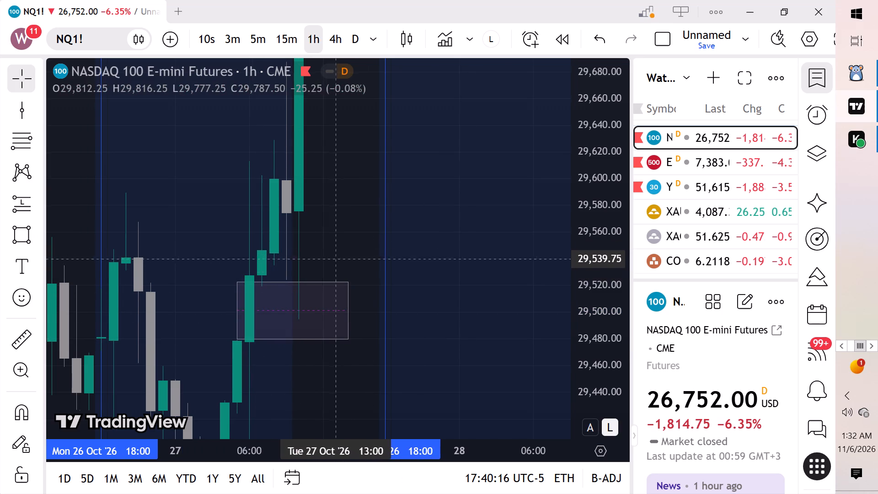
left_click_drag(345, 260, 404, 271)
scroll(597, 233, "down", 5)
scroll(596, 235, "up", 1)
scroll(596, 236, "down", 2)
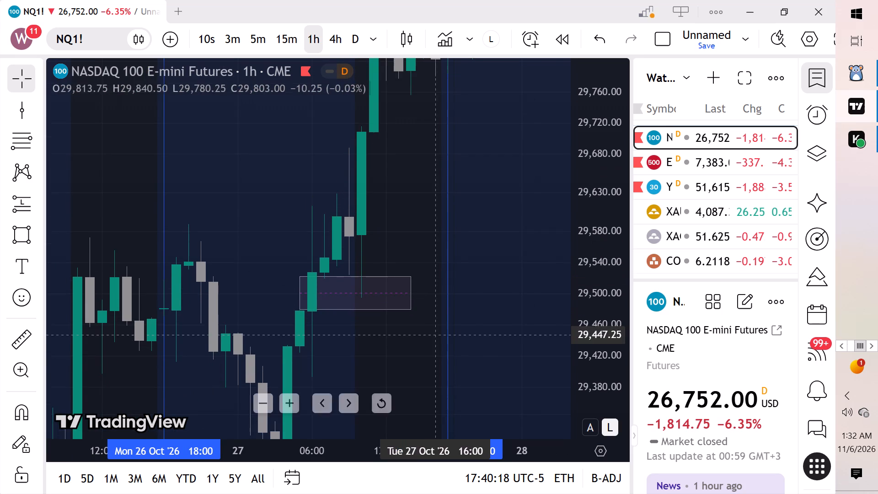
left_click(416, 297)
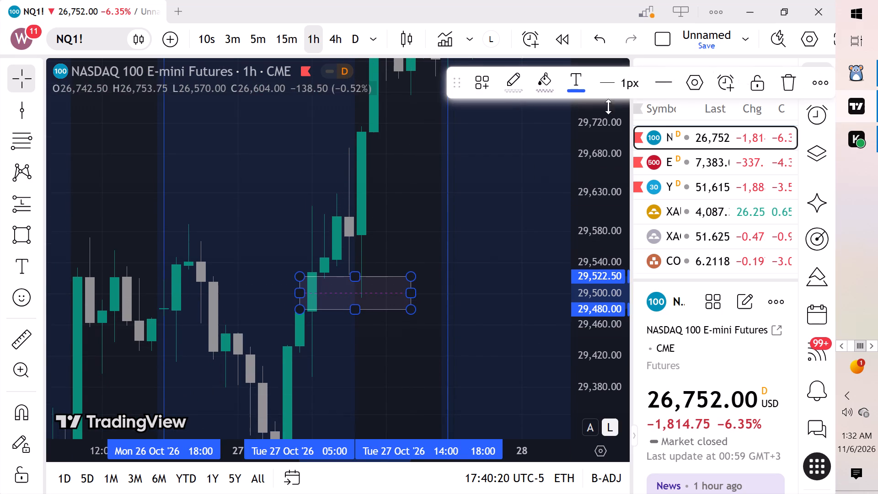
left_click(708, 88)
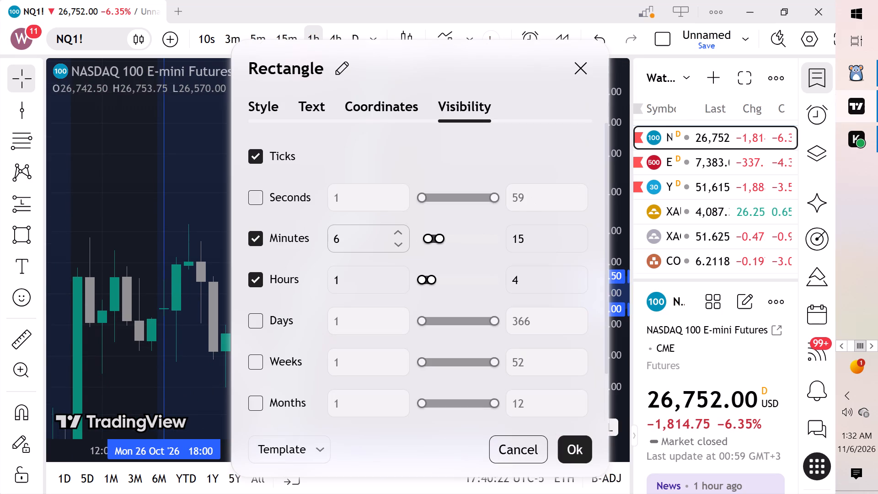
left_click(395, 242)
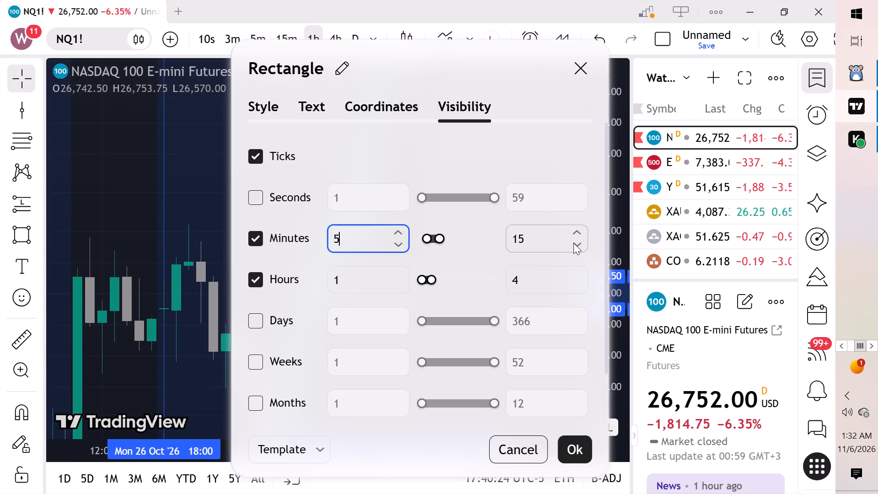
left_click(575, 245)
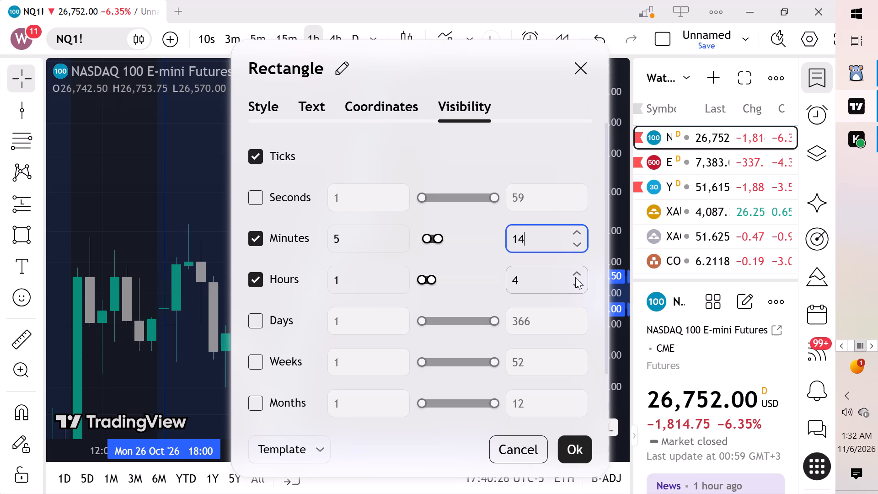
left_click(570, 288)
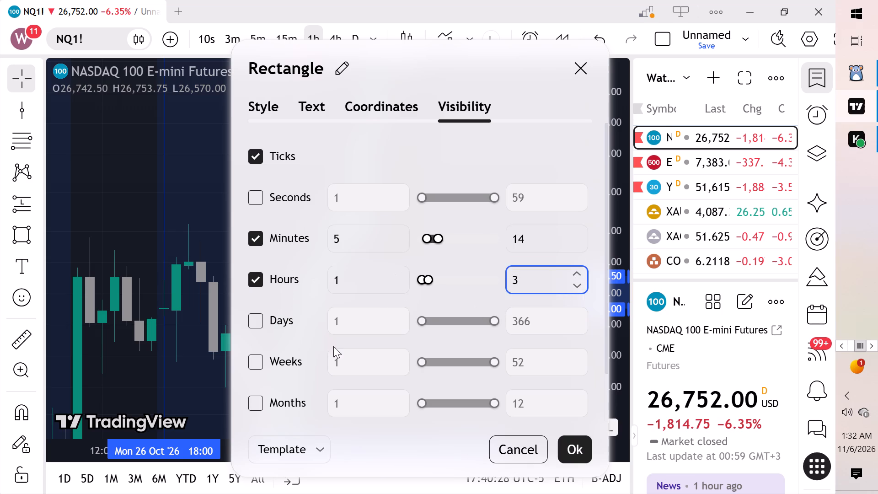
left_click(94, 217)
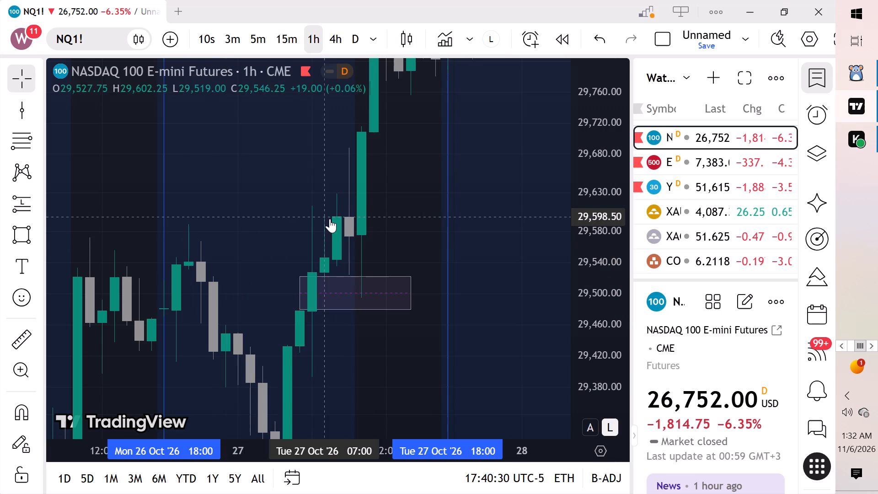
Switch the NQ1! chart to the 5-minute interval.
left_click(257, 39)
scroll(475, 258, "down", 2)
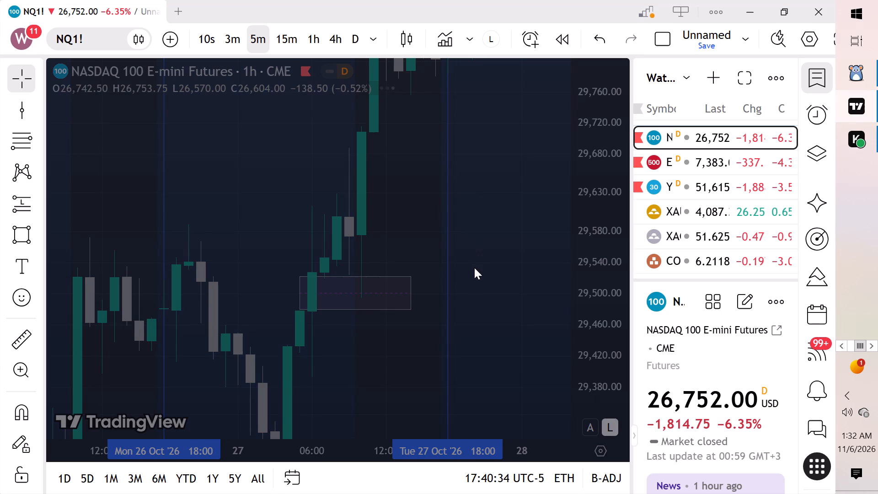
scroll(474, 268, "down", 14)
scroll(455, 279, "up", 1)
scroll(456, 279, "down", 1)
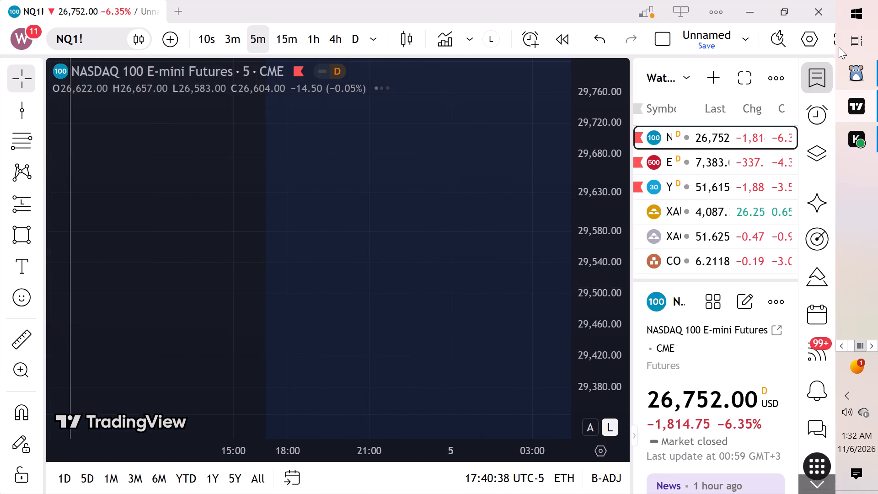
Hide the watchlist to widen the chart.
left_click(833, 88)
Reset the chart view and examine NQ1! 5-minute price action from 29 October to 5 November '26.
scroll(512, 304, "down", 4)
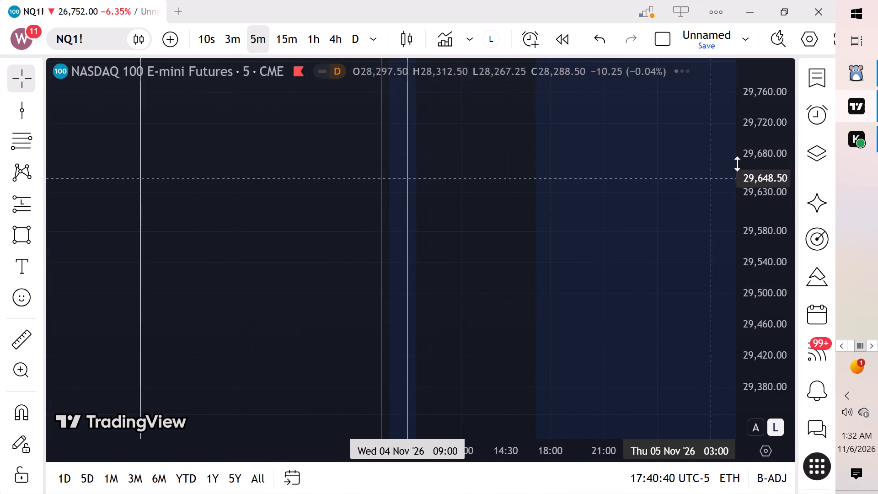
scroll(768, 164, "down", 1)
left_click(466, 403)
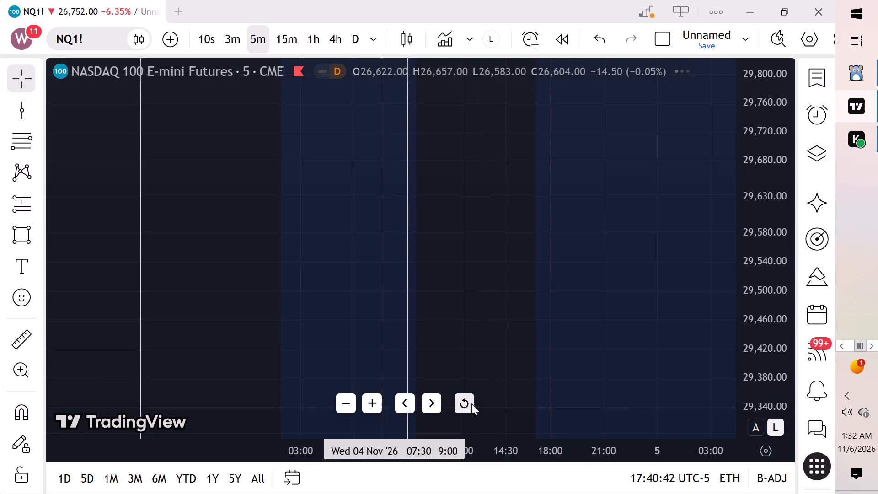
scroll(782, 207, "down", 3)
scroll(729, 268, "up", 1)
scroll(729, 268, "down", 2)
scroll(532, 263, "down", 2)
scroll(532, 263, "up", 1)
scroll(532, 263, "down", 10)
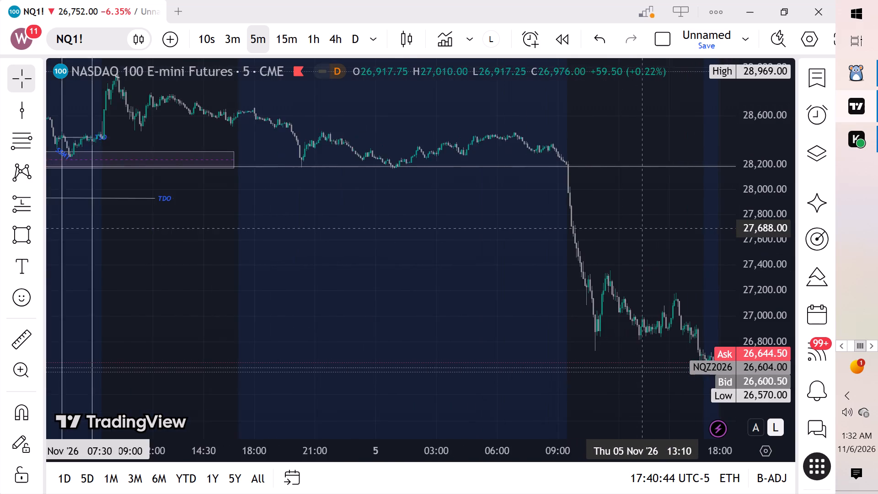
scroll(643, 229, "down", 15)
scroll(787, 198, "down", 6)
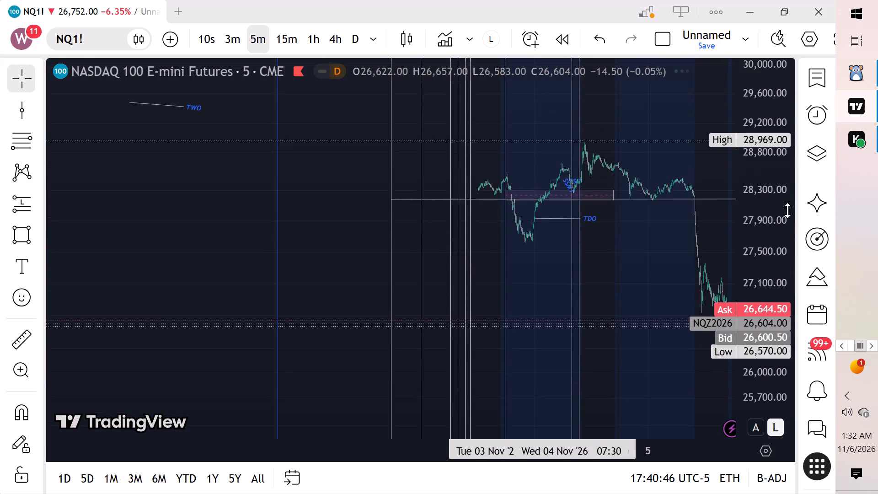
scroll(787, 213, "down", 9)
scroll(531, 264, "up", 4)
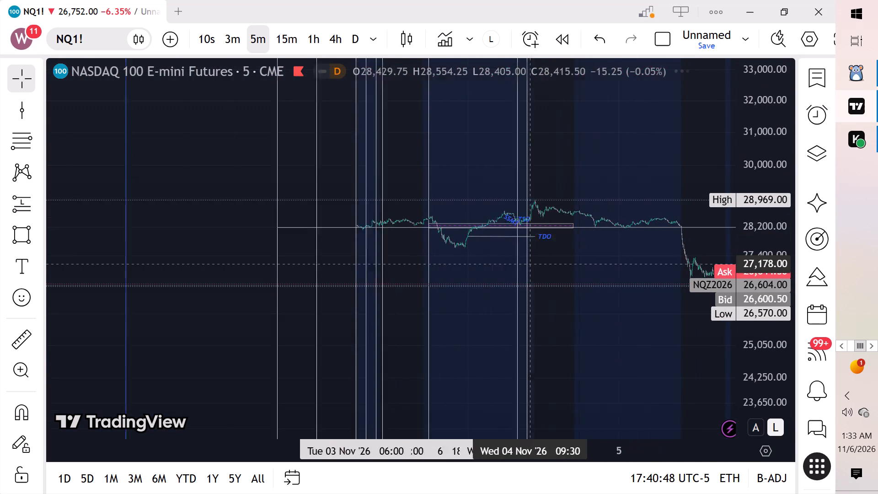
scroll(531, 264, "up", 1)
scroll(530, 266, "down", 2)
scroll(530, 267, "up", 1)
scroll(530, 267, "down", 6)
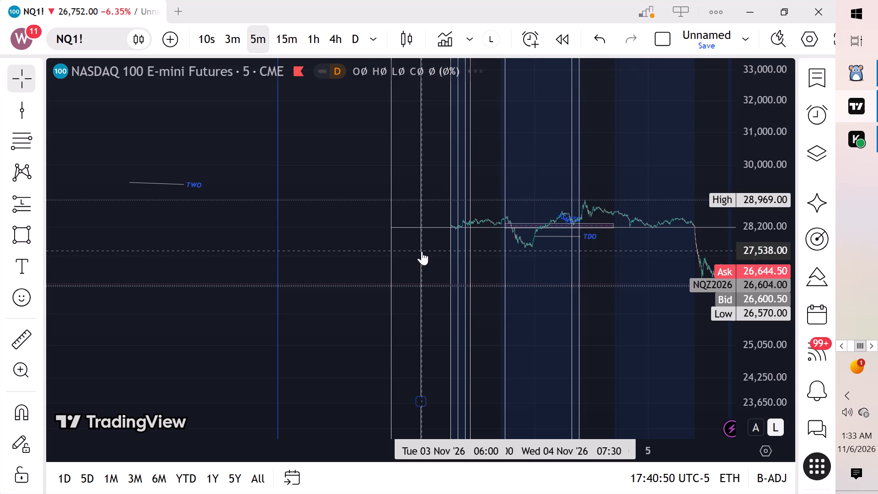
scroll(481, 258, "up", 4)
scroll(476, 260, "down", 2)
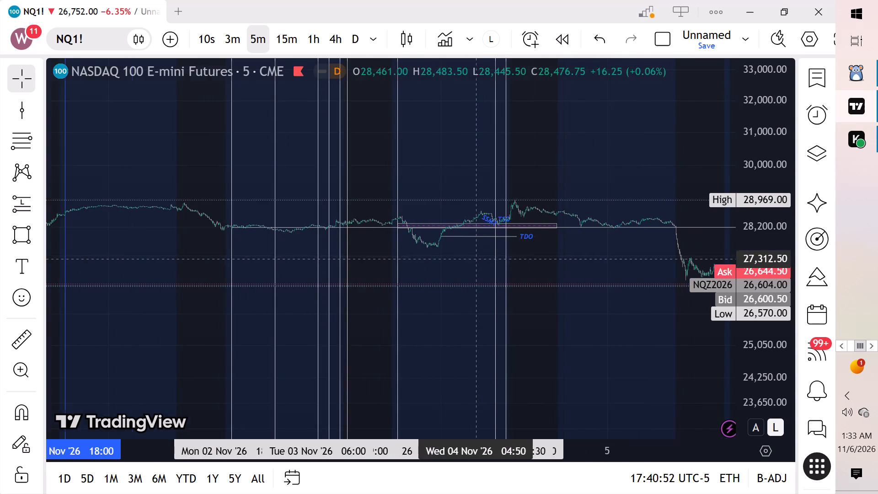
scroll(476, 260, "down", 6)
scroll(476, 261, "up", 1)
scroll(476, 261, "down", 9)
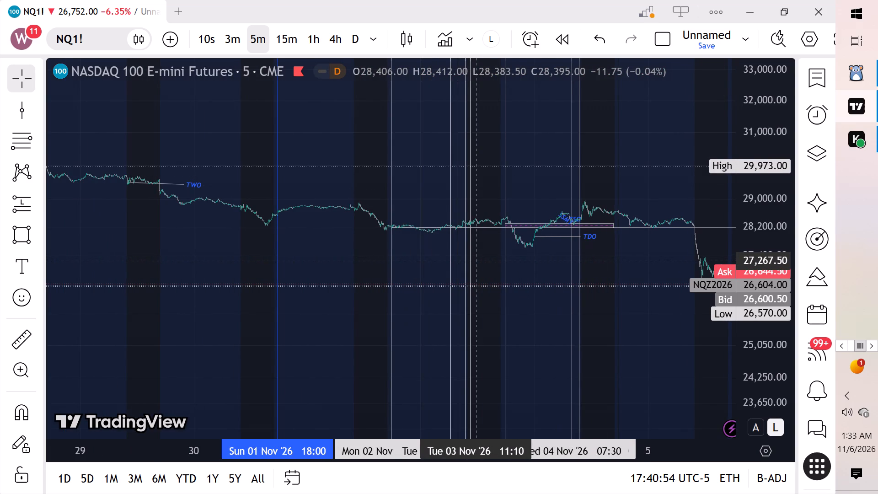
scroll(475, 262, "up", 3)
scroll(474, 262, "down", 6)
scroll(476, 265, "up", 1)
scroll(477, 265, "down", 1)
scroll(477, 265, "up", 1)
scroll(477, 265, "down", 1)
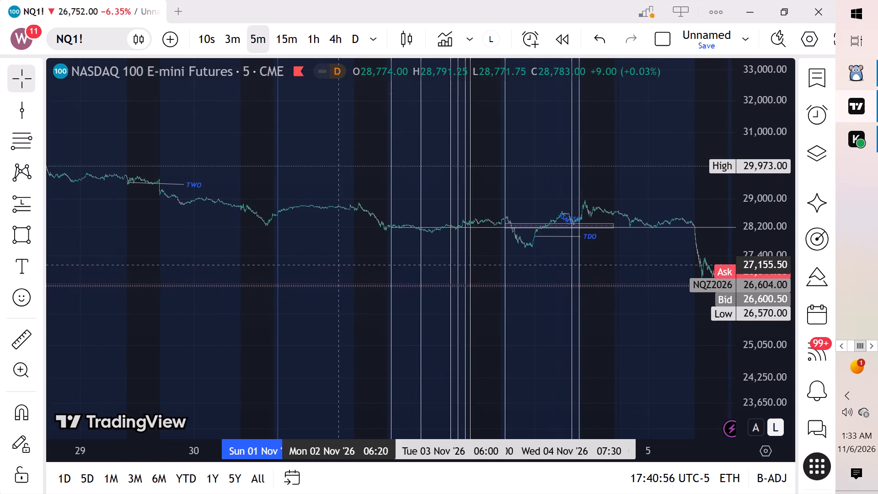
Go back to Tue 27 Oct '26 and examine 5-minute price action around the rectangle zone and session lines.
left_click_drag(204, 243, 703, 335)
scroll(520, 324, "up", 4)
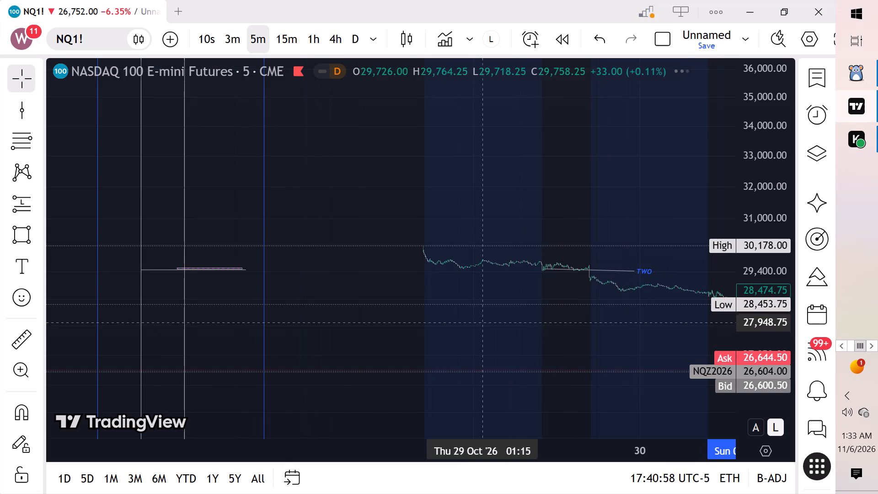
left_click_drag(413, 313, 685, 270)
scroll(503, 308, "up", 5)
left_click_drag(305, 281, 523, 329)
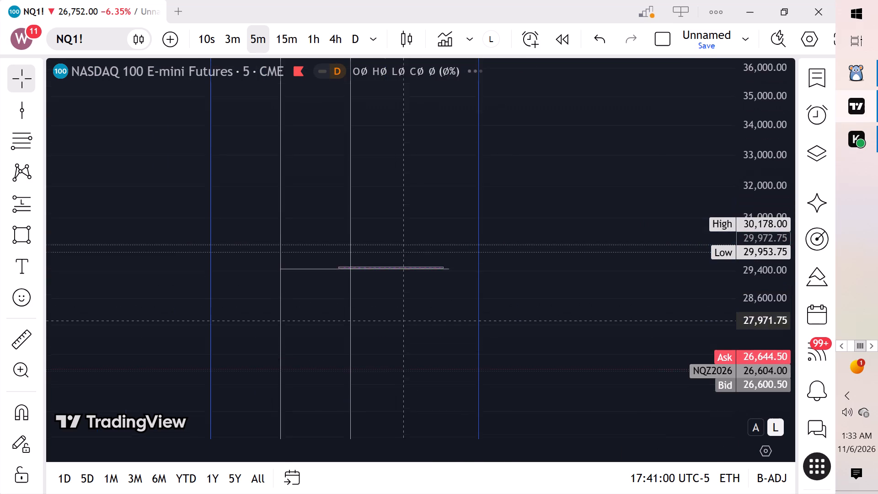
left_click_drag(523, 329, 535, 329)
scroll(771, 280, "up", 6)
scroll(769, 259, "up", 15)
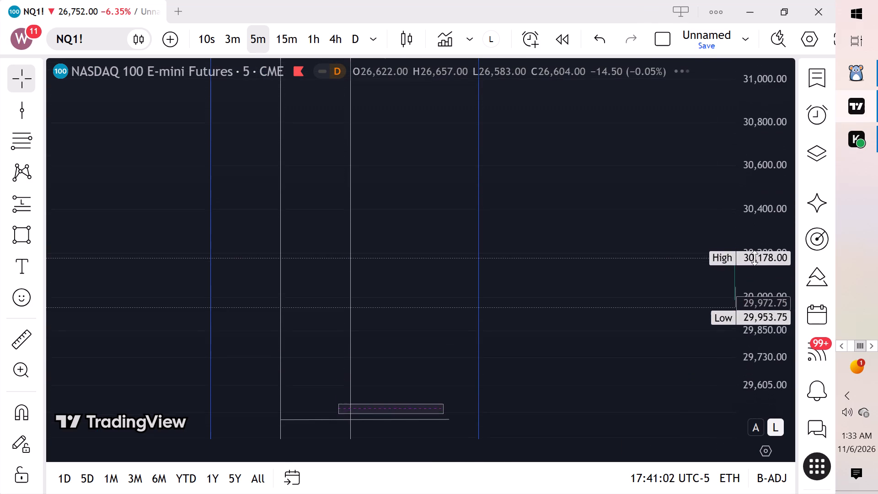
left_click_drag(670, 248, 740, 493)
left_click_drag(666, 240, 746, 493)
left_click_drag(675, 228, 692, 405)
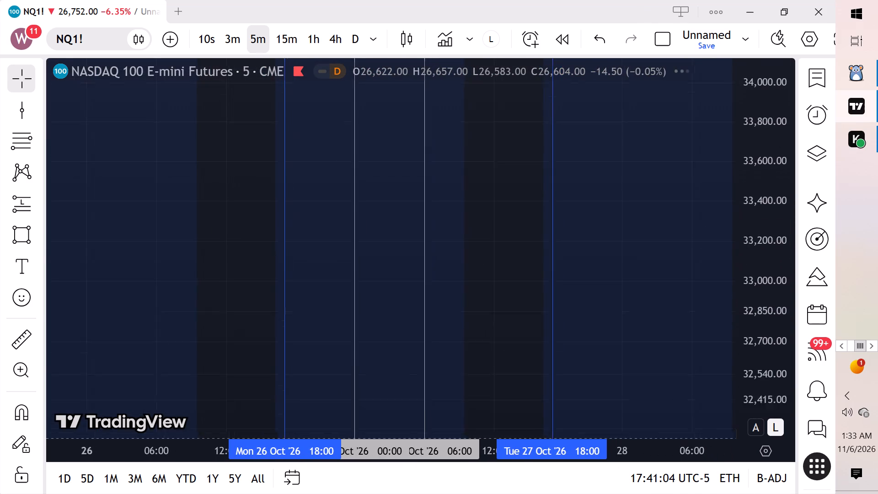
left_click_drag(692, 405, 700, 245)
scroll(749, 309, "down", 1)
scroll(749, 309, "up", 1)
scroll(749, 309, "down", 3)
left_click_drag(699, 329, 454, 298)
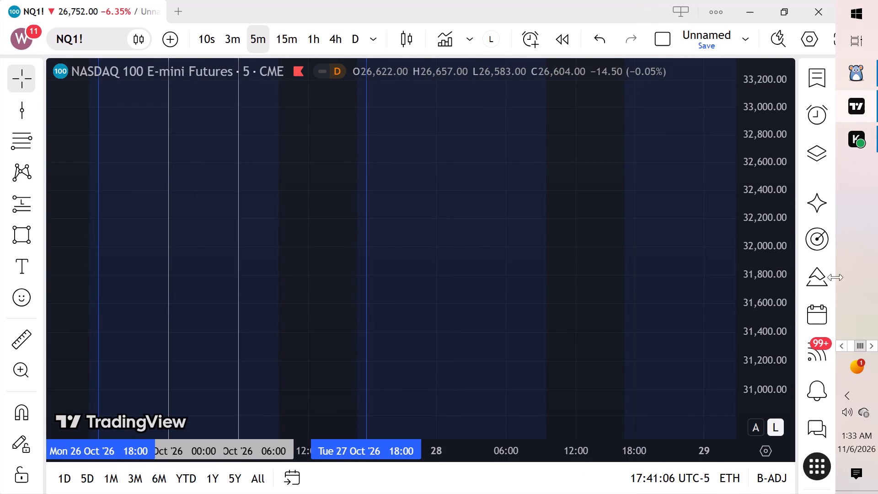
scroll(775, 250, "down", 4)
scroll(775, 251, "up", 1)
scroll(775, 251, "down", 2)
scroll(776, 261, "up", 1)
scroll(776, 261, "down", 10)
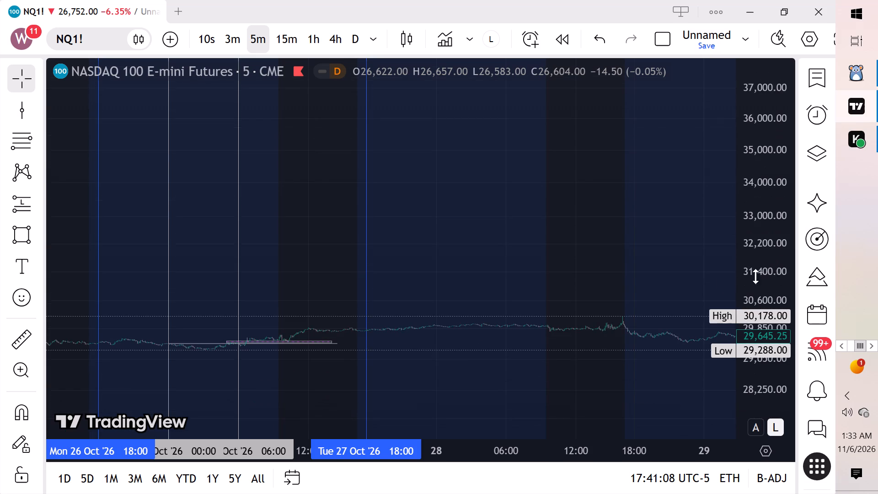
left_click_drag(589, 280, 877, 227)
scroll(801, 232, "up", 6)
scroll(745, 231, "up", 2)
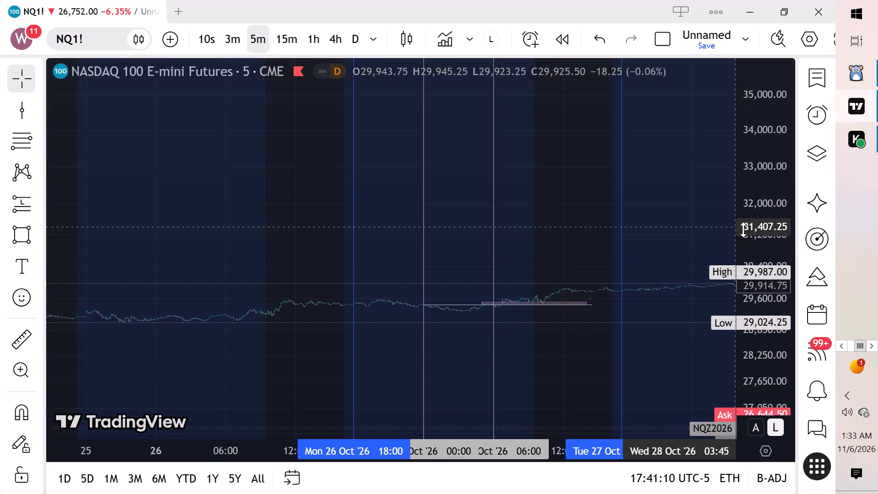
scroll(743, 230, "up", 15)
left_click_drag(576, 275, 644, 64)
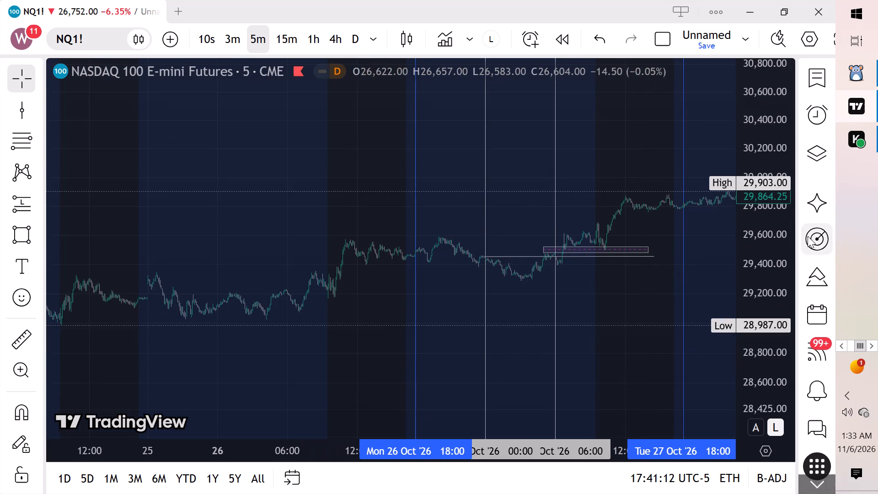
scroll(809, 231, "up", 20)
scroll(771, 207, "up", 9)
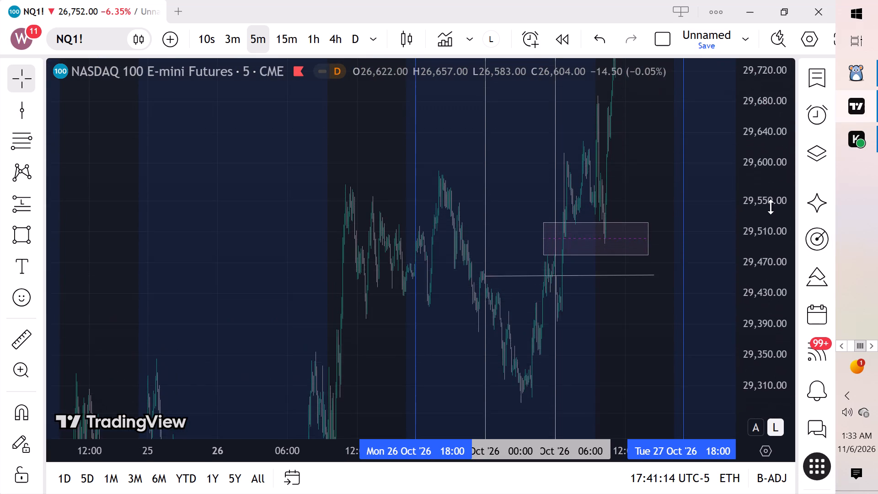
scroll(771, 207, "up", 6)
scroll(606, 286, "up", 7)
scroll(650, 263, "up", 5)
left_click_drag(688, 225, 777, 315)
scroll(727, 290, "down", 2)
scroll(772, 267, "up", 2)
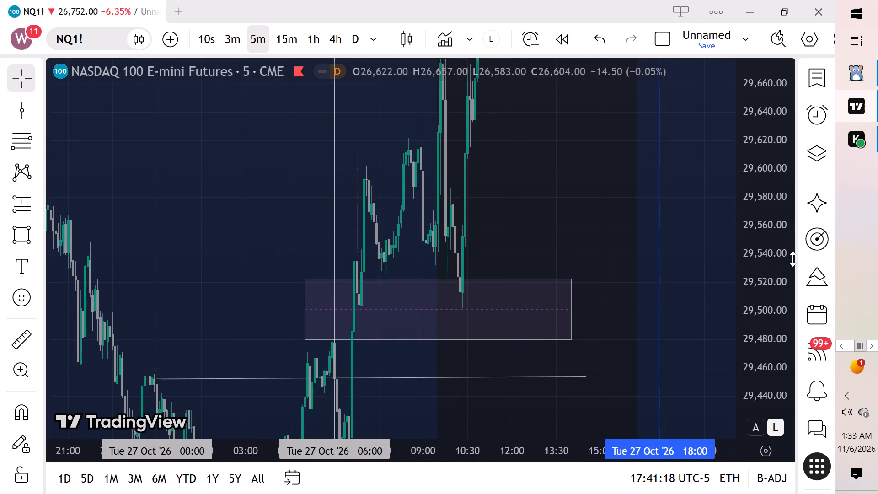
scroll(792, 259, "down", 3)
scroll(663, 321, "up", 2)
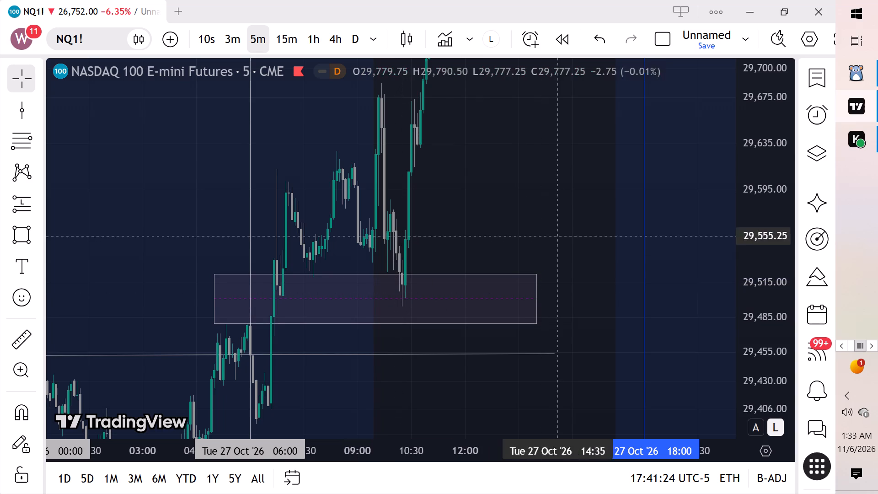
Place a vertical line on the NQ1! chart at Tue 27 Oct '26 07:30.
double_click(3, 108)
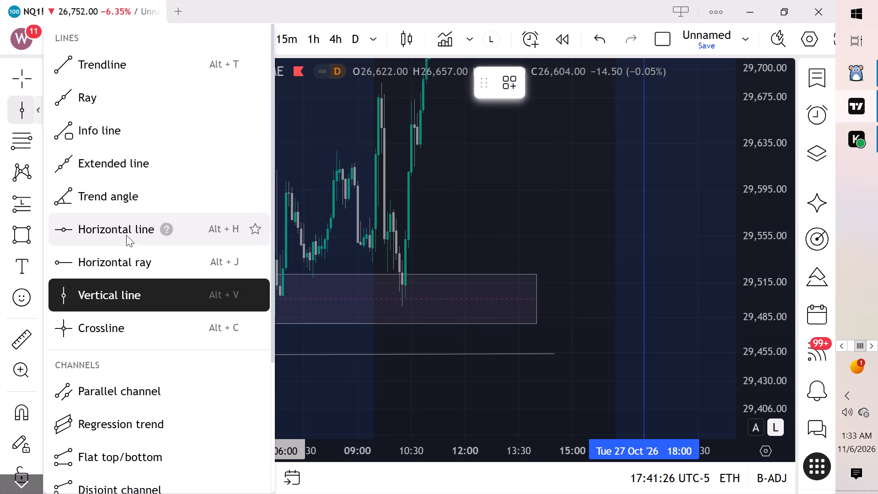
left_click(120, 290)
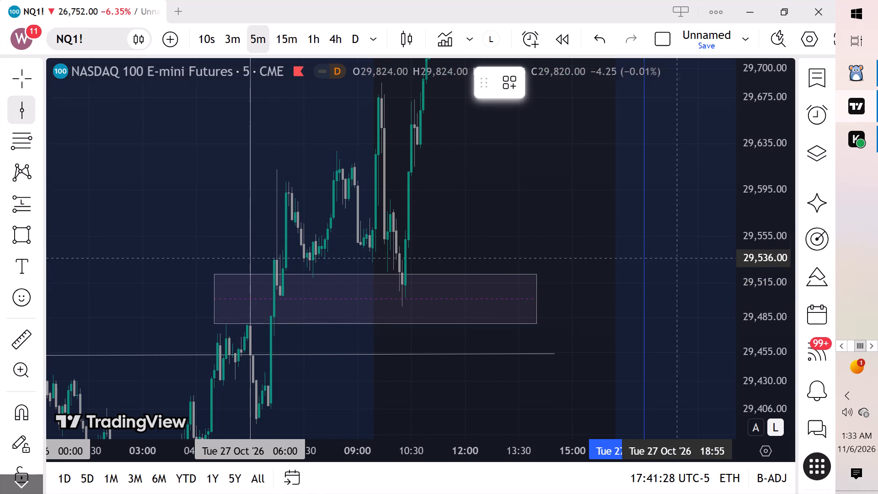
scroll(753, 202, "down", 14)
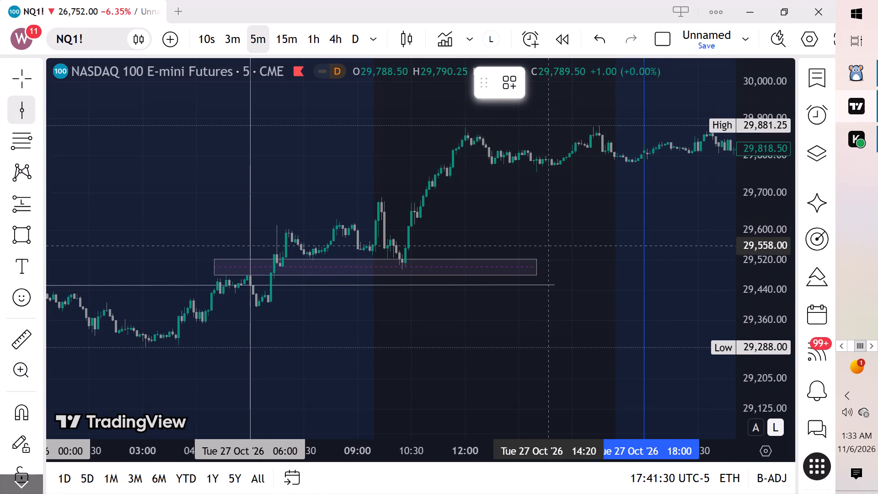
scroll(620, 231, "down", 1)
scroll(621, 232, "up", 1)
scroll(621, 232, "down", 2)
scroll(661, 228, "down", 4)
scroll(662, 228, "up", 1)
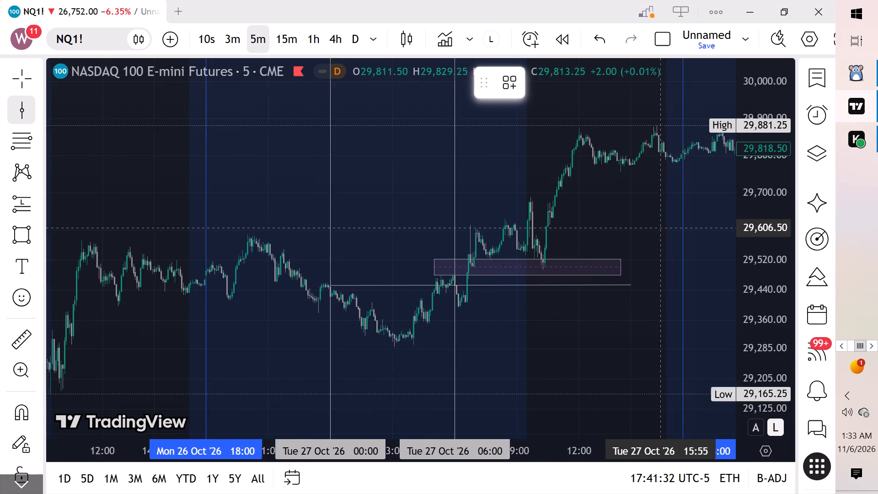
scroll(662, 228, "up", 2)
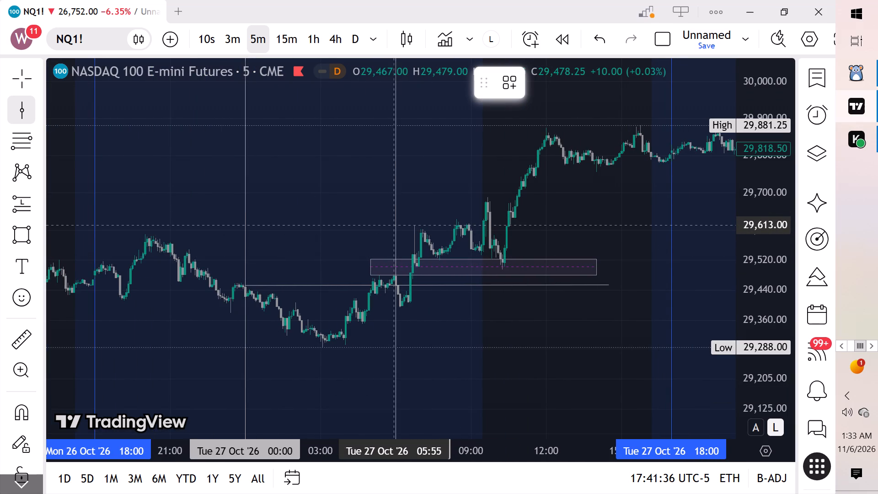
scroll(773, 253, "down", 1)
scroll(773, 252, "up", 6)
scroll(772, 226, "down", 2)
scroll(772, 226, "up", 2)
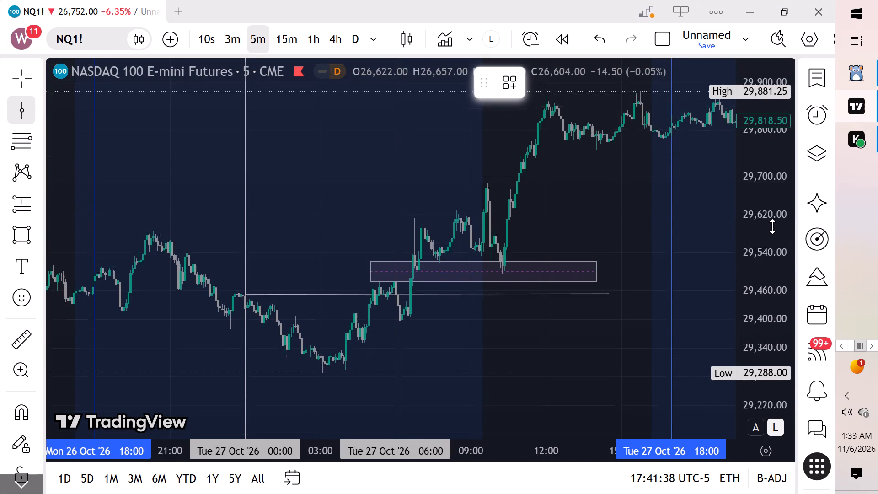
scroll(772, 226, "up", 8)
scroll(425, 314, "up", 2)
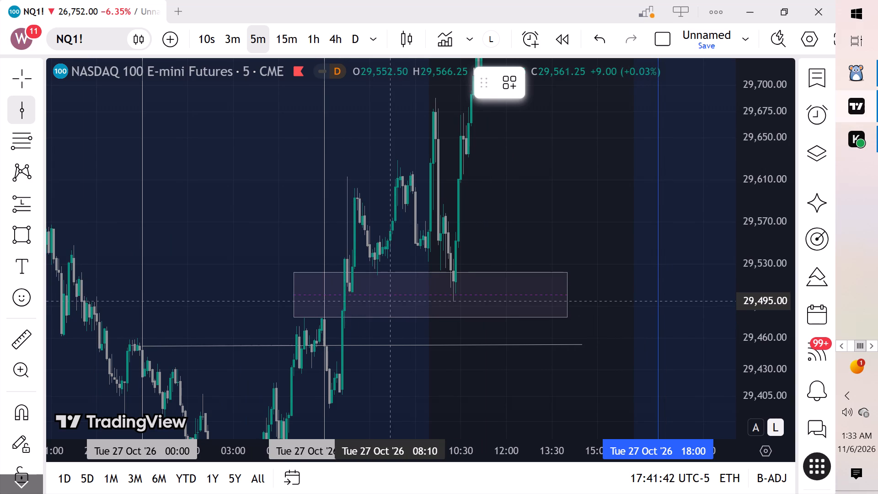
left_click(370, 285)
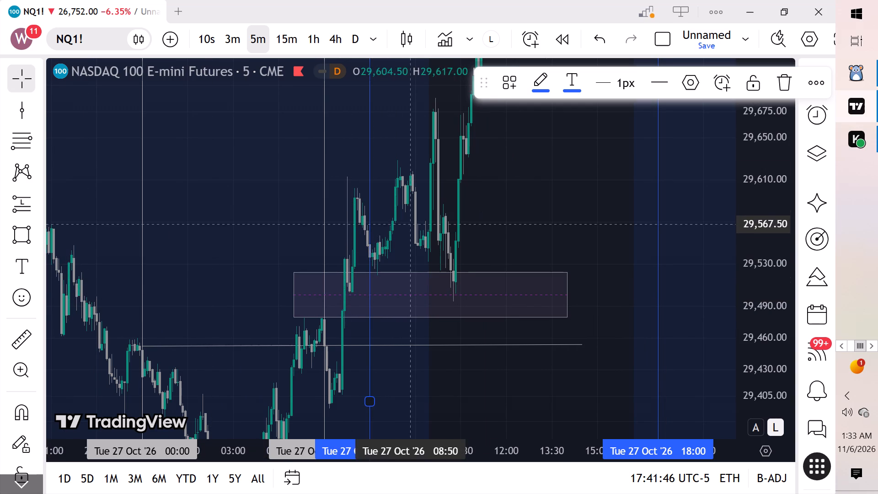
Change the 07:30 vertical line's colour to light grey.
left_click(527, 90)
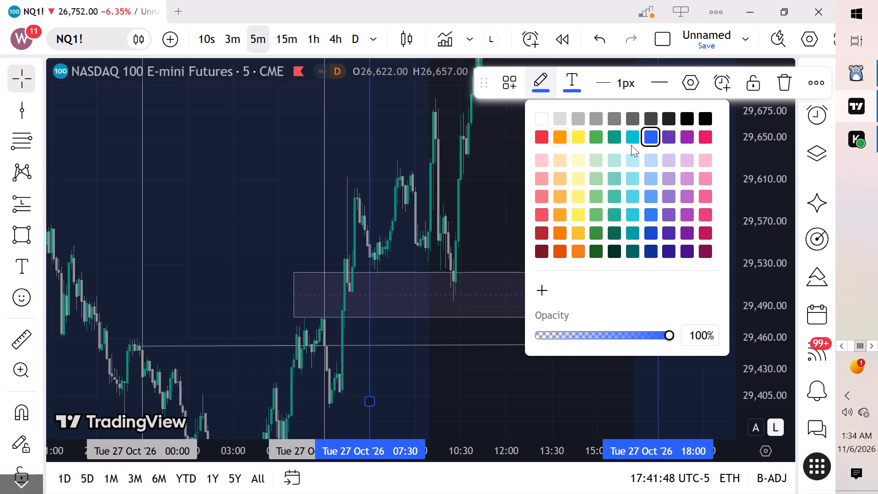
left_click(567, 121)
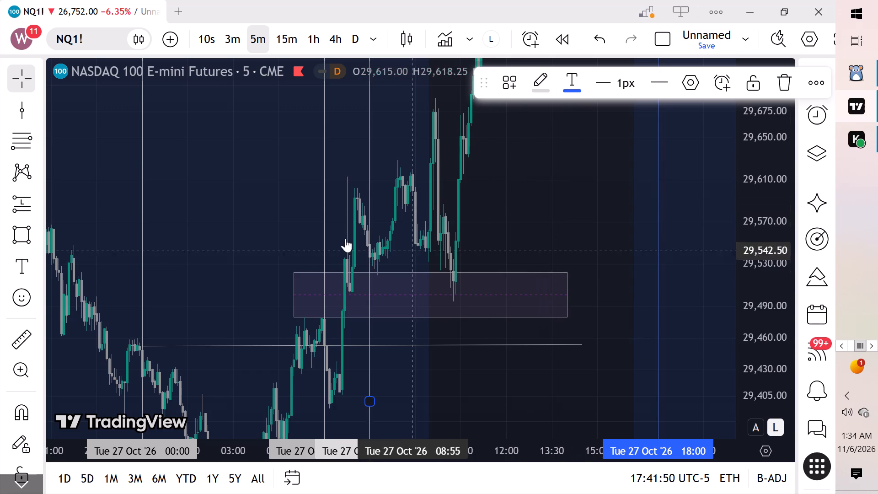
Place another vertical line at Tue 27 Oct '26 09:00.
left_click(26, 116)
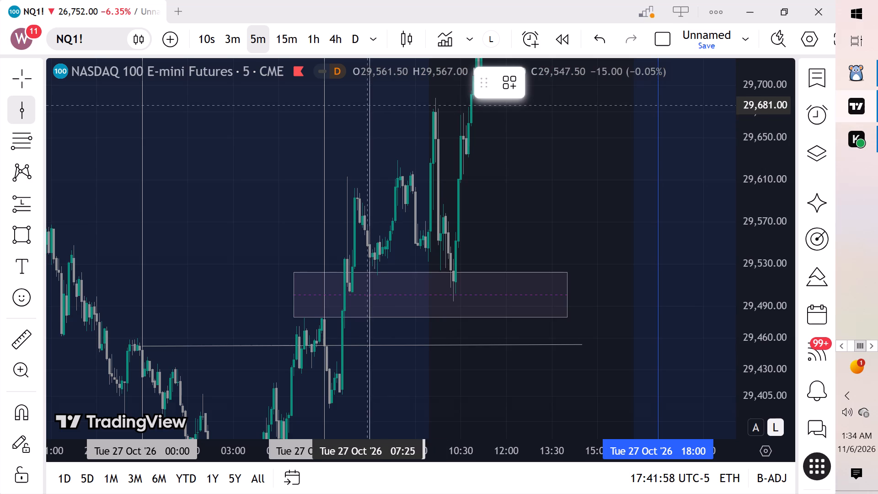
left_click(415, 134)
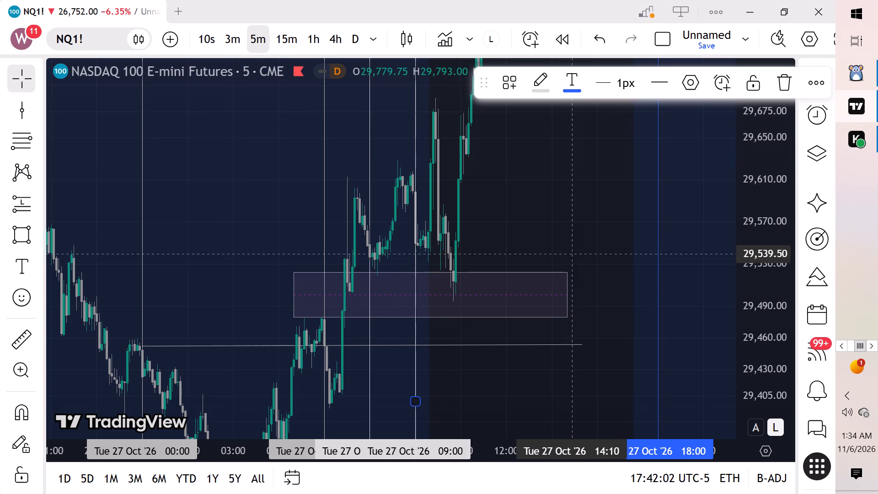
Draw a trend line on the 5-minute NQ1! chart at about 29,539.50, from Tue 27 Oct '26 07:30 to about 13:20.
scroll(562, 261, "up", 5)
left_click_drag(471, 193, 567, 238)
scroll(757, 233, "up", 1)
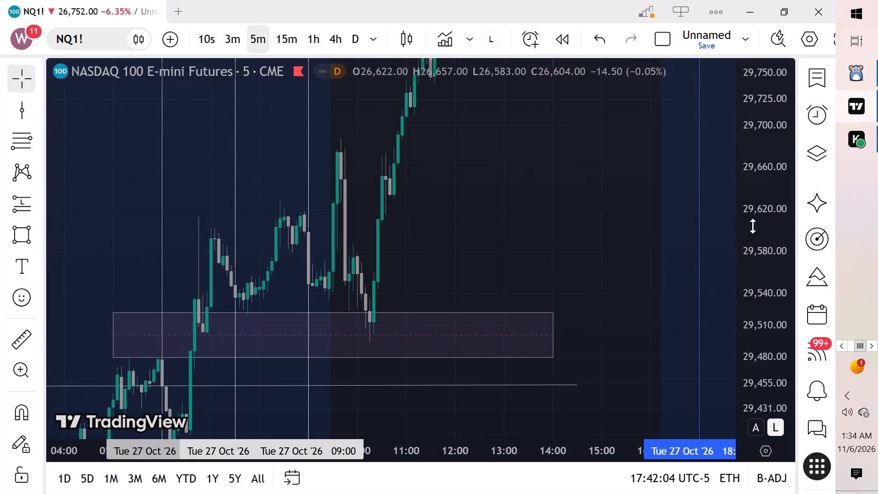
scroll(749, 222, "down", 5)
scroll(417, 275, "down", 1)
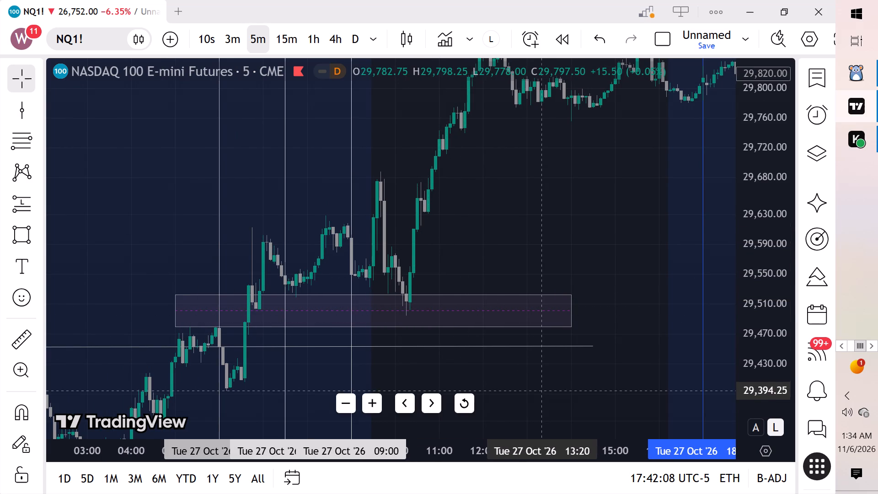
scroll(541, 381, "down", 1)
double_click(5, 117)
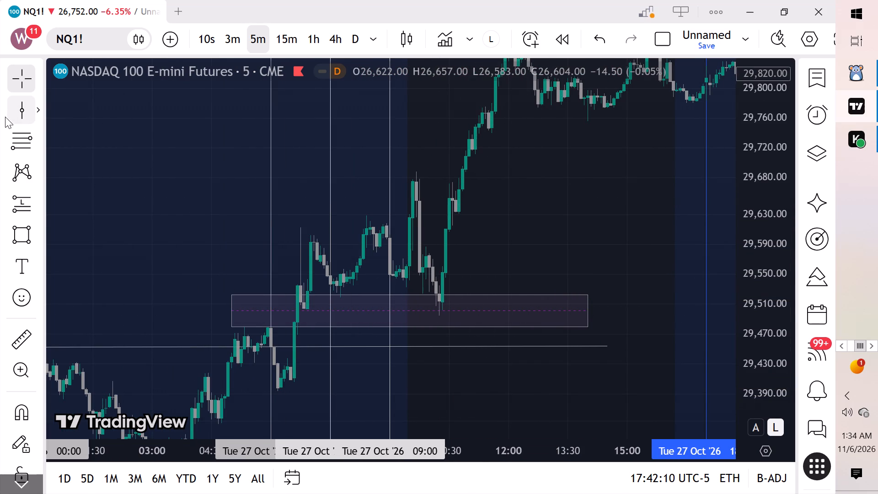
left_click(140, 140)
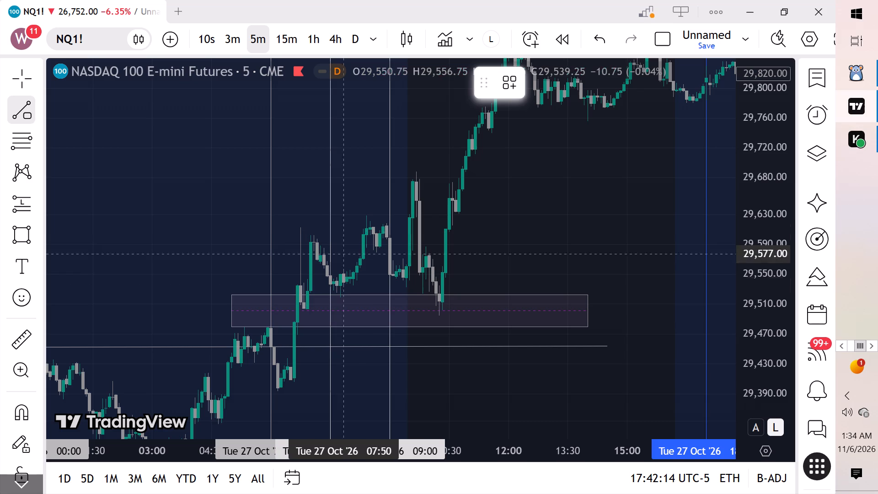
left_click(331, 283)
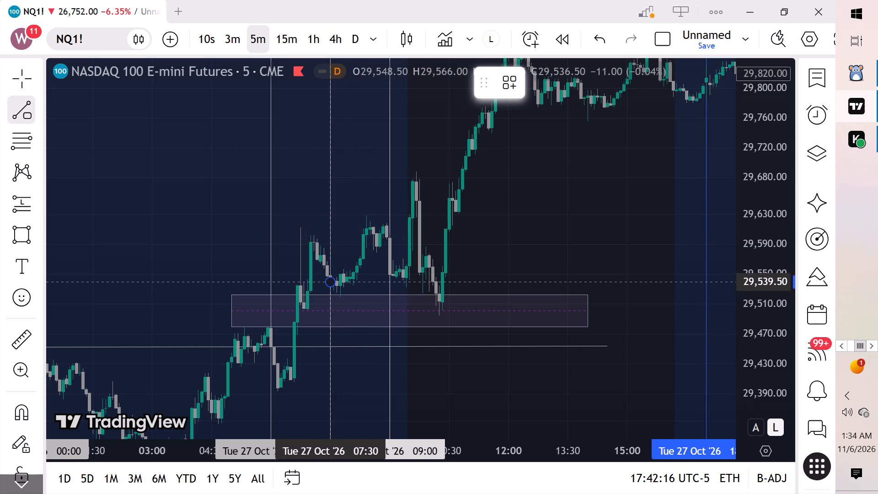
left_click(562, 283)
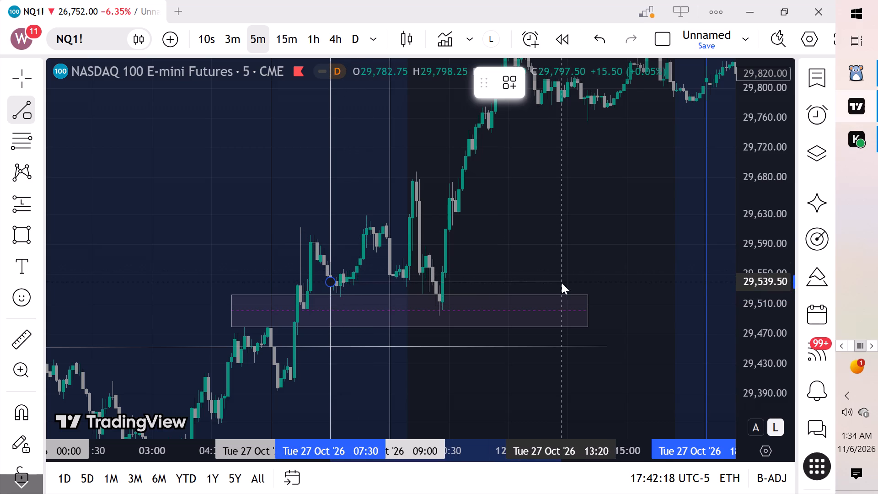
left_click(561, 227)
Examine the 5-minute price action around the new line, the rectangle zone and the session-time lines on 27 Oct.
scroll(580, 357, "down", 1)
scroll(700, 318, "up", 2)
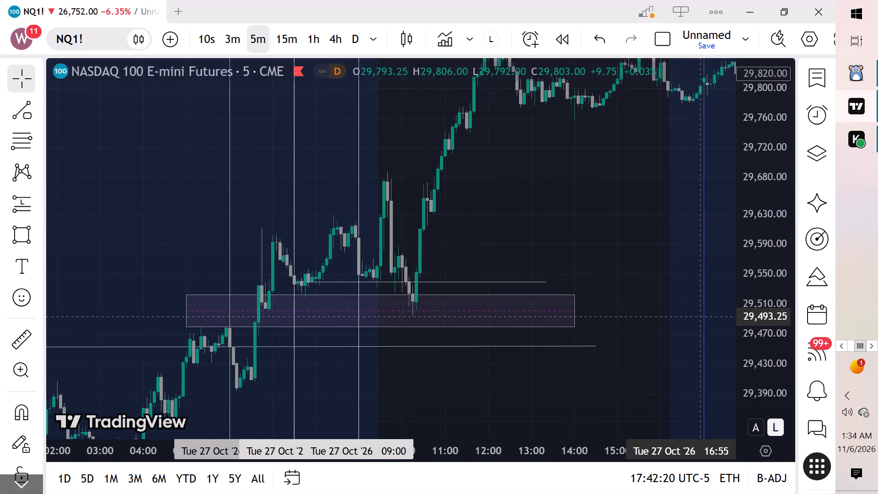
scroll(786, 258, "up", 5)
left_click_drag(517, 261, 605, 230)
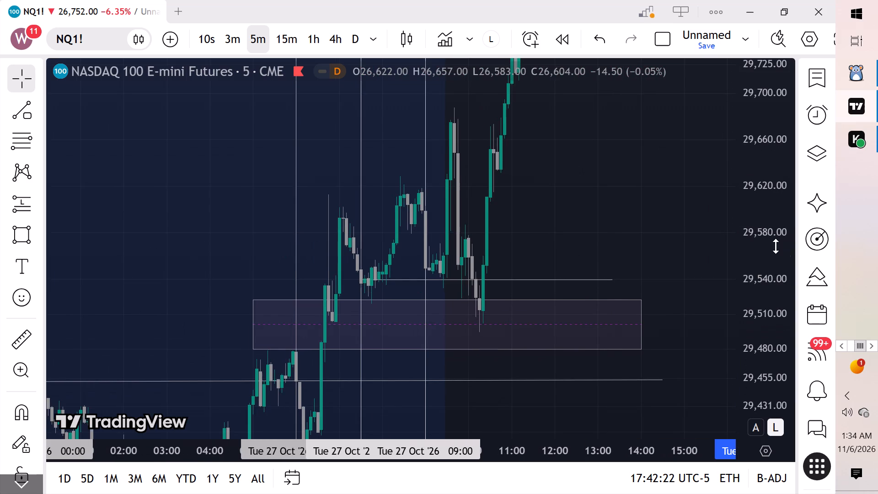
scroll(775, 246, "down", 4)
left_click_drag(612, 229, 640, 220)
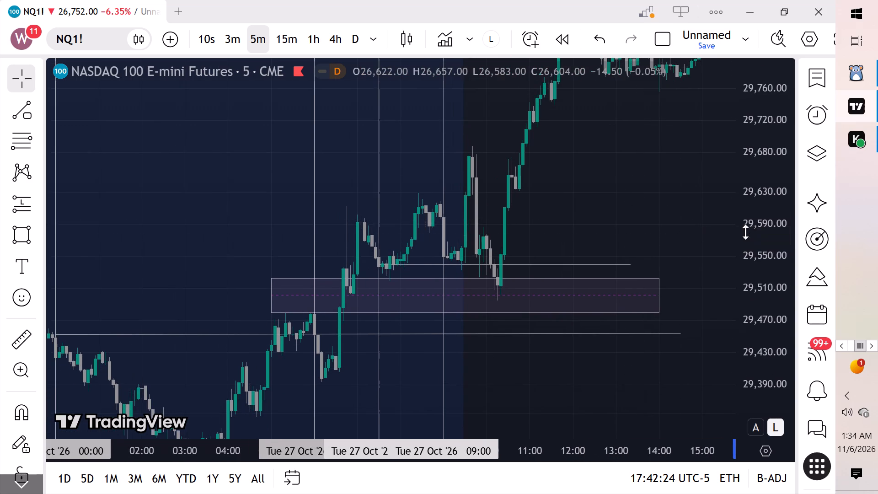
scroll(752, 221, "up", 4)
left_click_drag(653, 243, 647, 230)
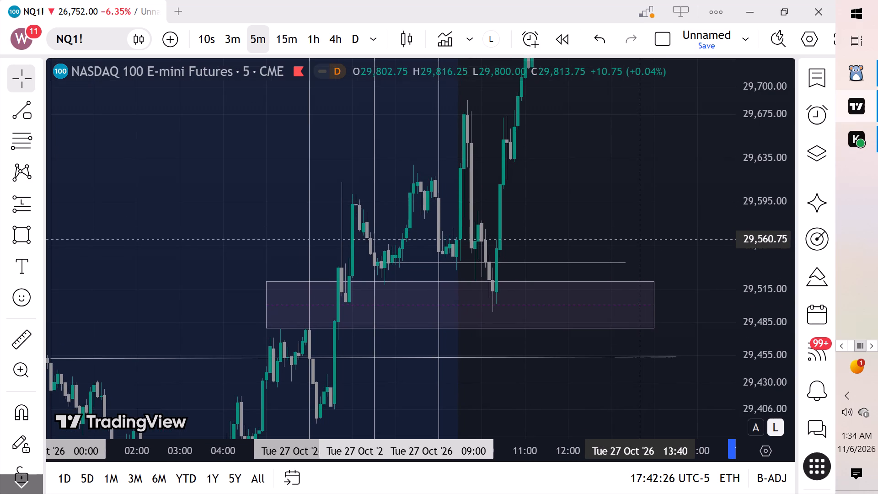
left_click_drag(640, 239, 645, 202)
scroll(779, 225, "down", 4)
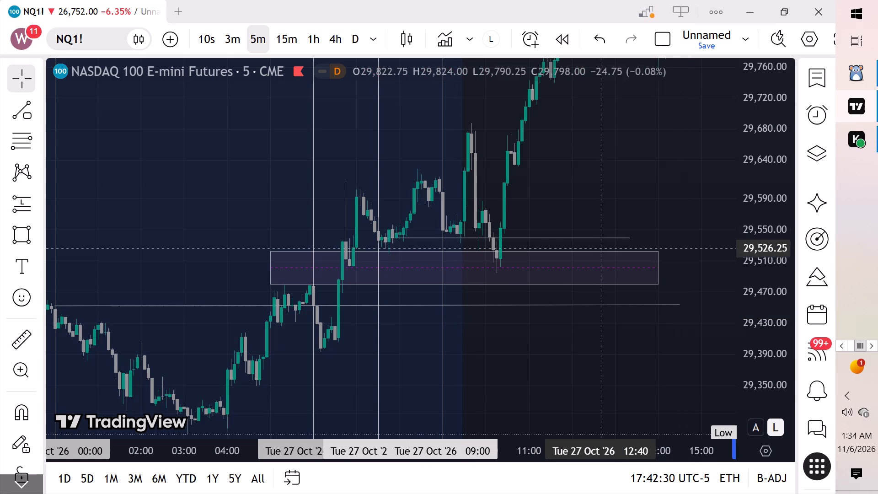
left_click_drag(626, 195, 426, 195)
scroll(448, 203, "down", 2)
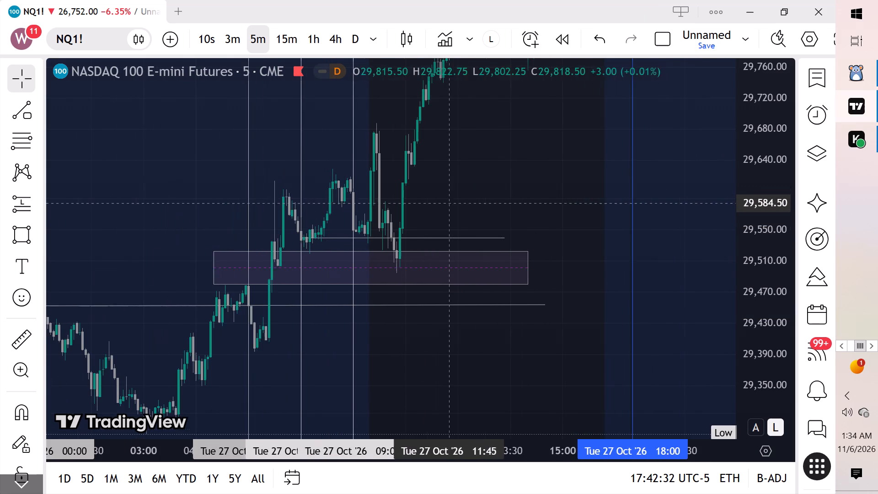
left_click_drag(548, 199, 558, 216)
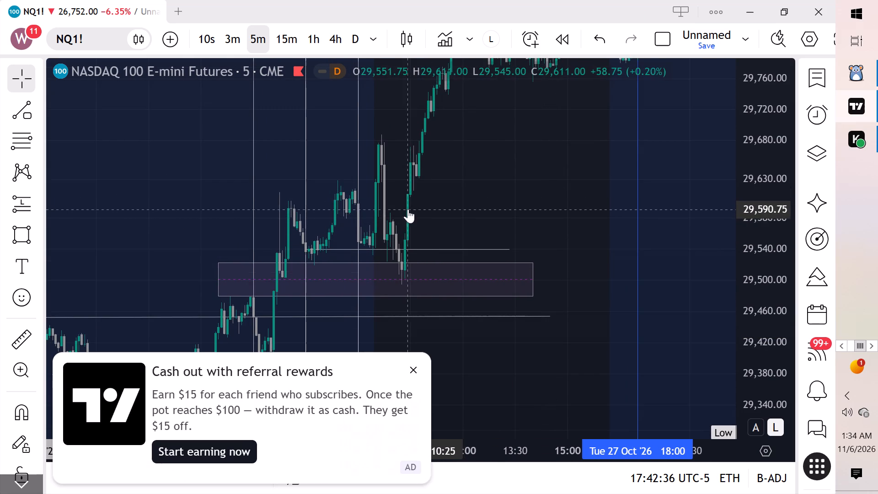
left_click(412, 369)
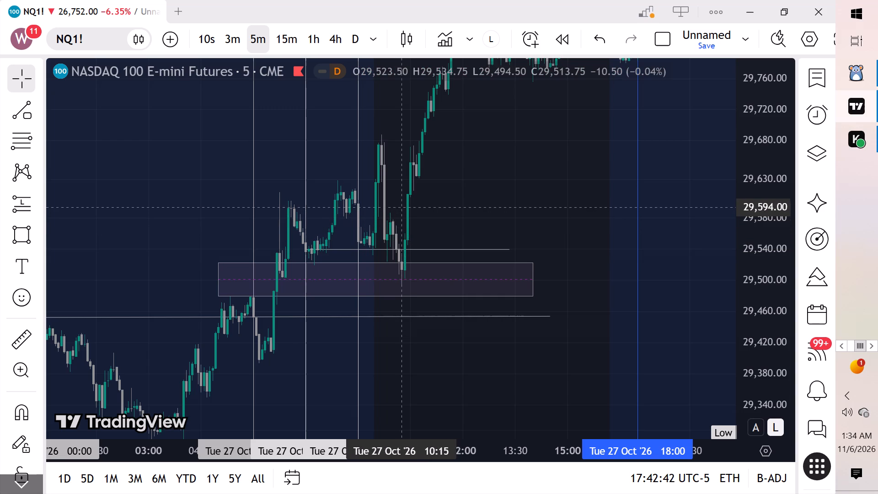
scroll(525, 239, "up", 3)
left_click_drag(456, 207, 722, 216)
scroll(800, 215, "up", 6)
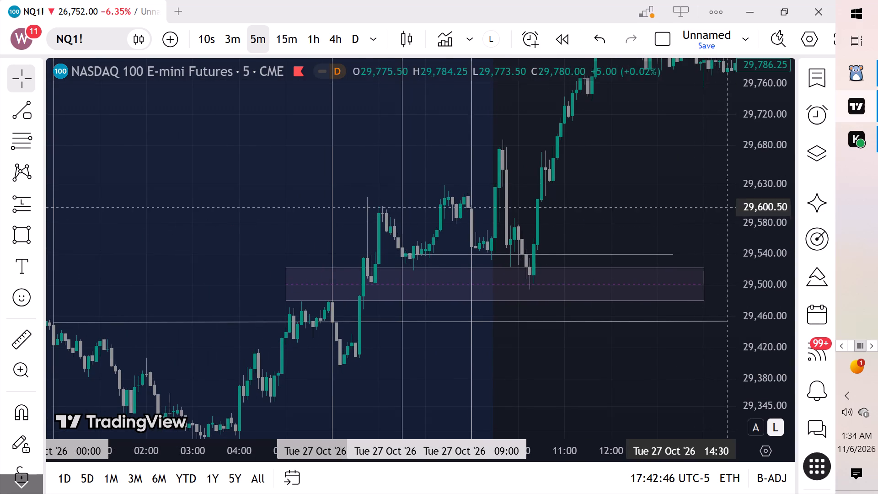
scroll(745, 192, "up", 6)
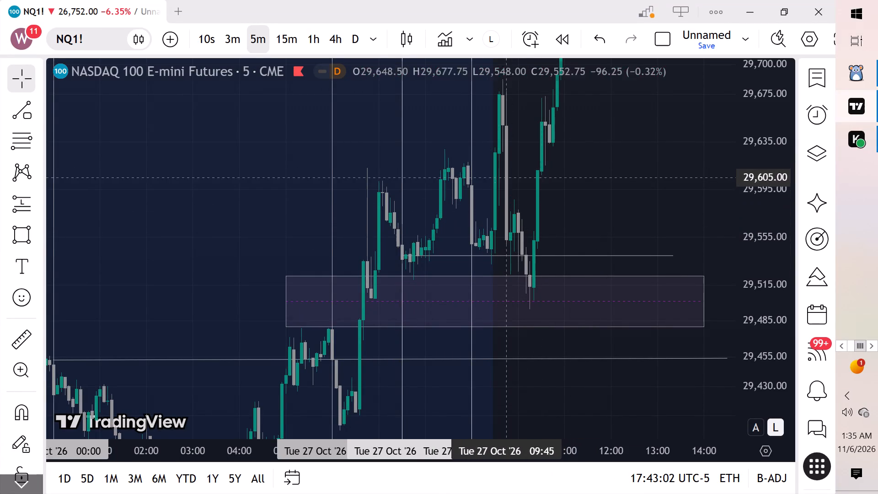
left_click_drag(683, 215, 703, 259)
scroll(677, 236, "up", 2)
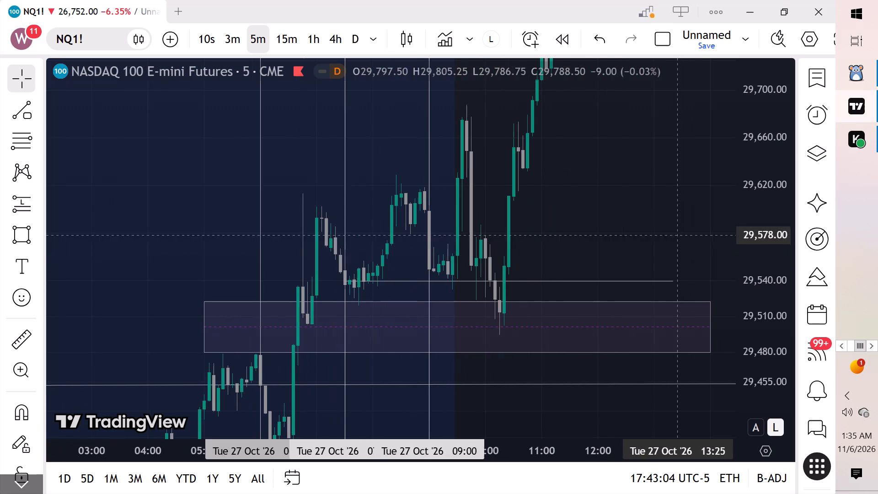
left_click_drag(682, 253, 680, 215)
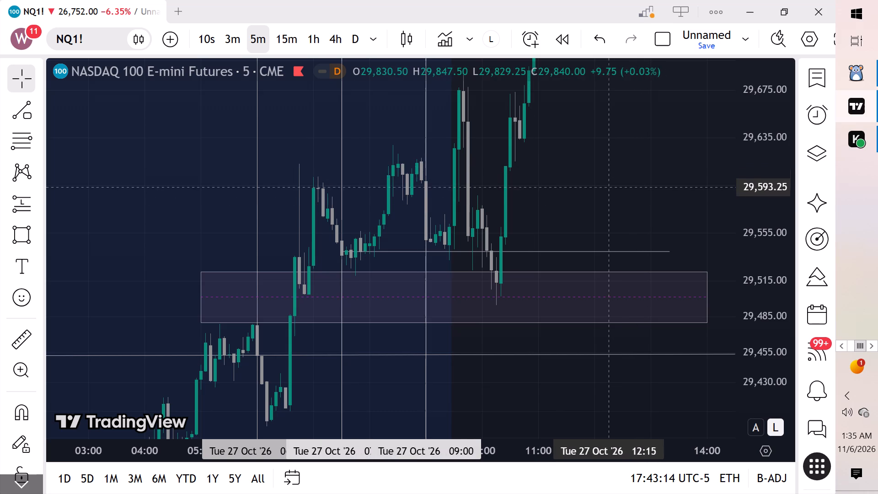
Switch the NQ1! chart to the 1-hour interval.
left_click(320, 54)
scroll(625, 259, "down", 2)
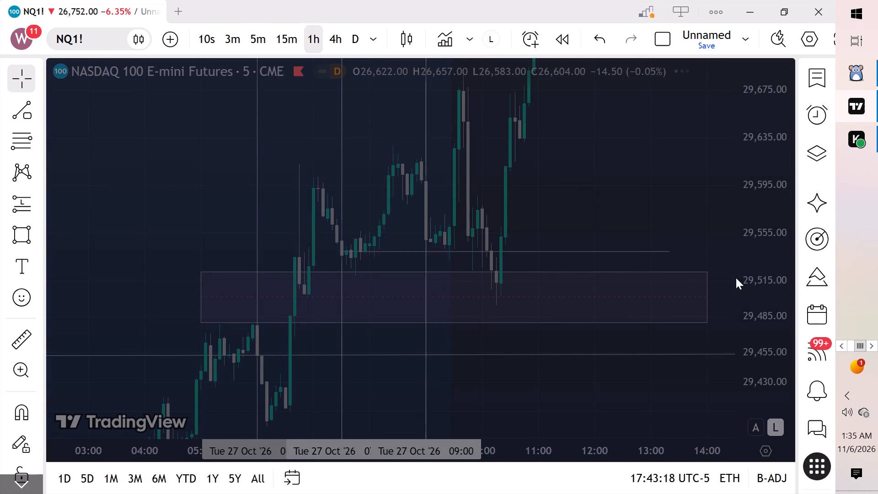
scroll(658, 278, "down", 3)
scroll(707, 264, "down", 1)
scroll(757, 203, "down", 1)
scroll(757, 203, "up", 1)
scroll(757, 204, "down", 8)
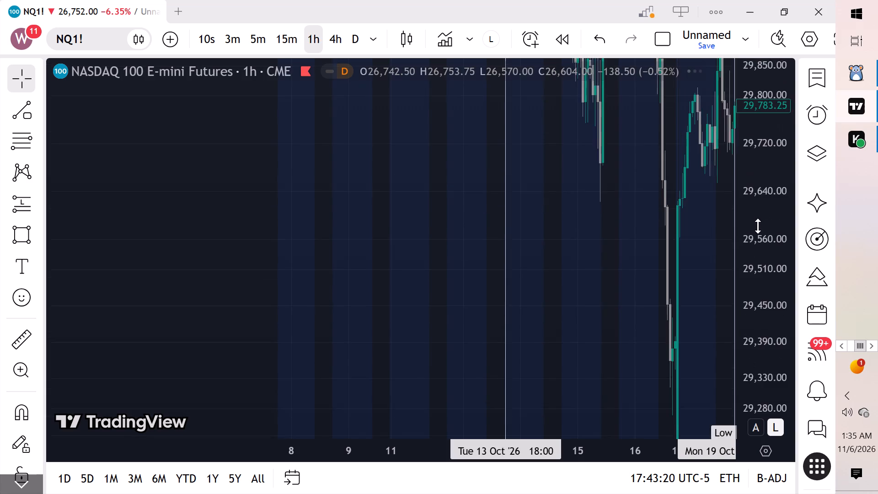
scroll(758, 226, "down", 6)
scroll(758, 234, "up", 1)
scroll(758, 234, "down", 1)
scroll(758, 234, "up", 2)
scroll(758, 234, "down", 8)
scroll(758, 244, "up", 1)
scroll(759, 247, "down", 4)
scroll(759, 247, "up", 1)
scroll(758, 250, "down", 3)
scroll(758, 252, "up", 1)
scroll(758, 252, "down", 1)
scroll(758, 252, "up", 1)
scroll(758, 252, "down", 4)
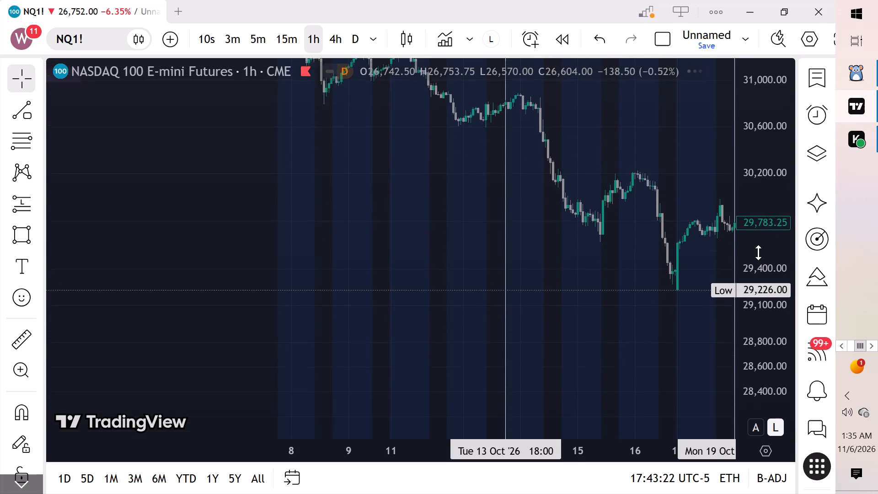
scroll(758, 256, "down", 8)
scroll(612, 279, "down", 5)
Delete the long rectangle zone between 29,132.00 and 28,906.00 that starts at Wed 28 Oct '26 18:00.
left_click_drag(665, 277, 284, 277)
scroll(293, 274, "down", 2)
scroll(469, 290, "up", 13)
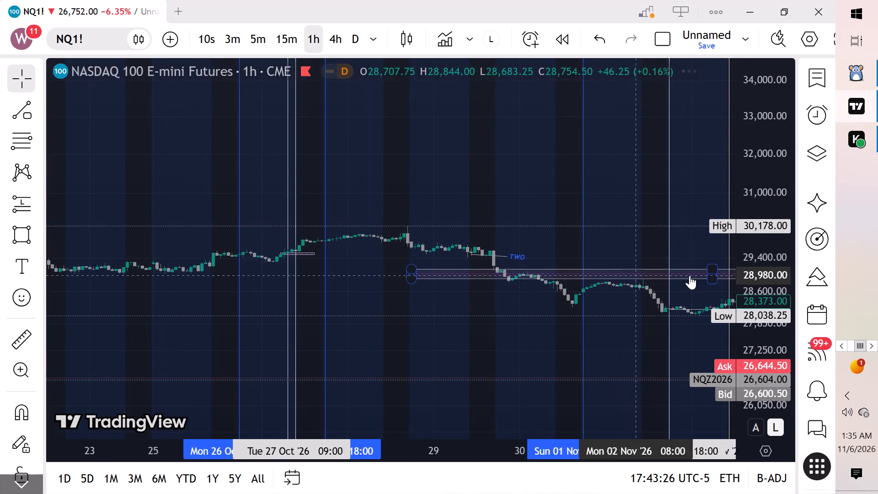
scroll(727, 234, "up", 6)
scroll(750, 200, "up", 7)
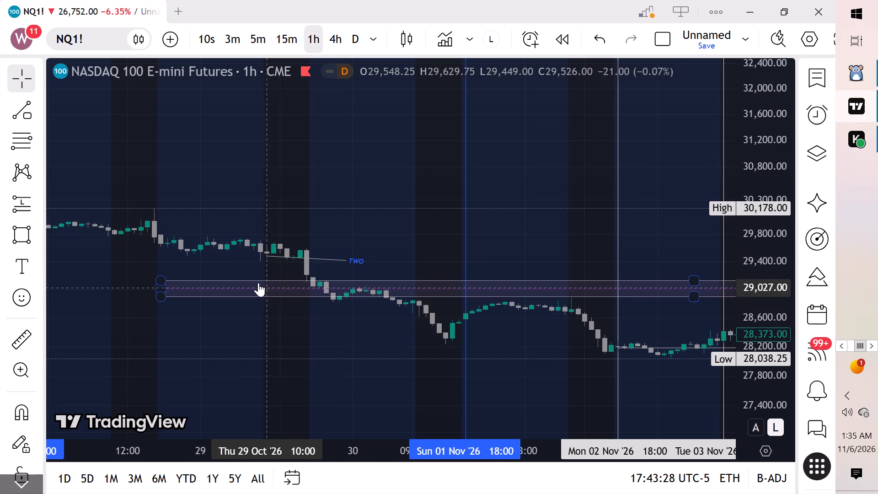
left_click(192, 282)
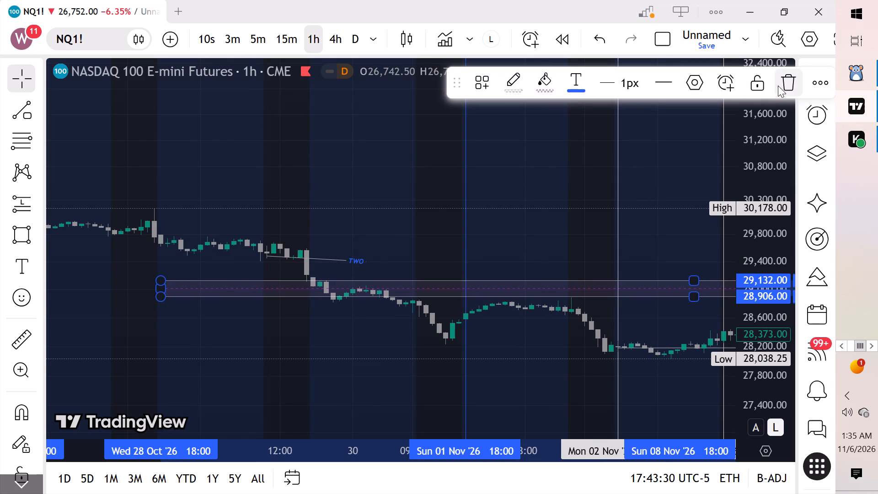
left_click(787, 84)
Delete the 09:00 and 07:30 vertical lines at Tue 27 Oct '26 on the 1-hour chart.
scroll(361, 266, "down", 4)
left_click_drag(356, 273, 774, 289)
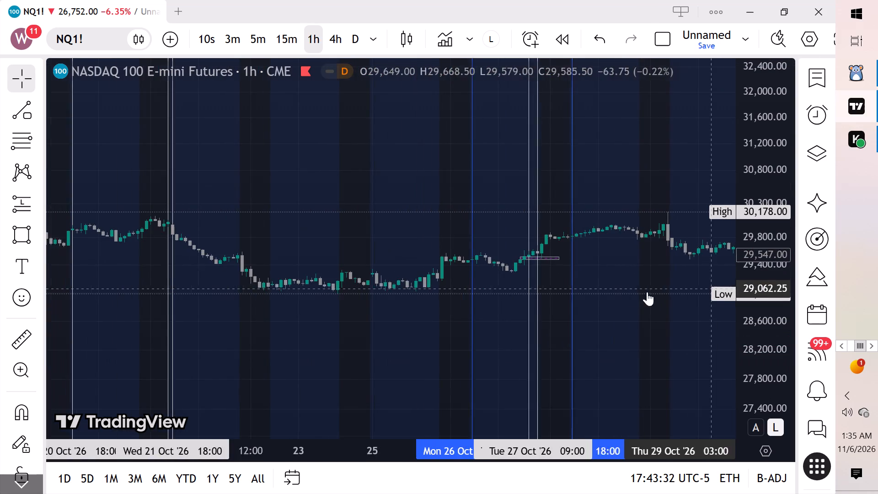
scroll(611, 288, "up", 11)
left_click_drag(343, 296, 784, 300)
scroll(803, 254, "up", 4)
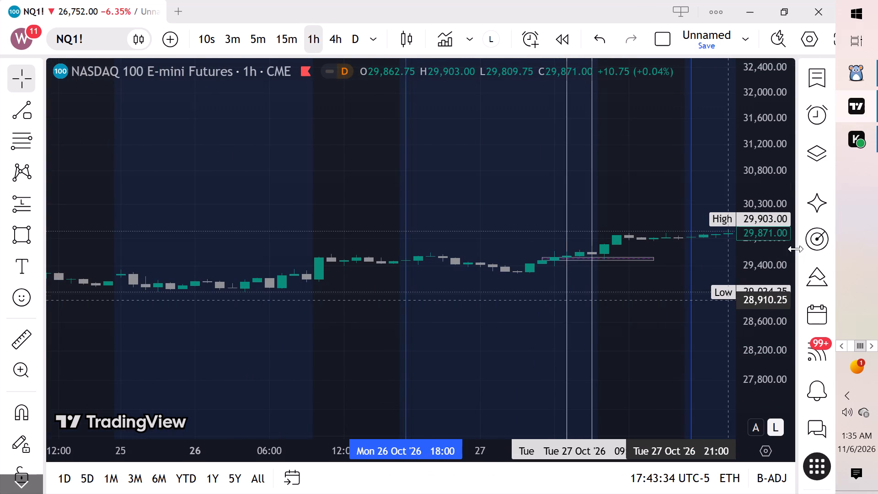
scroll(796, 249, "up", 4)
scroll(767, 223, "down", 1)
scroll(767, 223, "up", 14)
scroll(767, 215, "down", 1)
scroll(767, 215, "up", 6)
scroll(767, 214, "down", 2)
scroll(767, 214, "up", 14)
left_click_drag(716, 328, 731, 210)
scroll(721, 288, "up", 3)
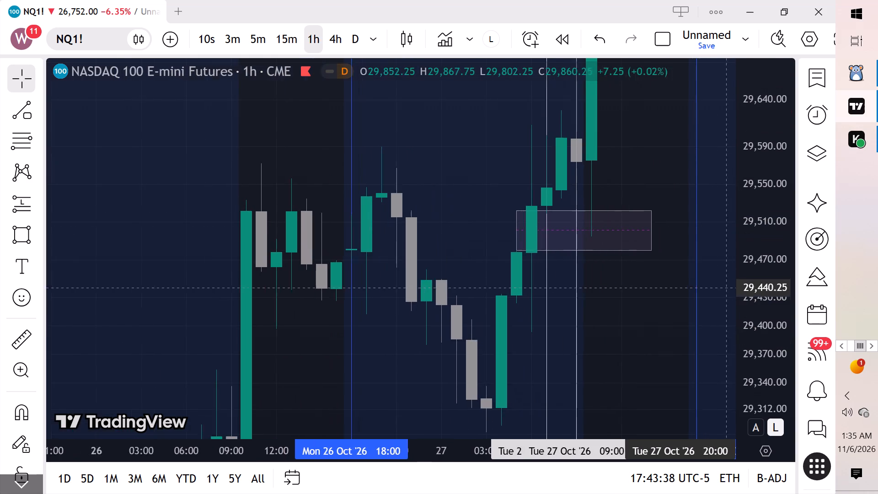
left_click_drag(630, 319, 637, 340)
left_click(568, 338)
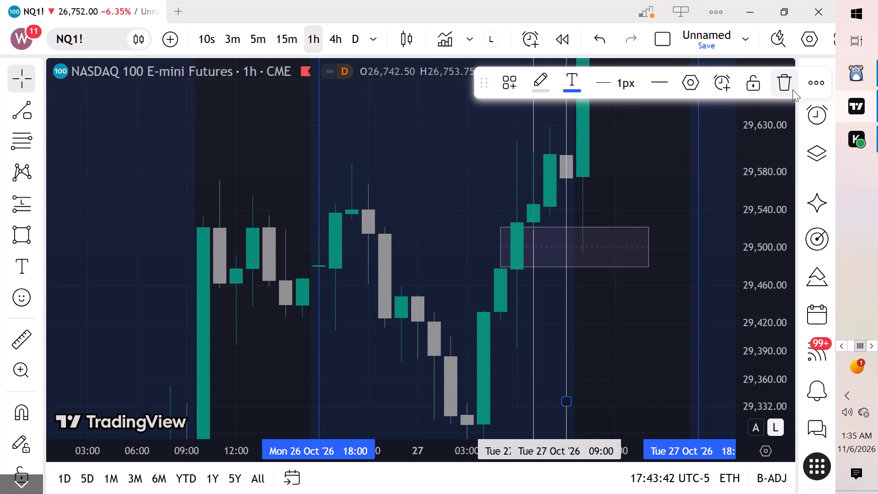
left_click(794, 84)
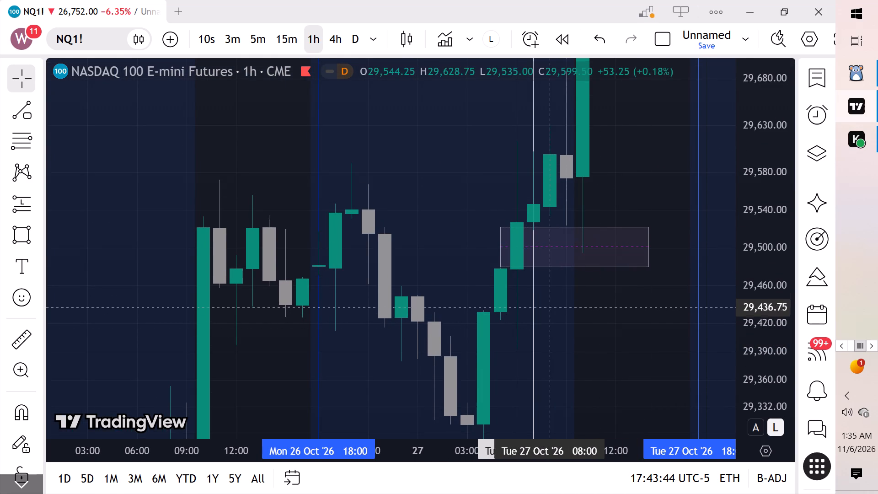
left_click(535, 290)
left_click(785, 77)
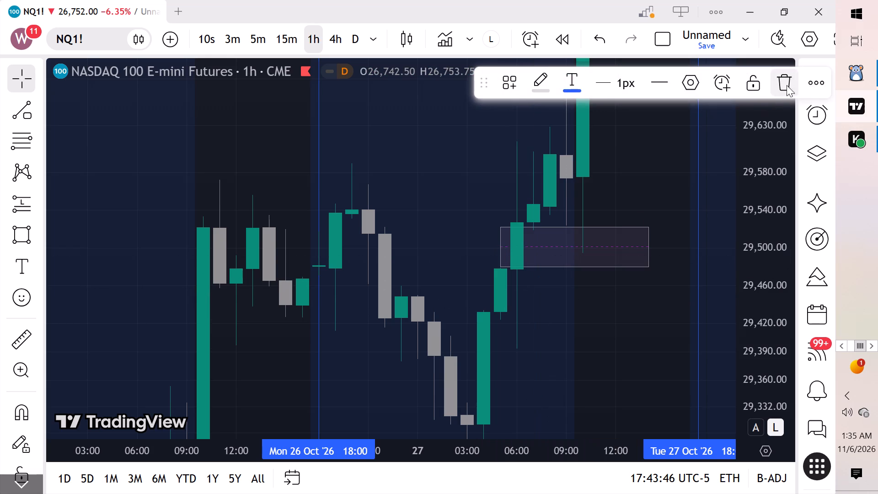
Draw a rectangle zone from Mon 26 Oct '26 20:00 to Tue 27 Oct 15:00, between about 29,533.75 and 29,568.50.
left_click_drag(661, 318, 676, 365)
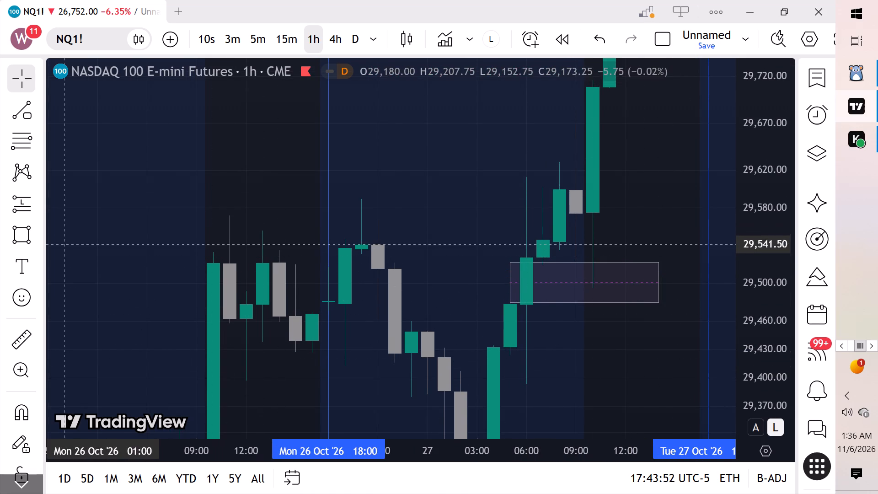
left_click(25, 231)
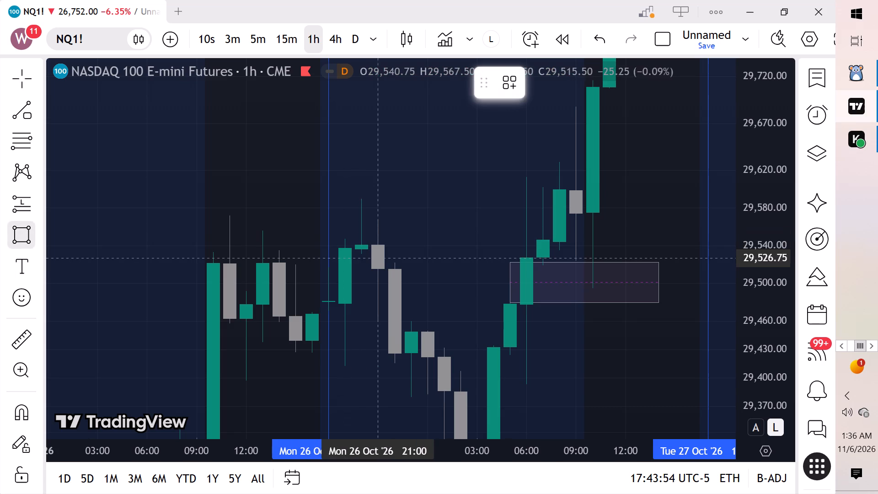
left_click(358, 252)
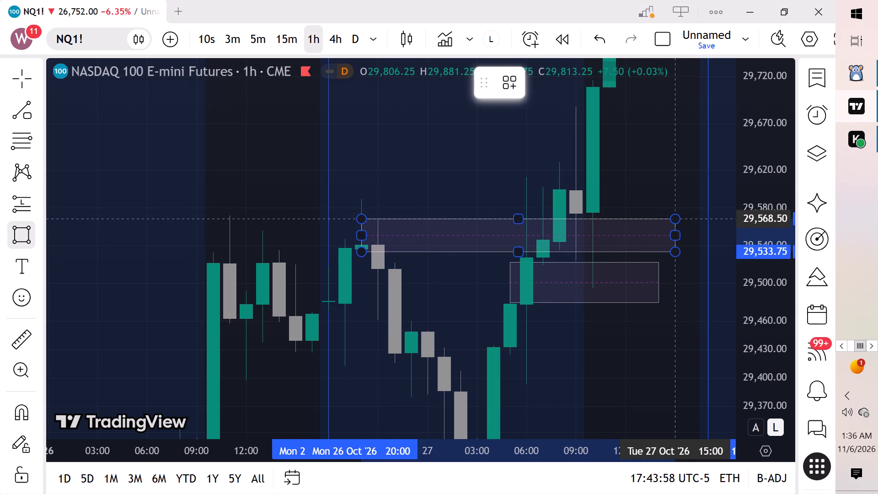
left_click(669, 219)
left_click(678, 210)
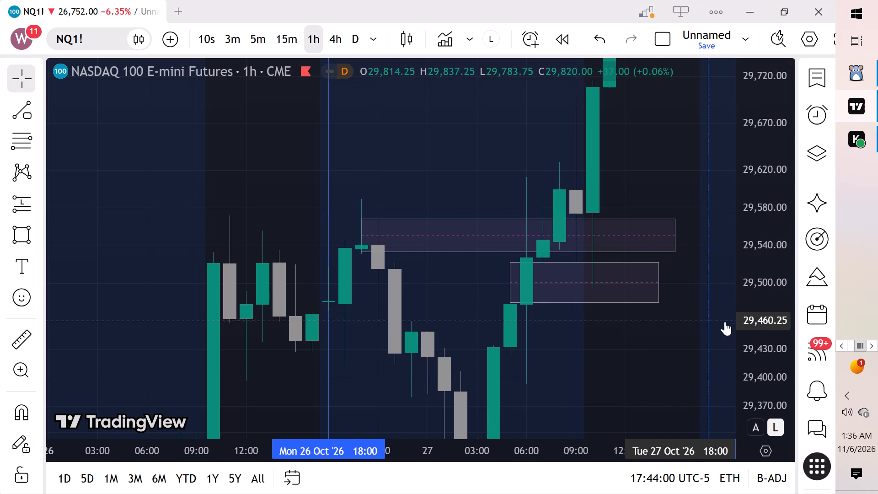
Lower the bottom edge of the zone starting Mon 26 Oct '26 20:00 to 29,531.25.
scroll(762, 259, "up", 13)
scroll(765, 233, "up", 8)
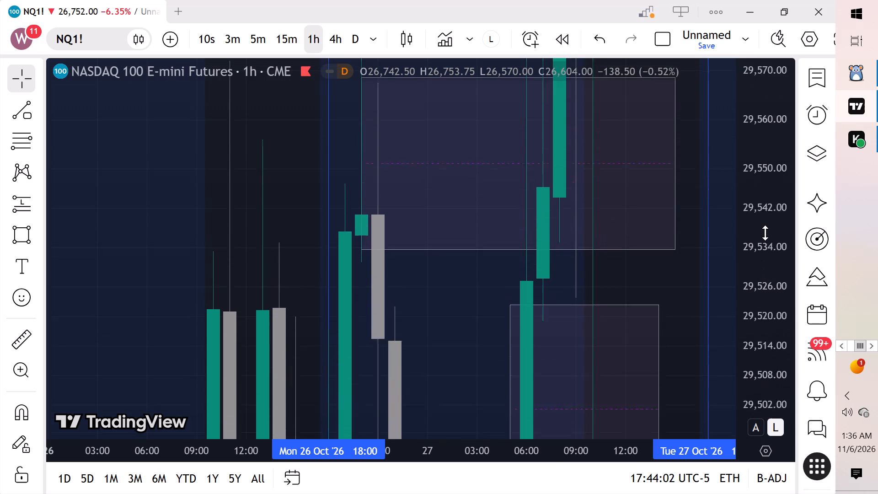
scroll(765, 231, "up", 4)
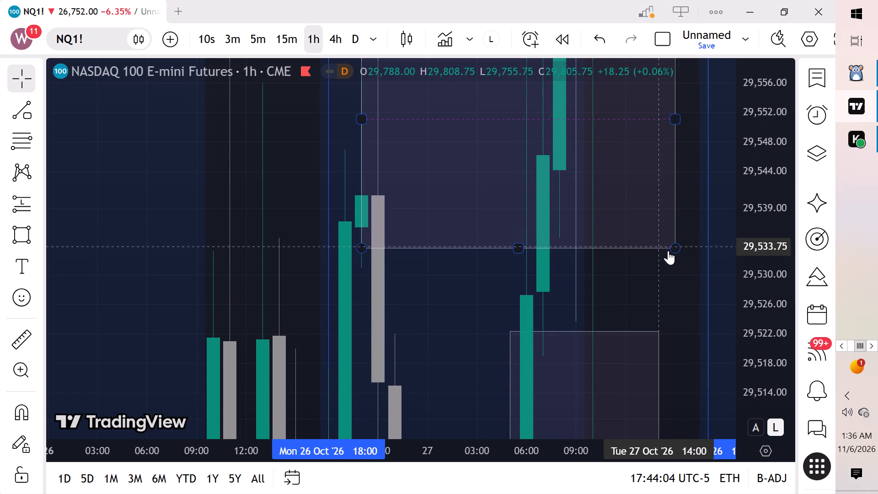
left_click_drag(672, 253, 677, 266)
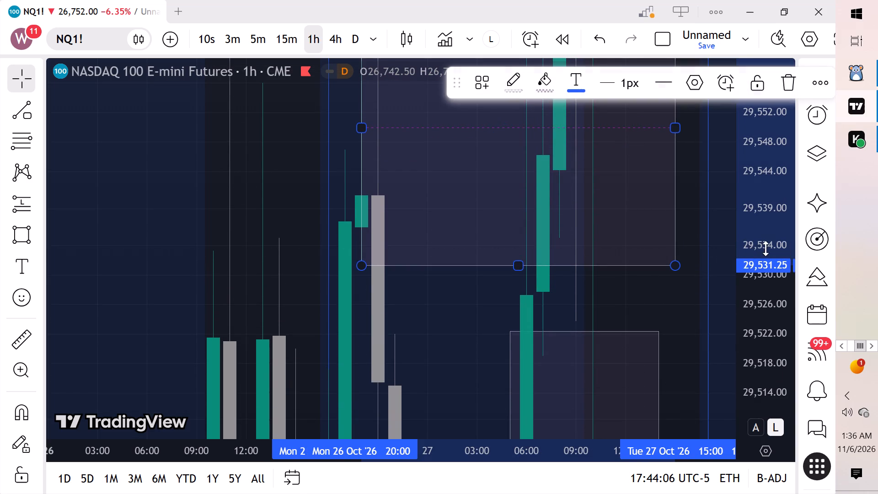
Delete the rectangle zone between 29,568.50 and 29,531.25 that runs from Mon 26 Oct 20:00 to Tue 27 Oct 15:00.
scroll(781, 247, "down", 8)
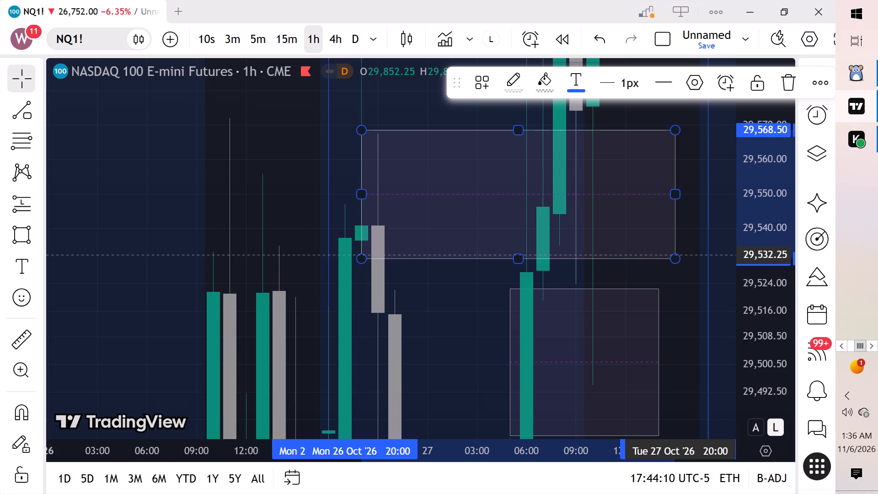
left_click(783, 76)
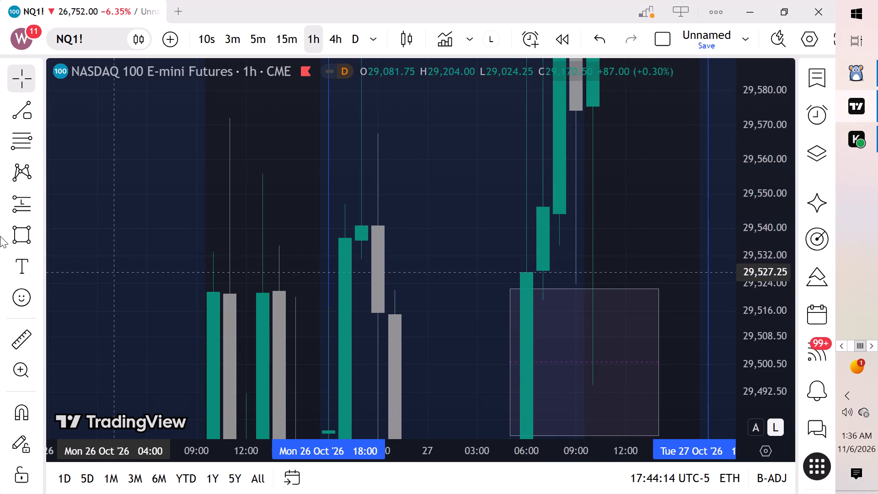
Draw a rectangle zone from Mon 26 Oct '26 20:00 to Tue 27 Oct 12:00, between about 29,531.75 and 29,522.50.
left_click(27, 228)
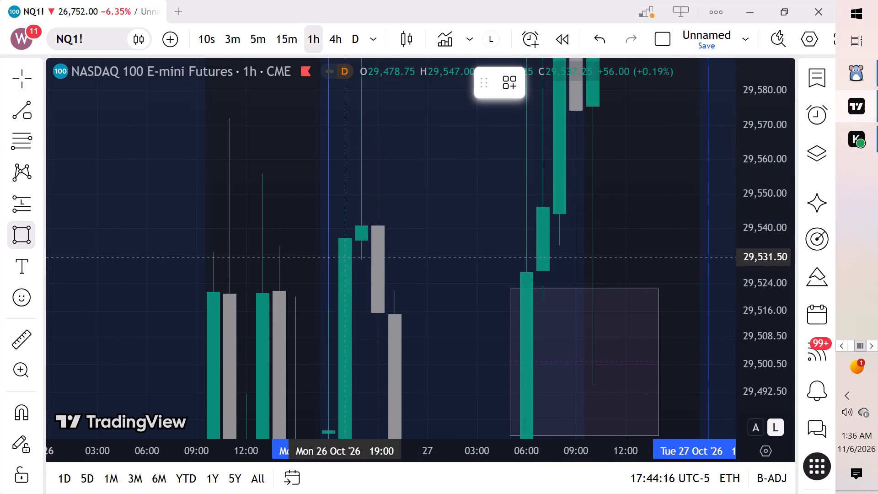
left_click(356, 257)
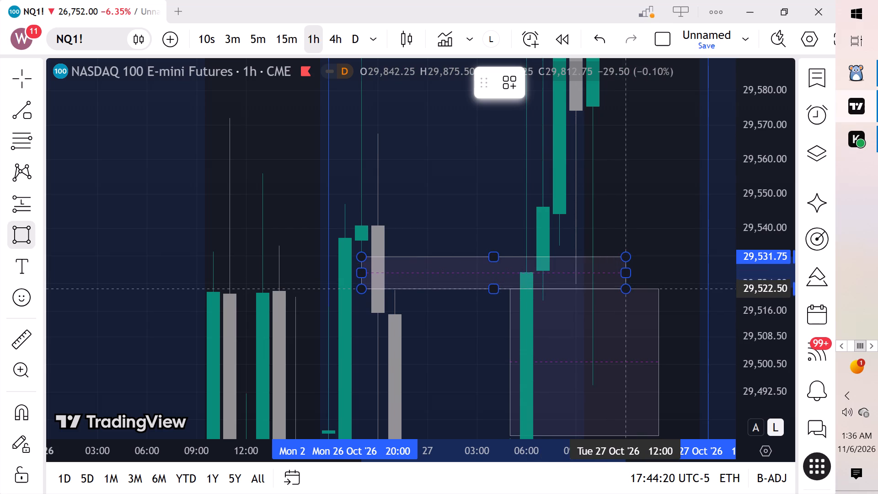
left_click(625, 289)
left_click(659, 253)
Delete the rectangle zone between 29,522.50 and 29,480.00 that runs from Tue 27 Oct '26 05:00 to 14:00.
scroll(739, 229, "down", 3)
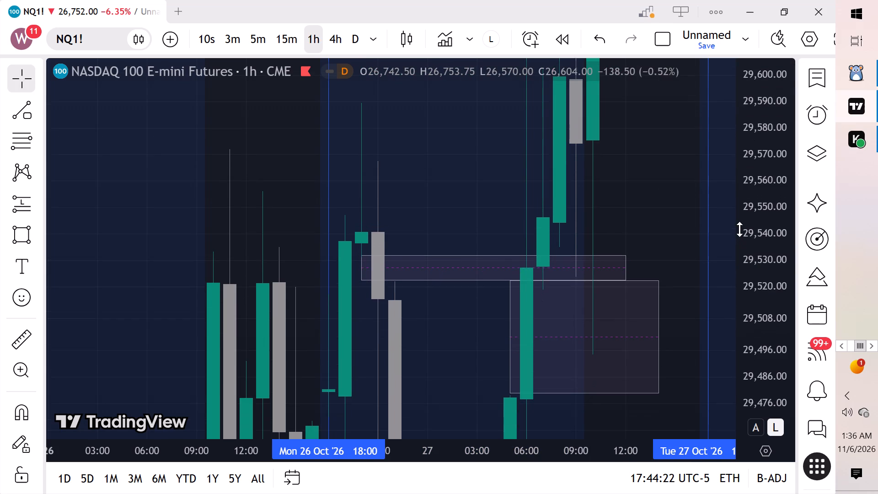
scroll(680, 222, "up", 2)
scroll(749, 199, "up", 4)
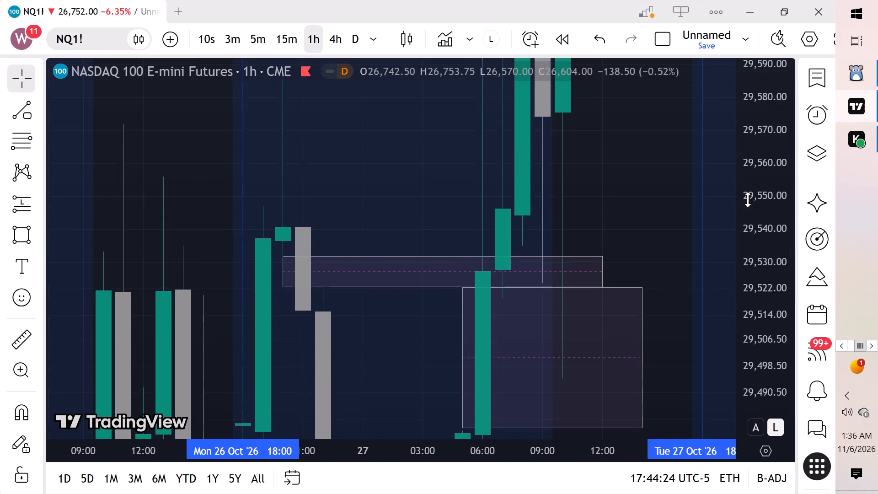
scroll(724, 201, "down", 7)
scroll(737, 231, "up", 1)
scroll(738, 234, "down", 1)
left_click(669, 301)
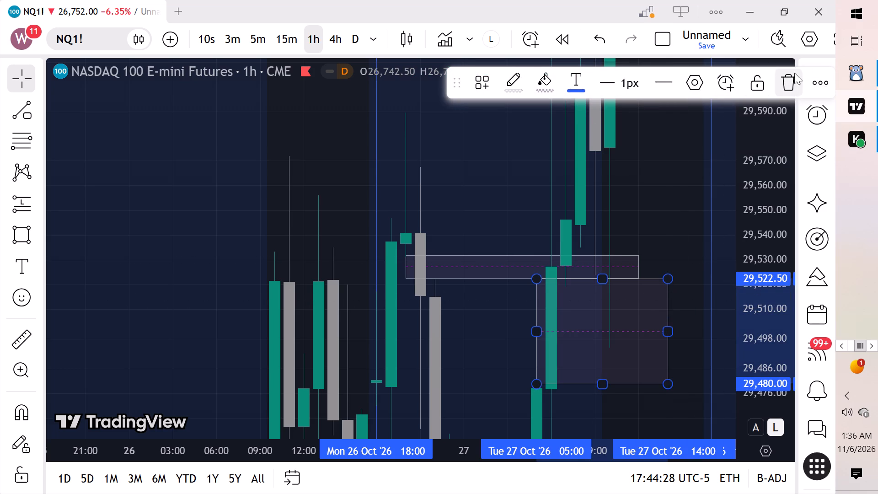
left_click(793, 77)
Check the interval visibility settings of the remaining rectangle zone that starts at Mon 26 Oct '26 20:00.
scroll(634, 284, "up", 2)
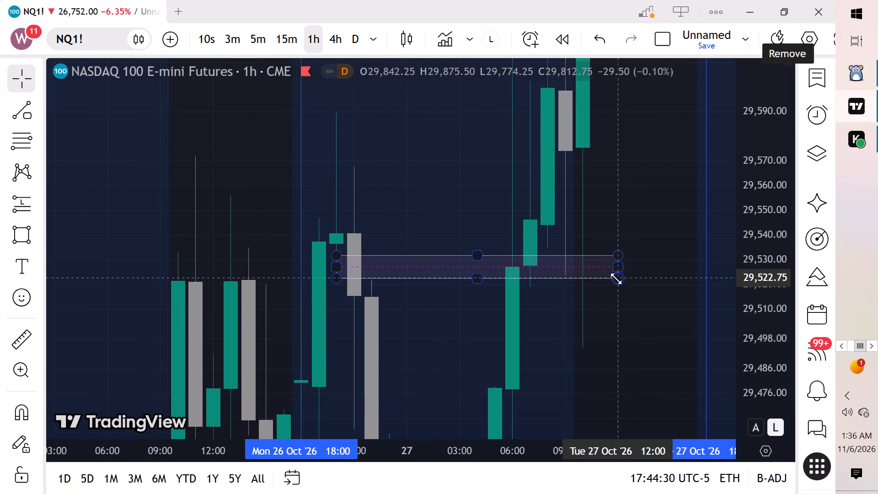
left_click(616, 277)
left_click(690, 82)
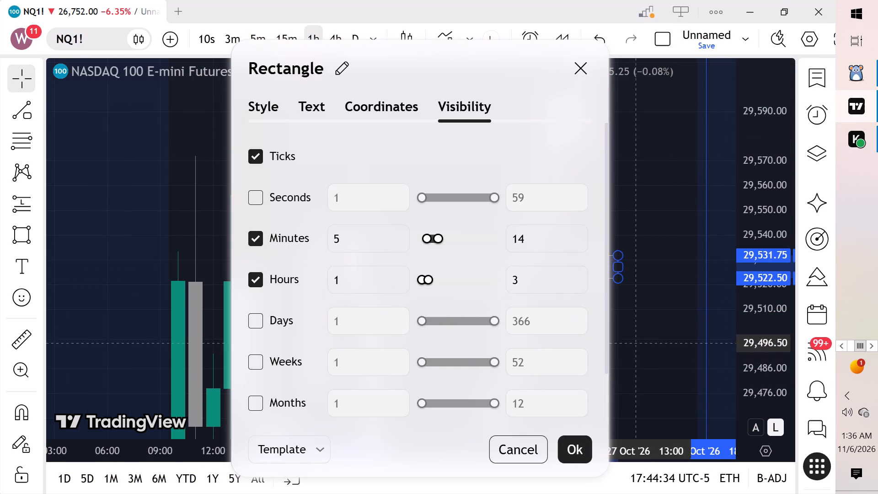
left_click(575, 456)
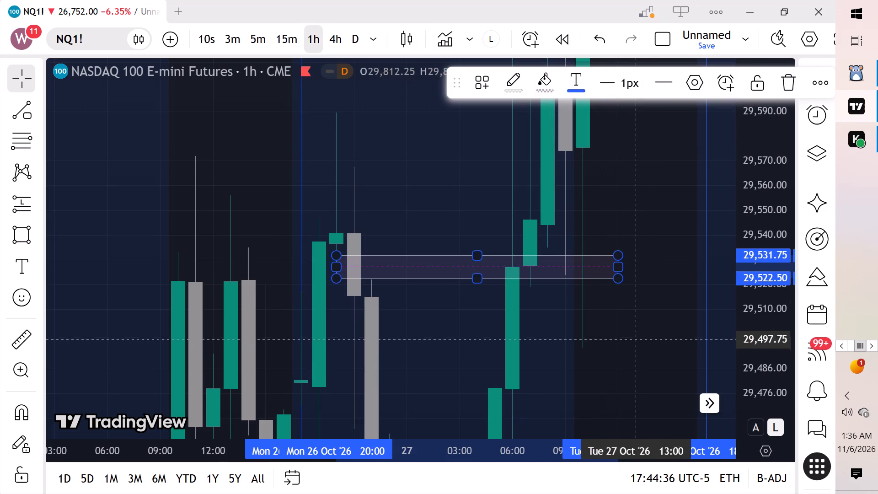
left_click(669, 309)
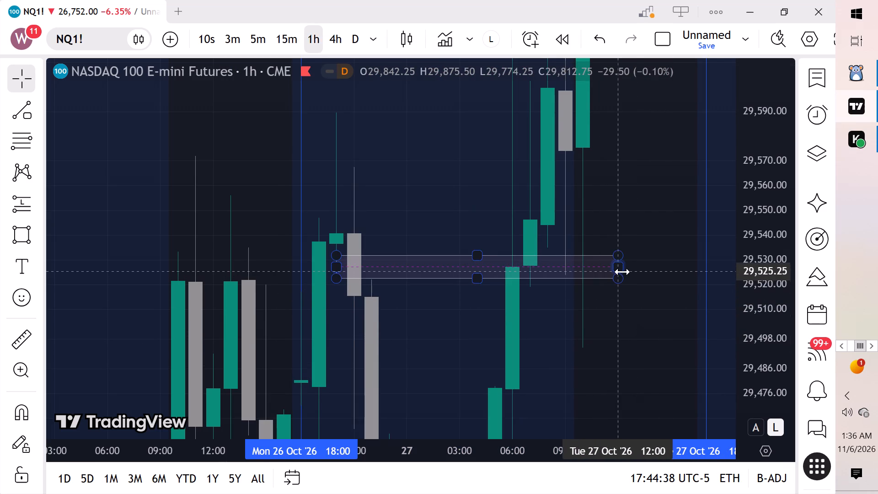
Lock the rectangle zone between 29,531.75 and 29,522.50.
double_click(622, 272)
left_click(647, 241)
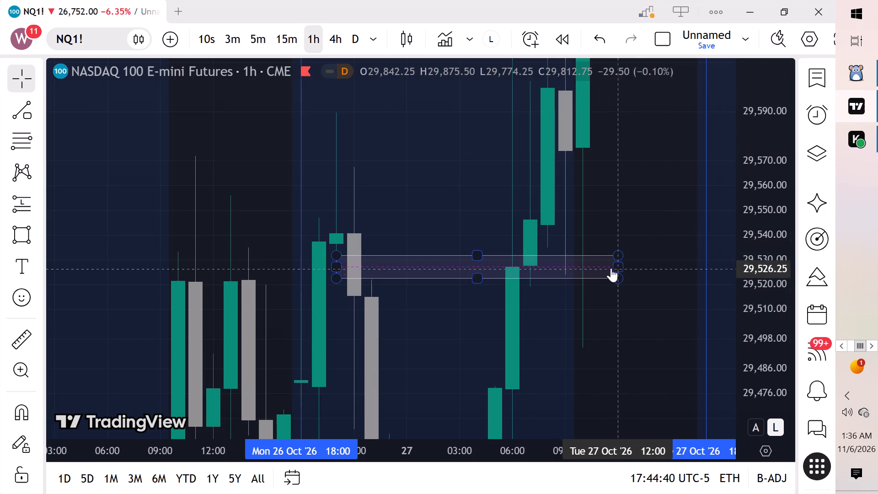
left_click(618, 267)
left_click(757, 76)
left_click(650, 210)
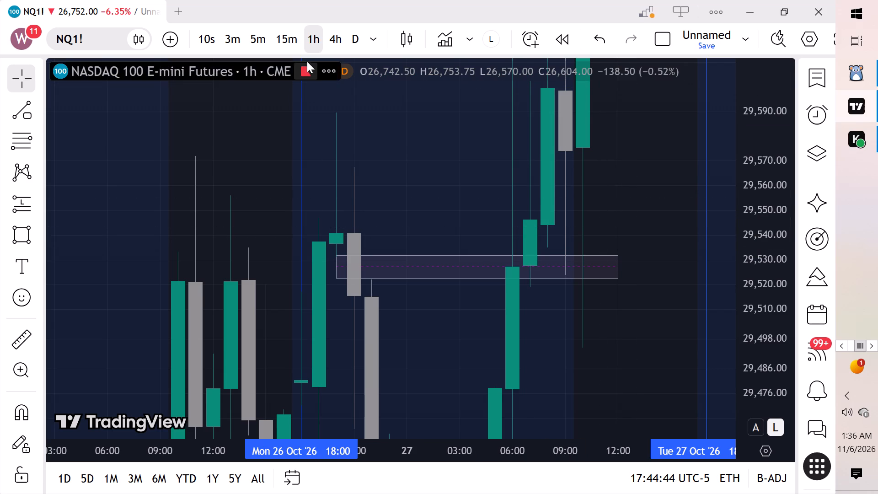
Switch the NQ1! chart to the 5-minute interval and reset the chart view.
left_click(262, 50)
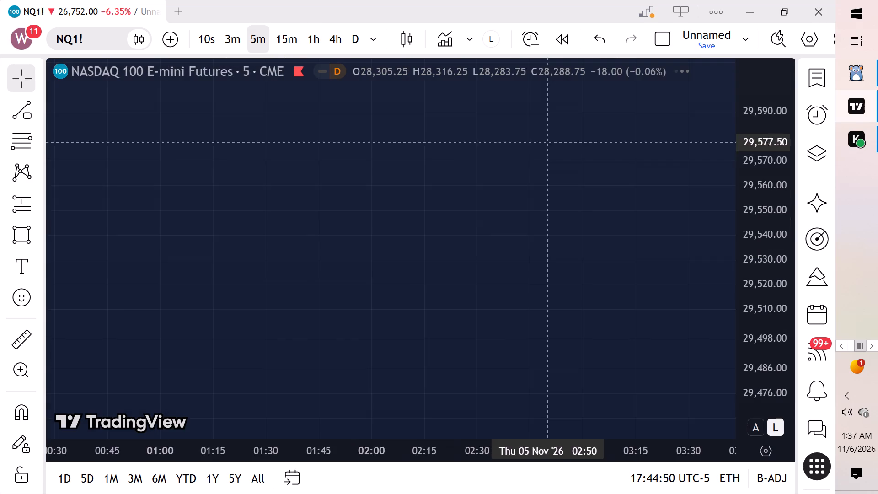
scroll(554, 156, "down", 5)
scroll(780, 220, "down", 7)
scroll(779, 223, "up", 1)
scroll(779, 223, "down", 4)
scroll(779, 229, "up", 3)
scroll(779, 229, "down", 2)
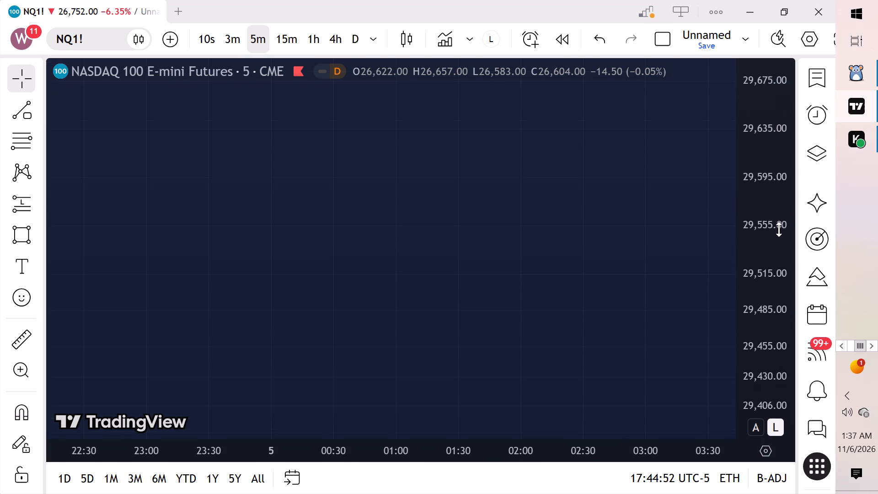
scroll(779, 229, "down", 11)
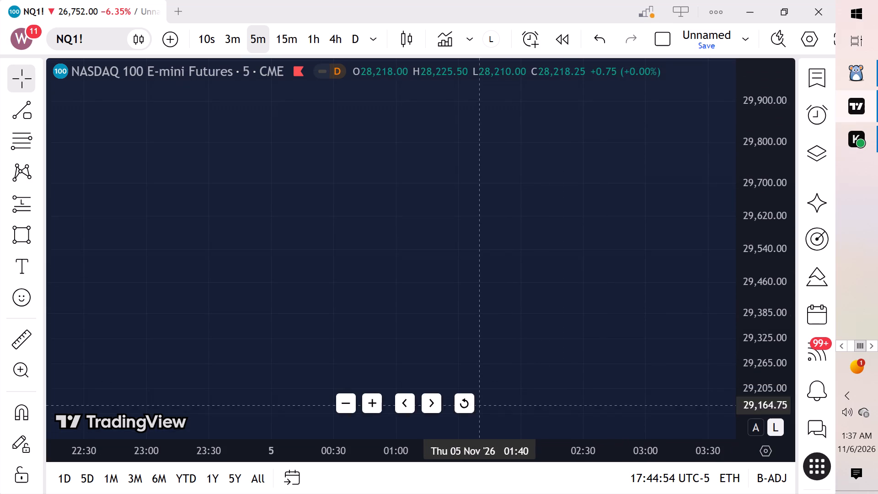
left_click(471, 406)
Look back through the 5-minute price history from 5 November to the 26–28 October sessions.
scroll(540, 335, "down", 10)
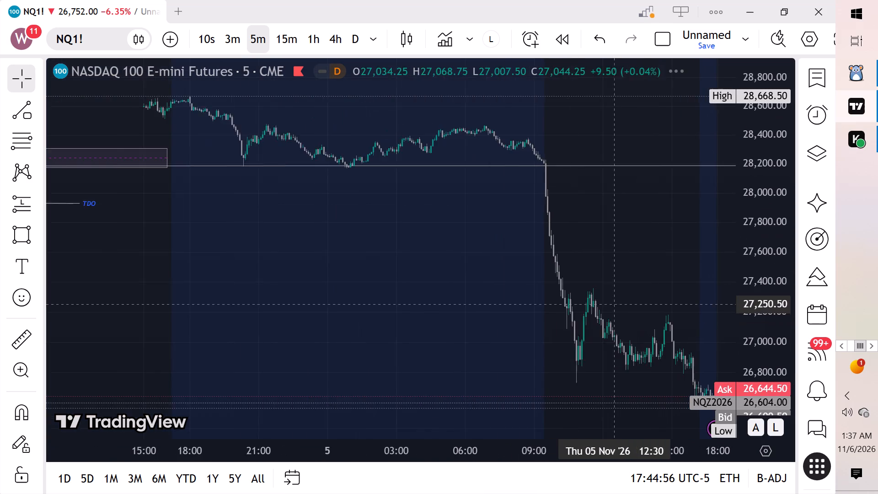
scroll(615, 303, "down", 7)
left_click_drag(484, 228, 660, 361)
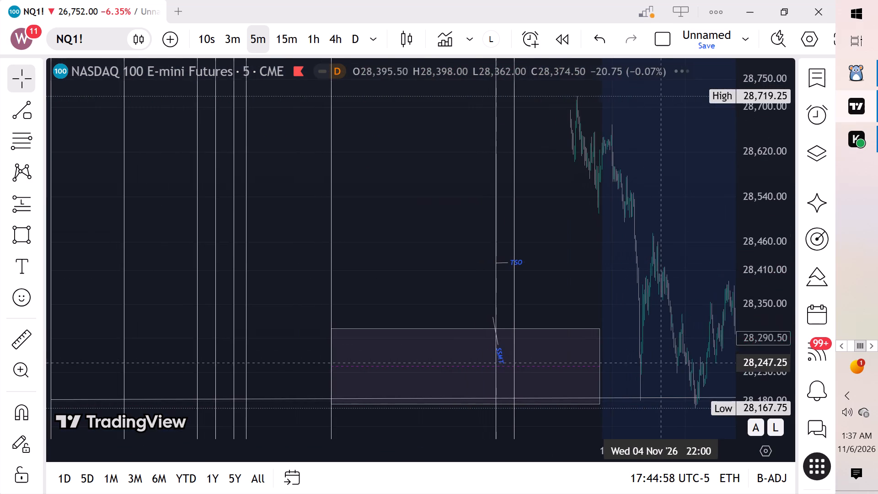
left_click_drag(660, 361, 661, 362)
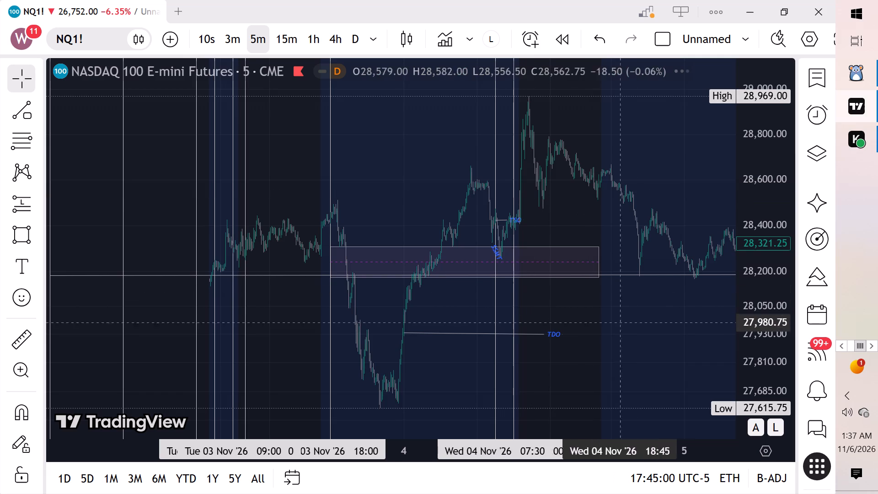
scroll(637, 323, "up", 4)
scroll(551, 333, "up", 4)
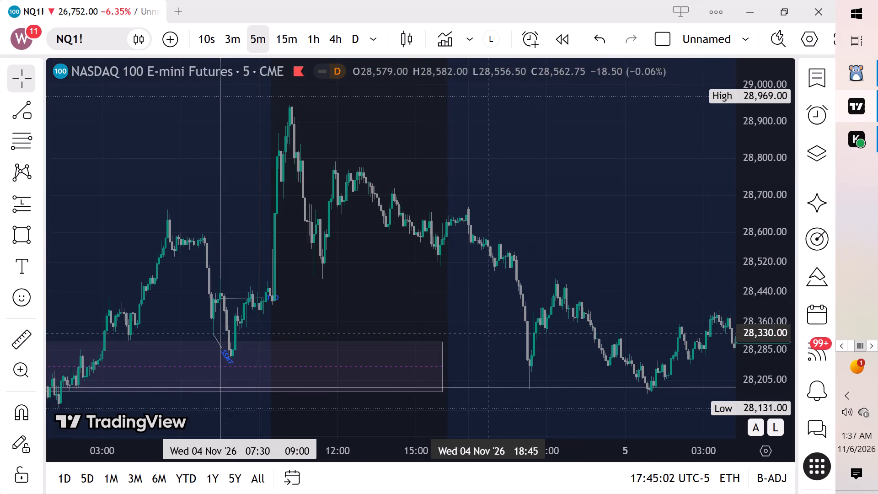
left_click_drag(409, 290, 673, 166)
scroll(575, 288, "down", 13)
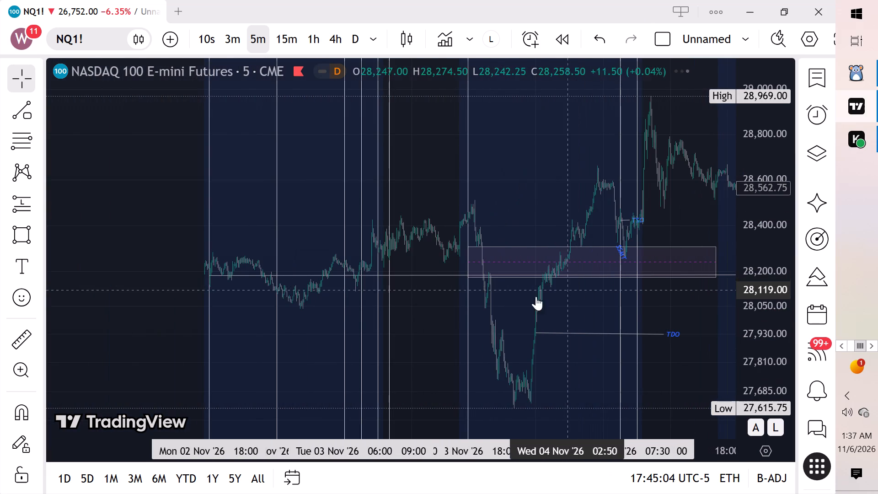
scroll(378, 315, "down", 4)
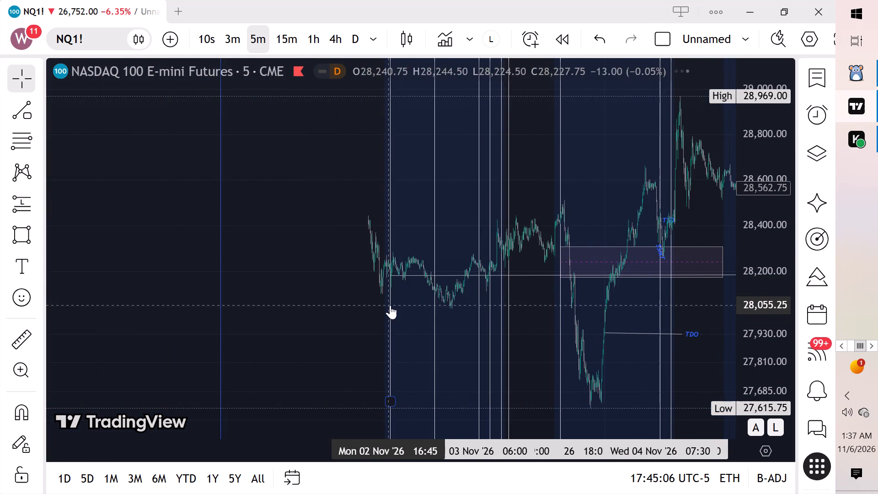
scroll(390, 305, "down", 4)
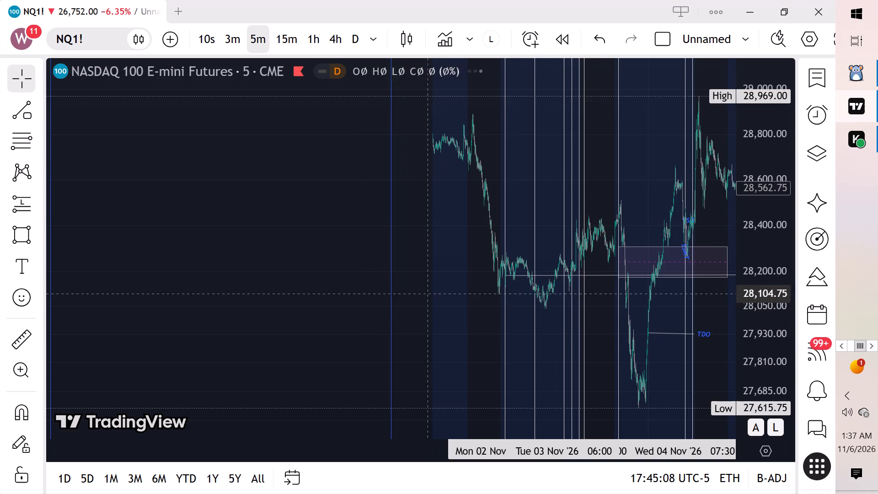
scroll(763, 273, "down", 7)
scroll(763, 273, "up", 1)
scroll(763, 273, "down", 3)
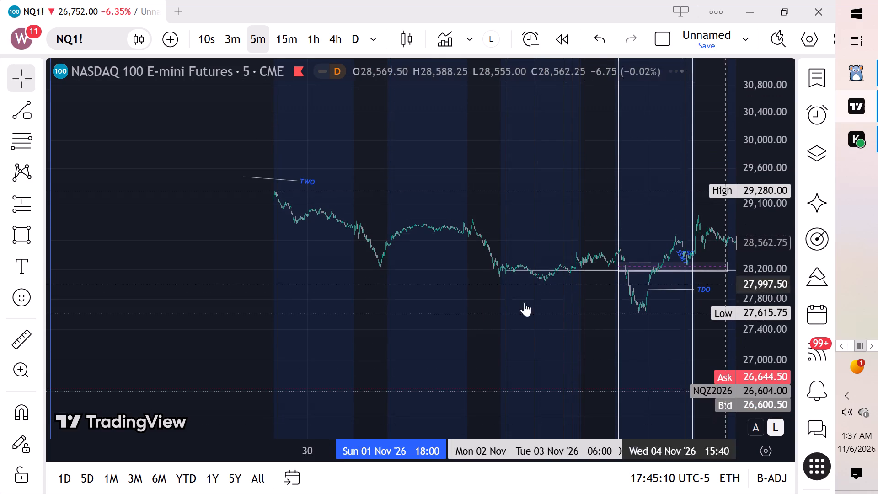
scroll(384, 306, "down", 4)
left_click_drag(294, 293, 416, 313)
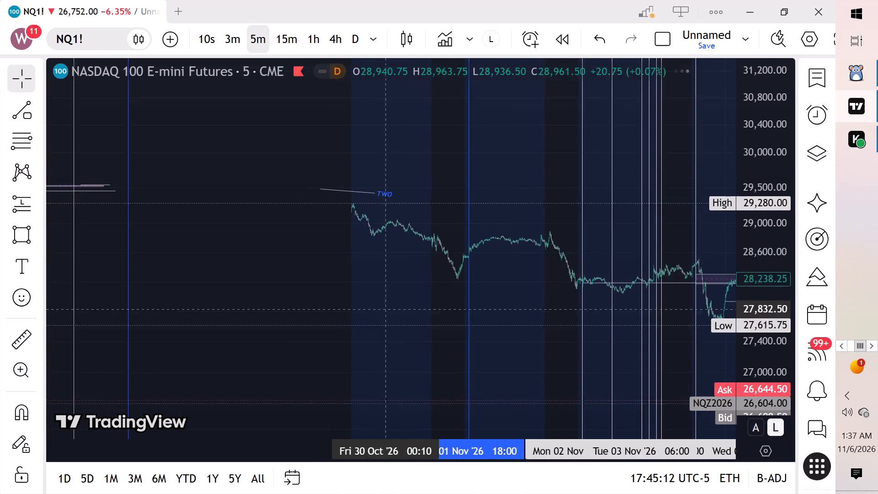
left_click_drag(416, 313, 484, 324)
left_click_drag(333, 287, 538, 339)
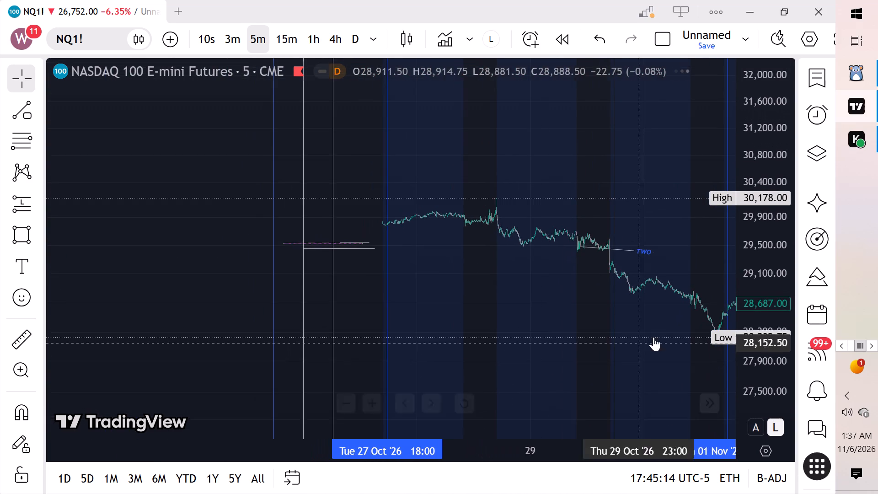
scroll(675, 309, "up", 7)
left_click_drag(271, 288, 705, 325)
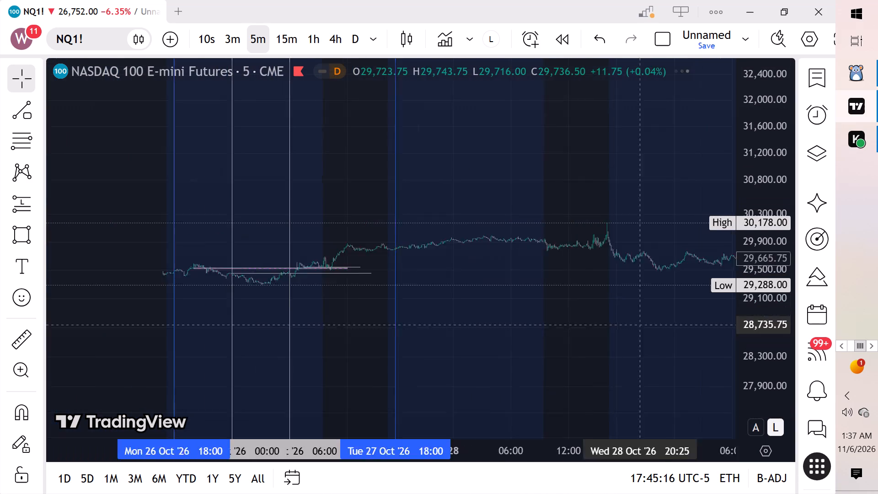
Examine the 5-minute price action around the rectangle zone and vertical lines on 26–27 October.
scroll(804, 244, "up", 6)
scroll(769, 215, "up", 14)
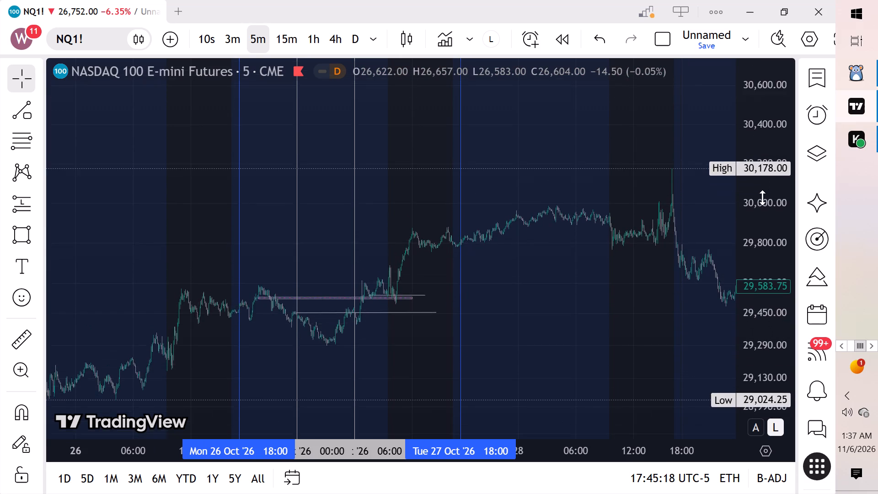
scroll(762, 198, "up", 9)
left_click_drag(576, 358, 814, 274)
scroll(698, 274, "up", 8)
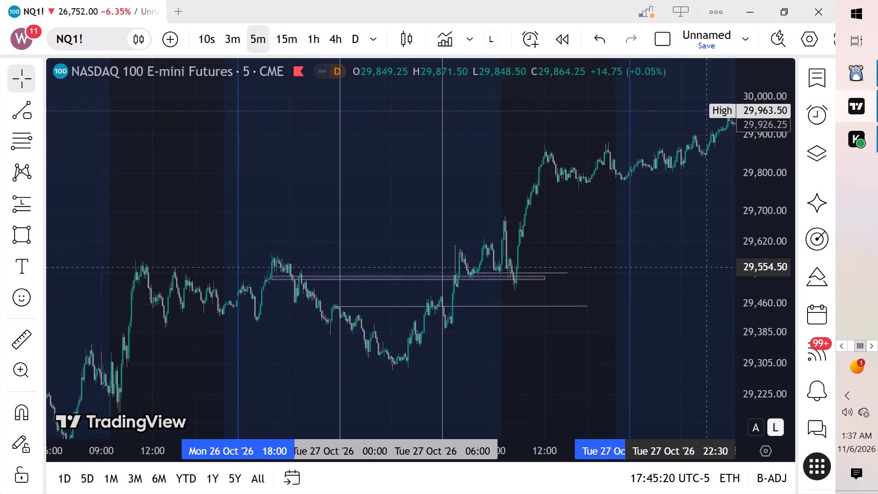
scroll(711, 264, "up", 3)
scroll(787, 235, "up", 8)
scroll(785, 231, "down", 1)
scroll(785, 231, "up", 6)
left_click_drag(700, 342, 751, 176)
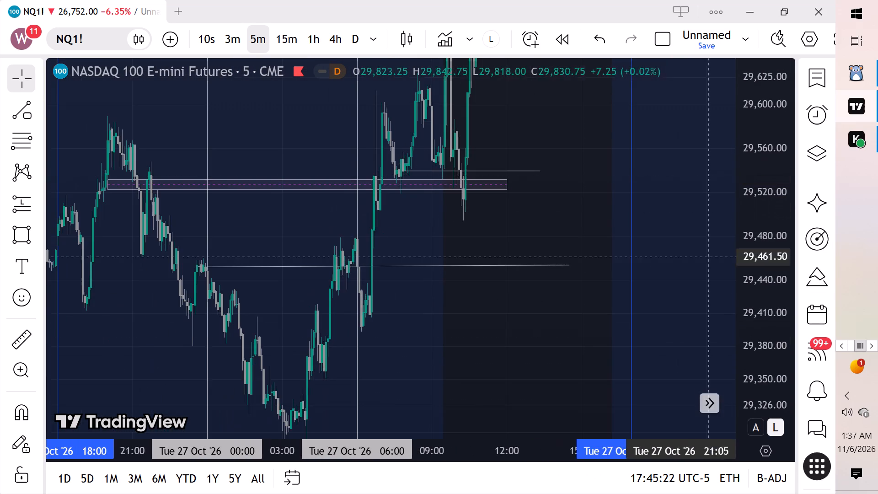
Check the interval visibility settings of the vertical line at 06:00 on 27 October.
left_click(359, 350)
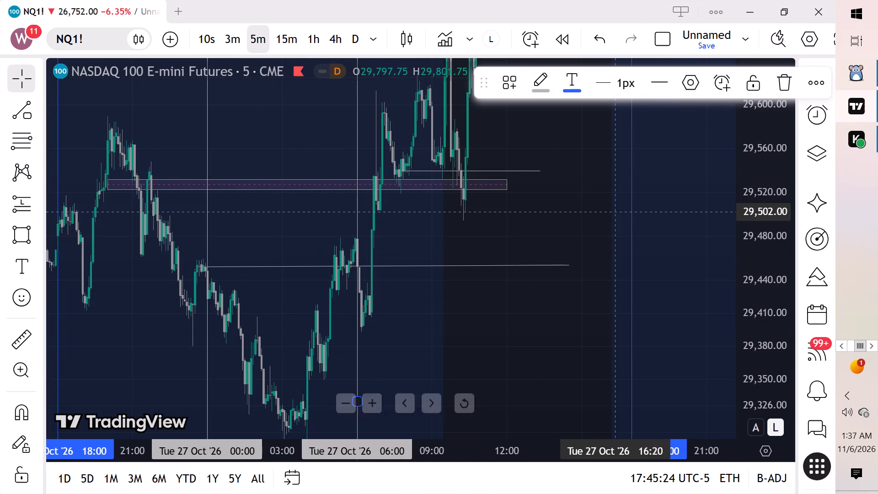
left_click(691, 76)
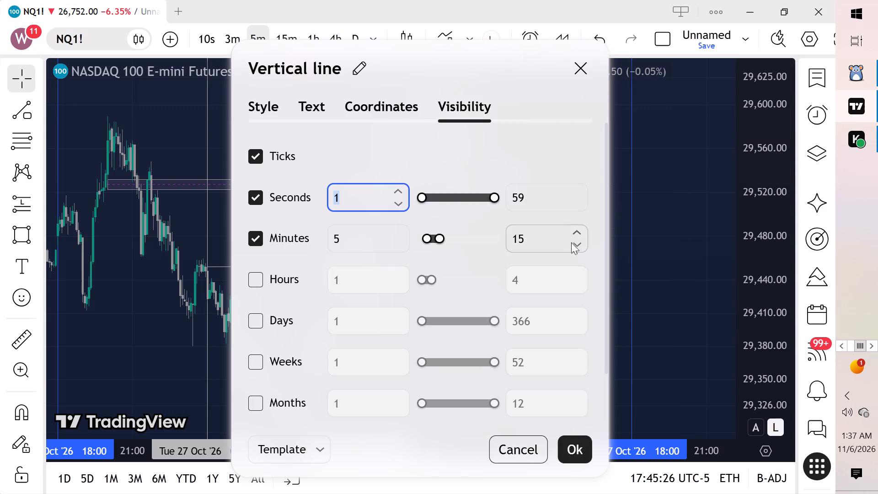
left_click(678, 246)
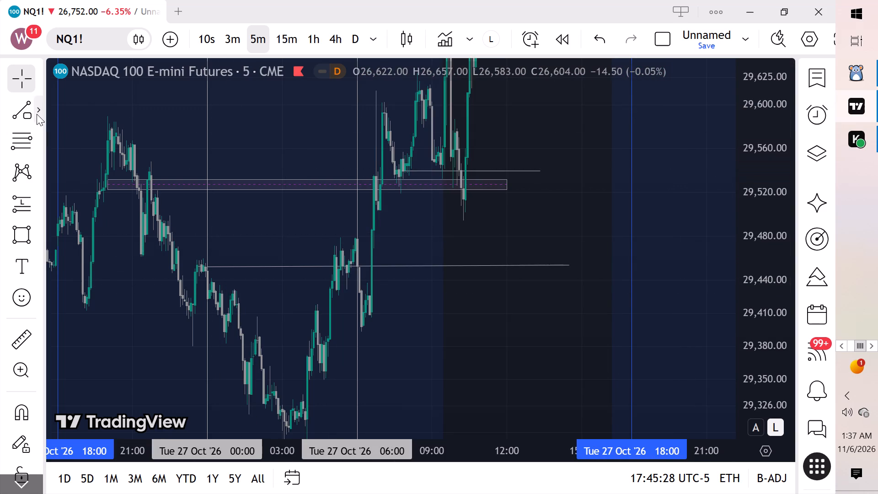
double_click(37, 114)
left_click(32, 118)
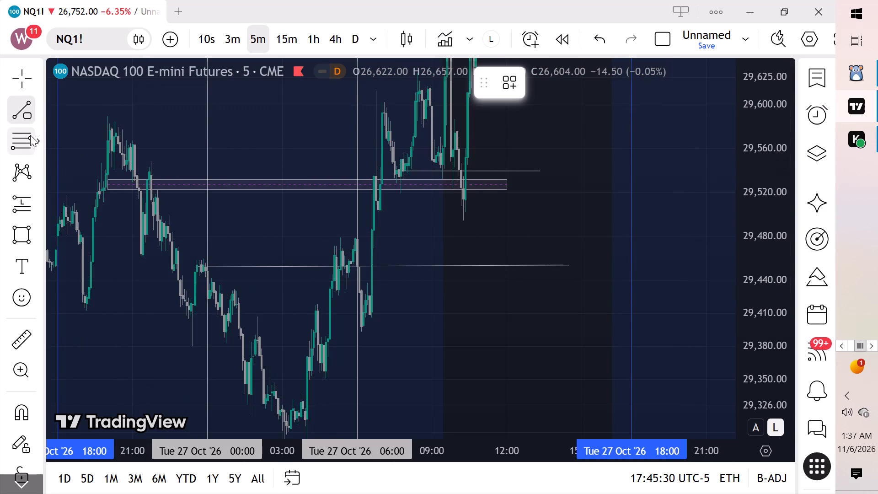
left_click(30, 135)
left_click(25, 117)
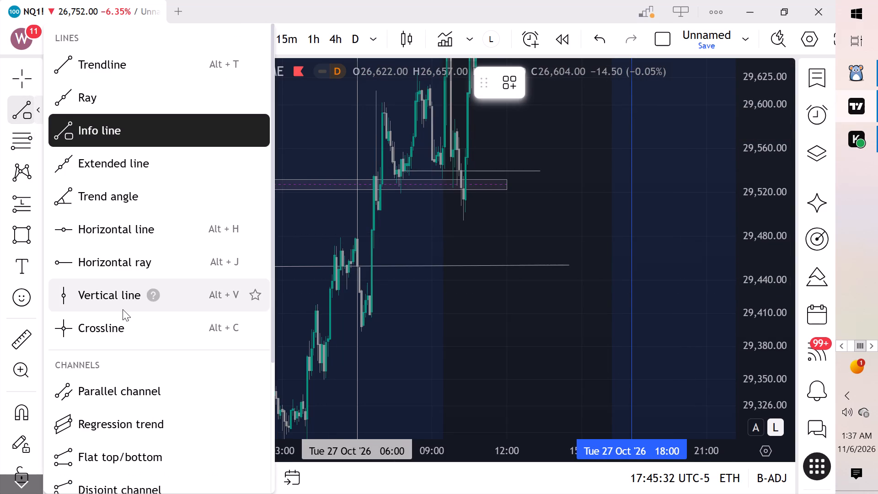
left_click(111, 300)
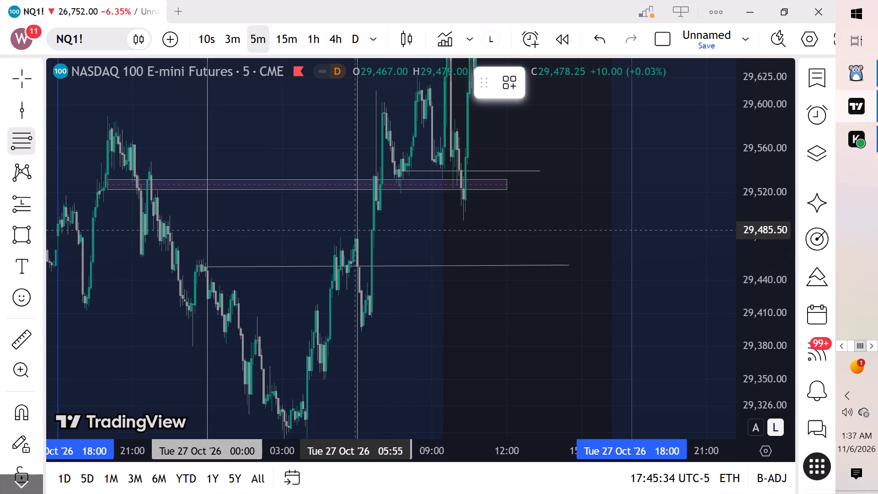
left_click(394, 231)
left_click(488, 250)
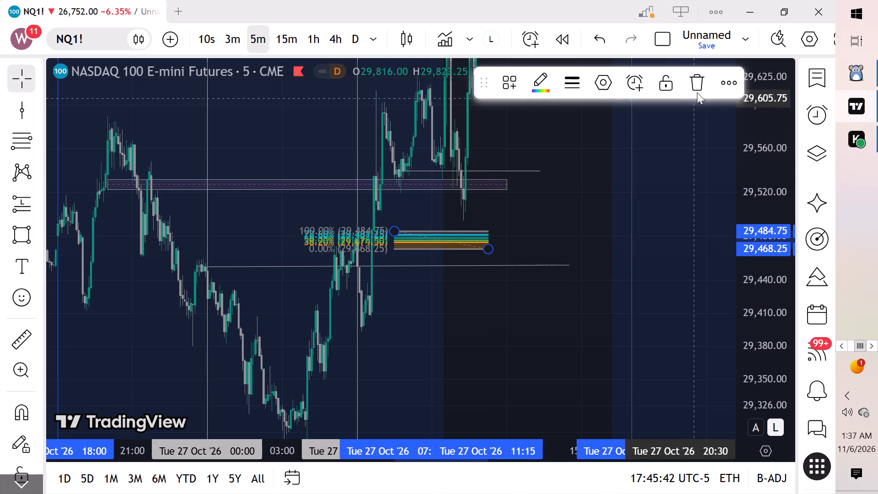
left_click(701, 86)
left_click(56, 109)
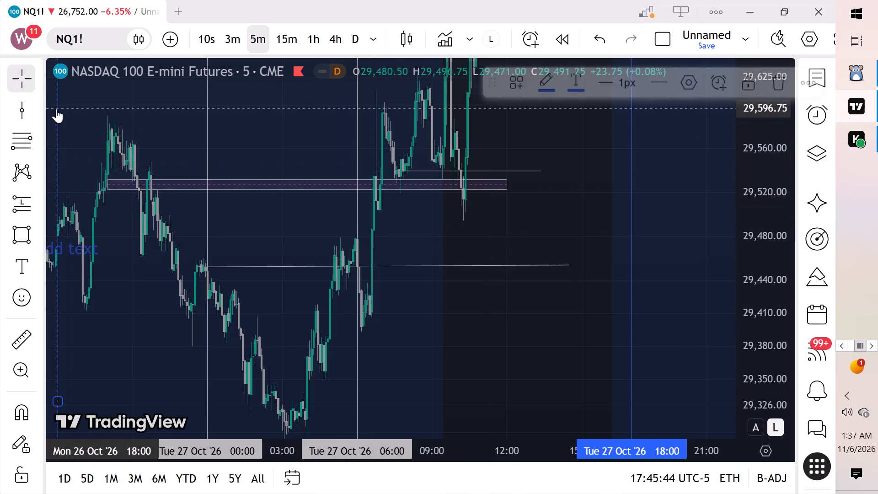
Draw two vertical lines on 27 October, one at 07:30 and one at 09:00.
double_click(19, 112)
left_click(130, 292)
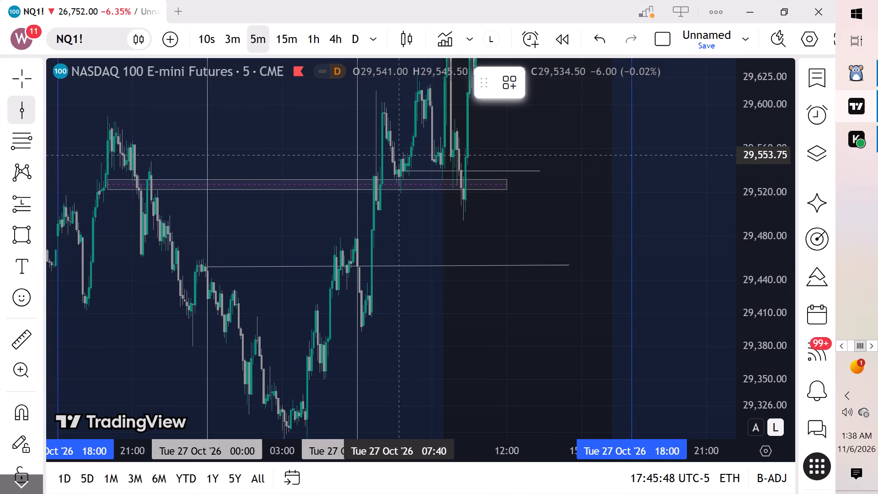
left_click(396, 150)
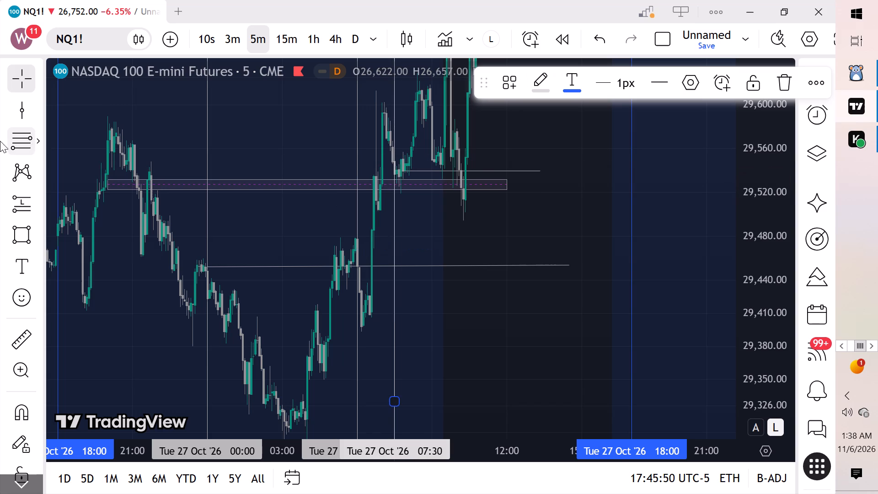
left_click(23, 112)
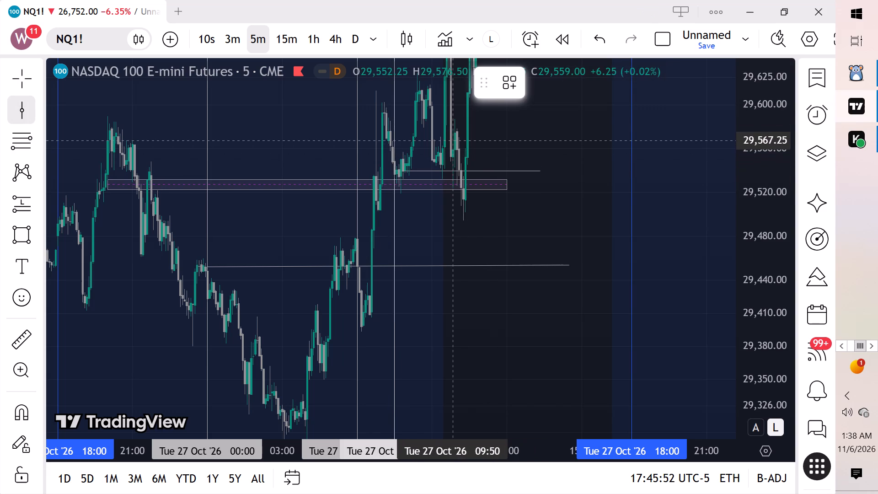
left_click(433, 123)
Examine the 5-minute candles around the rectangle zone and the 07:30 and 09:00 vertical lines on 27 October.
scroll(523, 214, "up", 3)
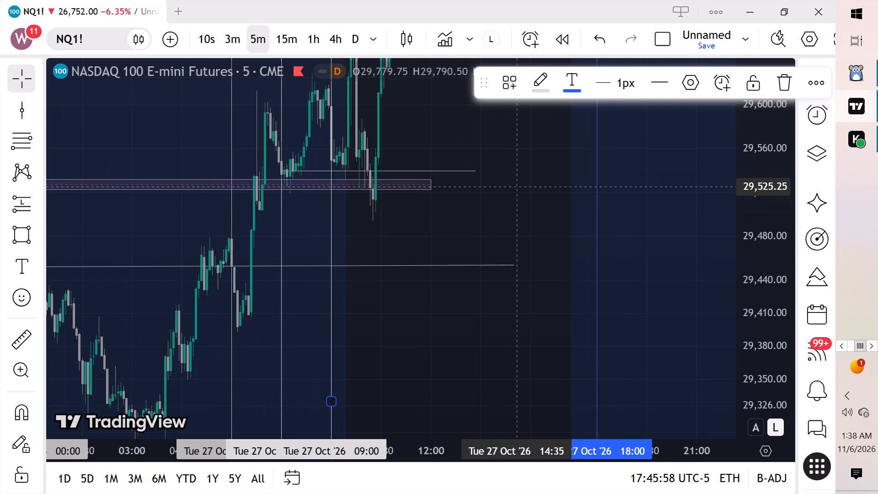
left_click_drag(509, 187, 532, 252)
scroll(811, 233, "down", 2)
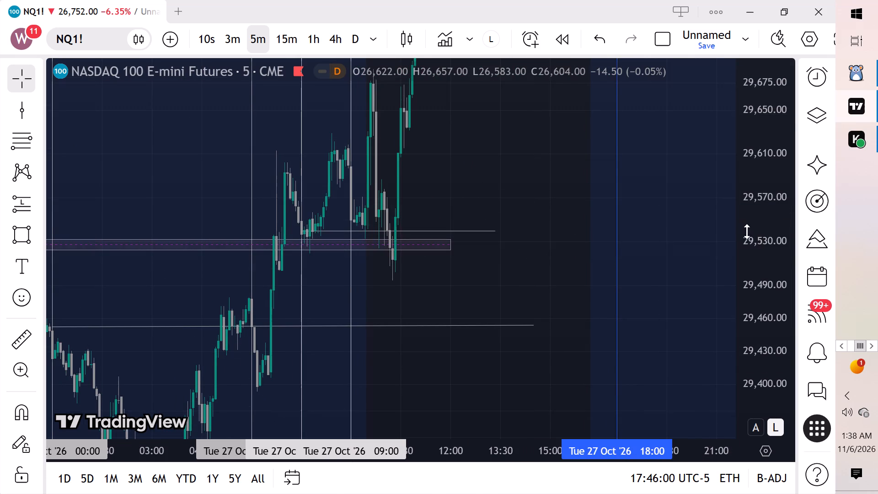
scroll(766, 224, "down", 2)
left_click_drag(456, 286, 626, 294)
scroll(548, 297, "up", 2)
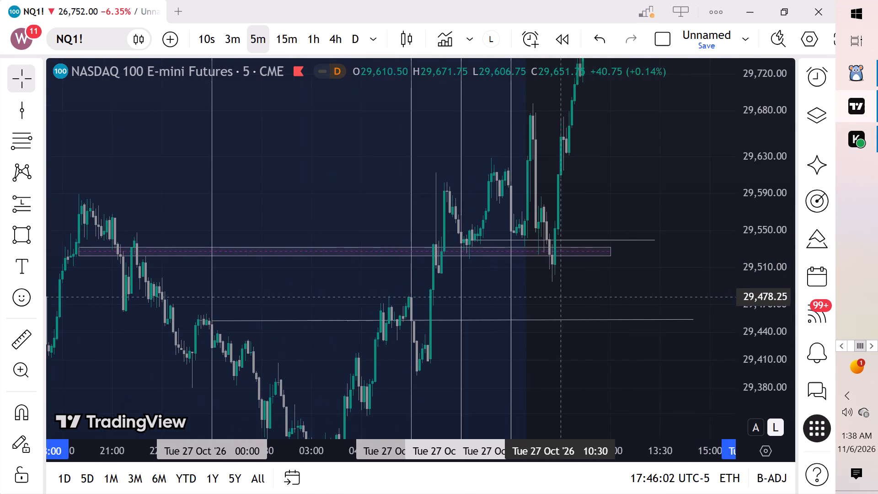
scroll(549, 297, "up", 2)
scroll(734, 239, "up", 5)
scroll(756, 196, "up", 5)
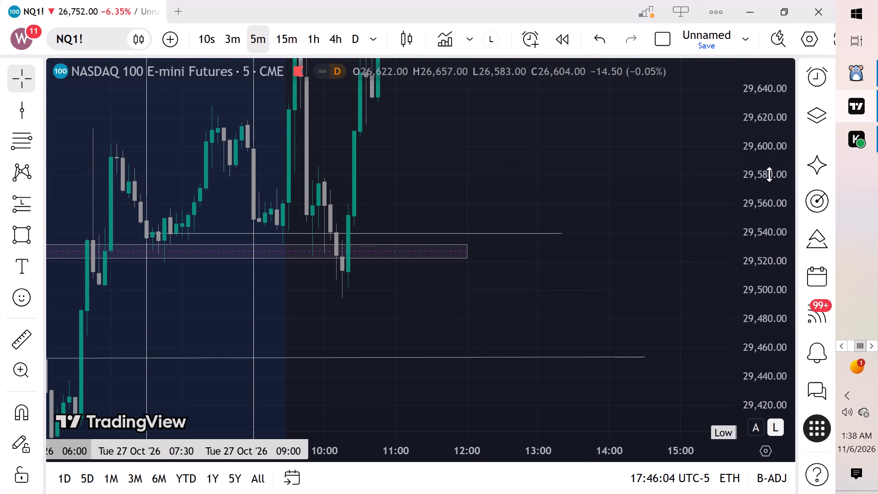
scroll(770, 174, "up", 11)
scroll(770, 173, "down", 1)
scroll(770, 173, "up", 13)
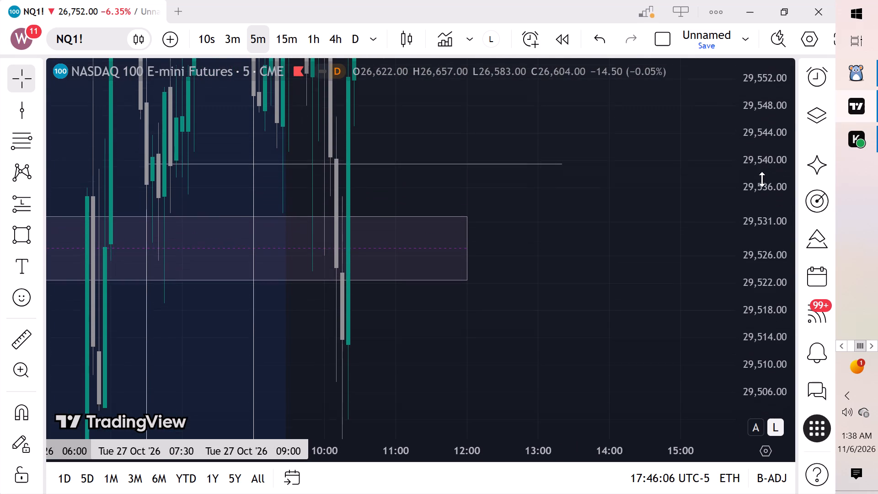
left_click_drag(549, 240, 707, 375)
scroll(739, 283, "up", 1)
scroll(739, 283, "down", 1)
scroll(739, 284, "up", 1)
scroll(740, 285, "down", 6)
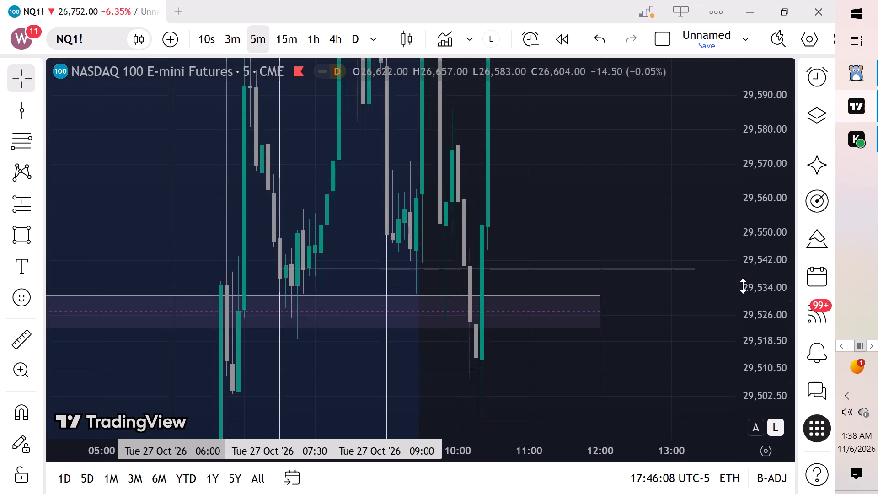
scroll(743, 286, "down", 4)
left_click_drag(604, 355, 701, 357)
scroll(663, 362, "up", 3)
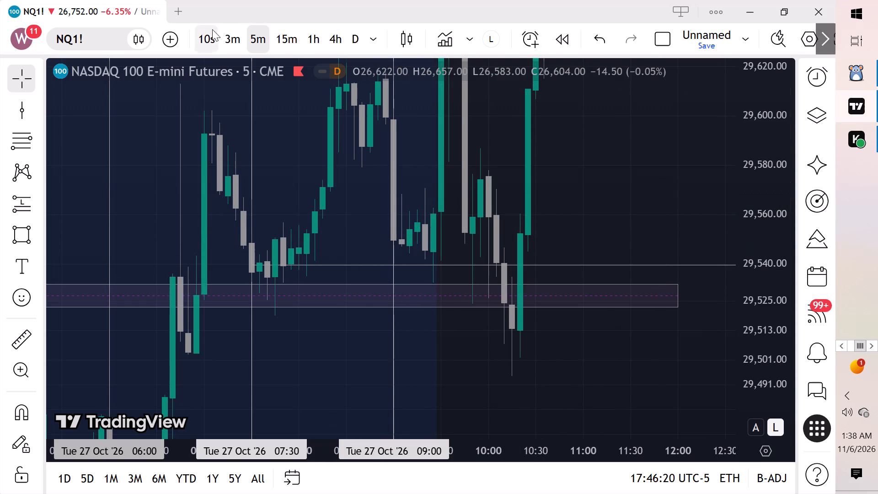
Switch the NQ1! chart to the 1-hour interval.
left_click(308, 35)
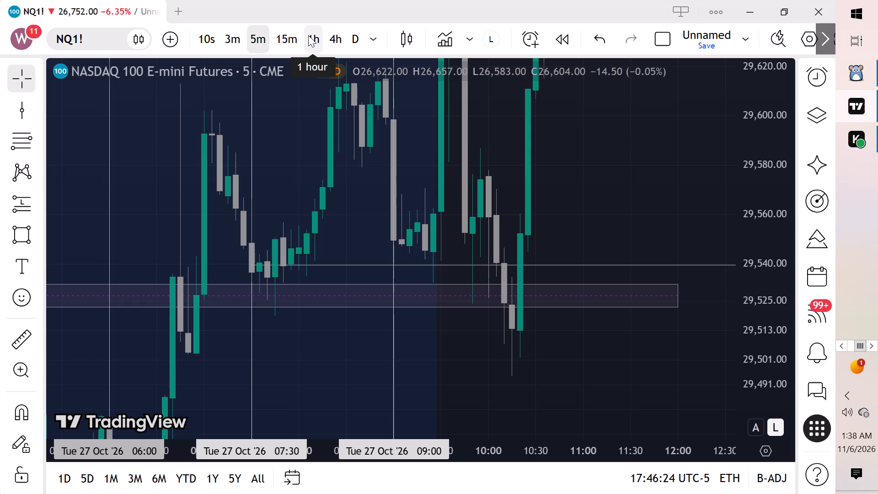
Look through the hourly price history from mid-October to the start of November, including the rectangle zone on 26–27 October.
scroll(532, 270, "down", 3)
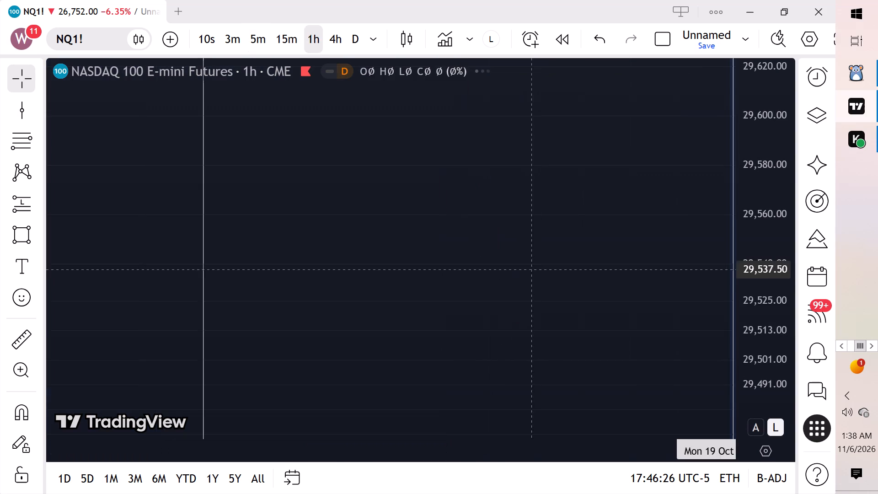
scroll(535, 277, "down", 4)
scroll(774, 204, "down", 5)
scroll(774, 210, "up", 1)
scroll(774, 210, "down", 9)
scroll(774, 231, "up", 1)
scroll(774, 231, "down", 14)
scroll(768, 232, "up", 1)
scroll(768, 232, "down", 6)
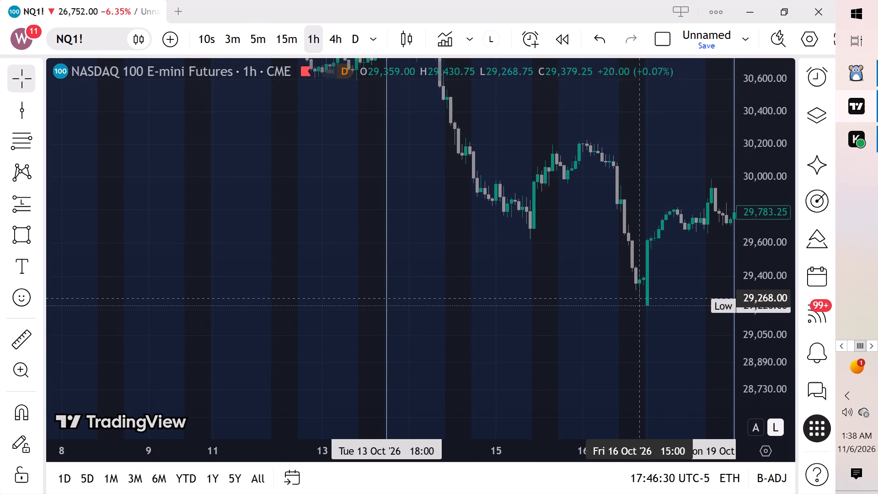
left_click_drag(618, 301, 173, 349)
left_click_drag(586, 318, 367, 190)
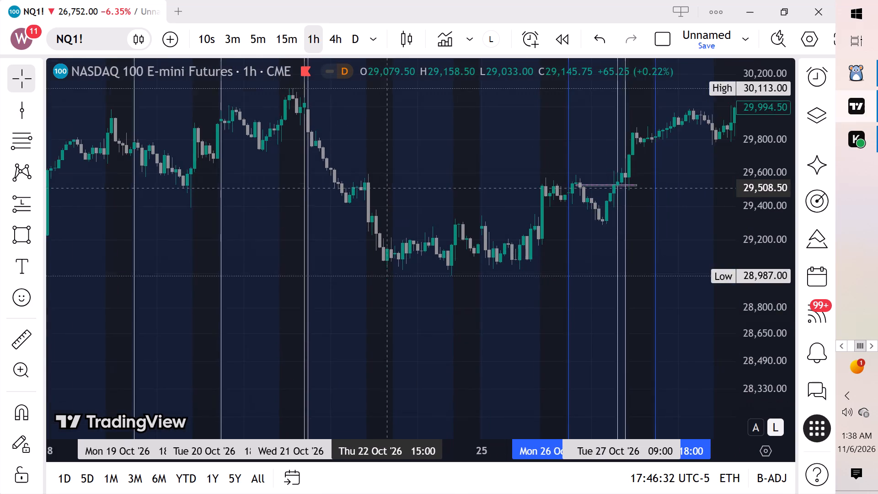
left_click_drag(367, 190, 217, 258)
left_click_drag(591, 300, 449, 263)
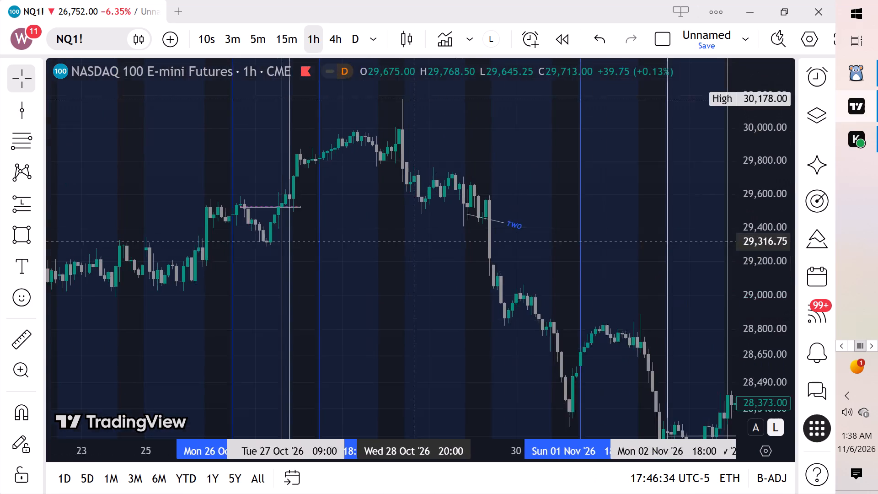
left_click_drag(449, 263, 493, 279)
scroll(492, 284, "up", 6)
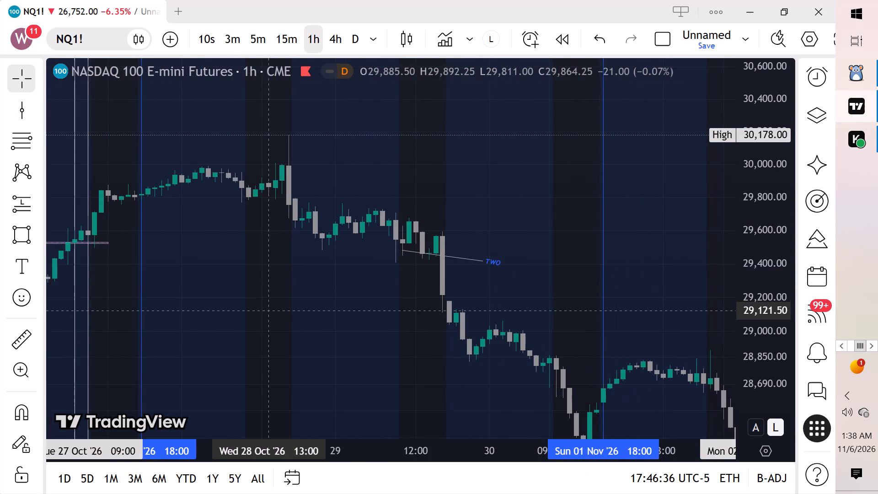
Turn off Hours and Days visibility for the vertical line at 09:00 on 27 October.
left_click_drag(268, 311, 670, 282)
scroll(546, 311, "up", 4)
scroll(792, 266, "up", 7)
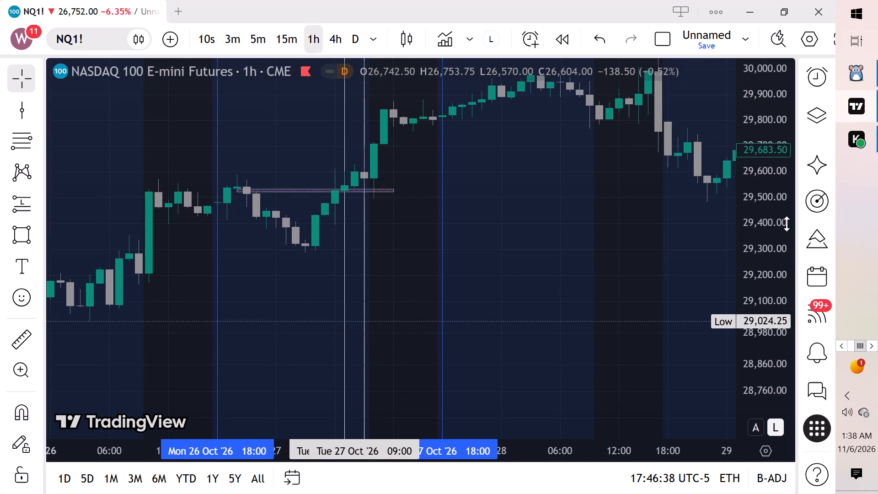
scroll(787, 224, "up", 5)
left_click_drag(572, 220, 737, 403)
scroll(739, 351, "up", 8)
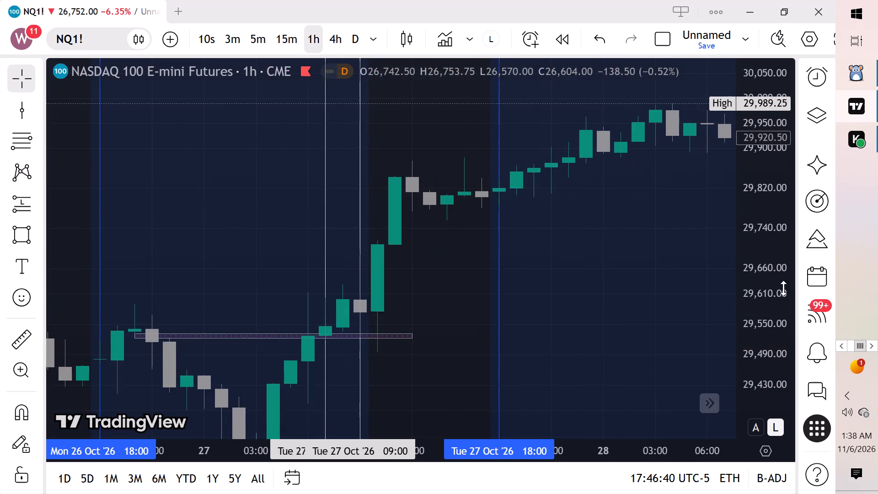
scroll(783, 287, "up", 8)
left_click_drag(618, 310, 867, 111)
scroll(681, 252, "up", 5)
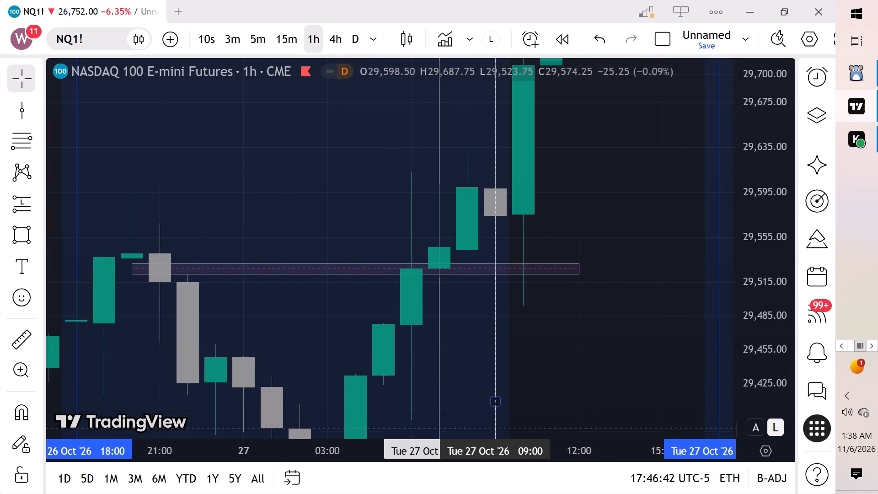
left_click(495, 365)
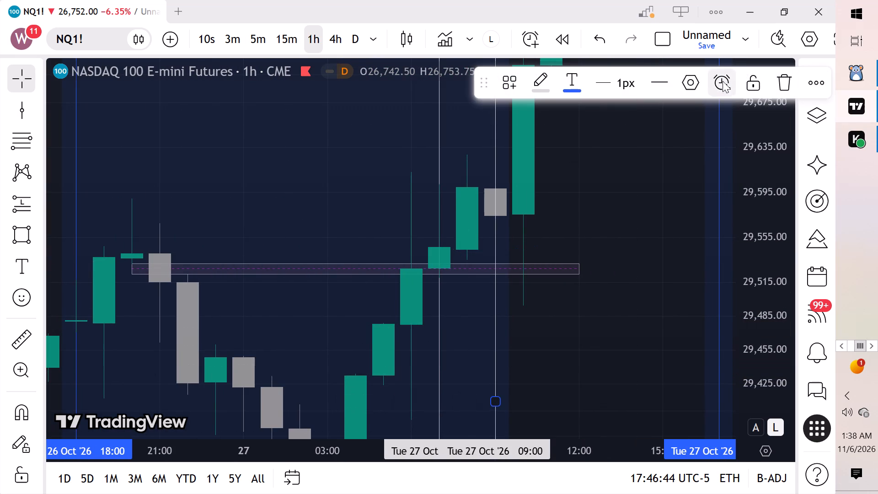
left_click(682, 81)
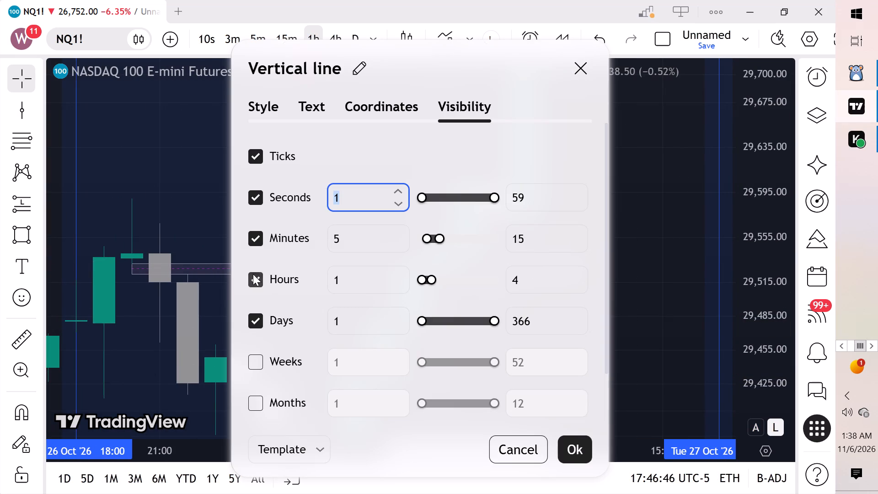
left_click(253, 274)
left_click(257, 323)
left_click(584, 441)
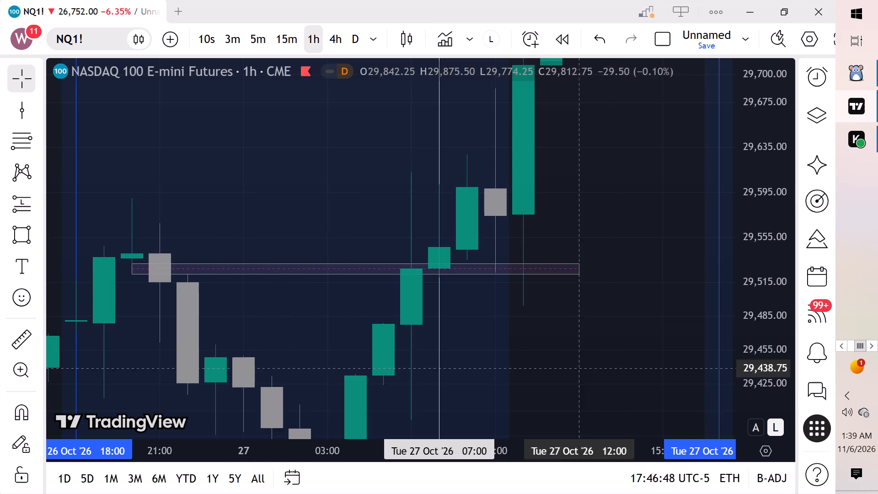
Examine the hourly candles around the rectangle zone on 26–27 October.
scroll(614, 324, "up", 3)
scroll(596, 365, "down", 1)
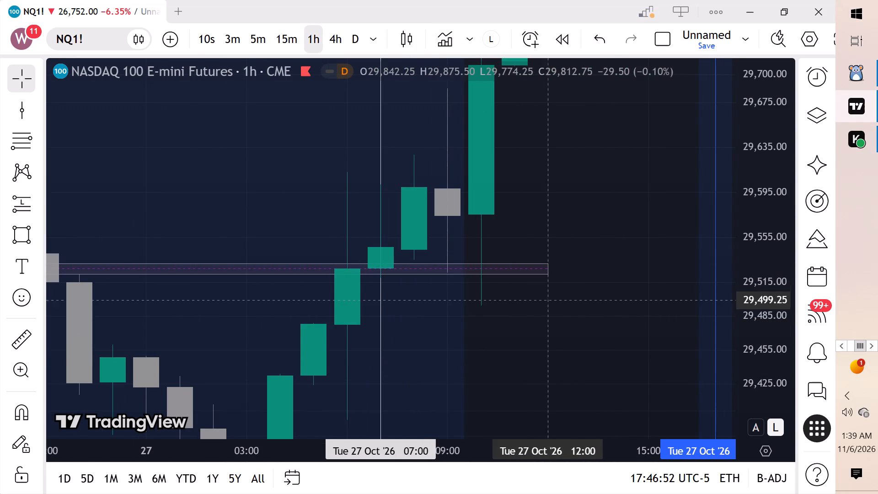
scroll(793, 253, "up", 6)
scroll(754, 250, "up", 5)
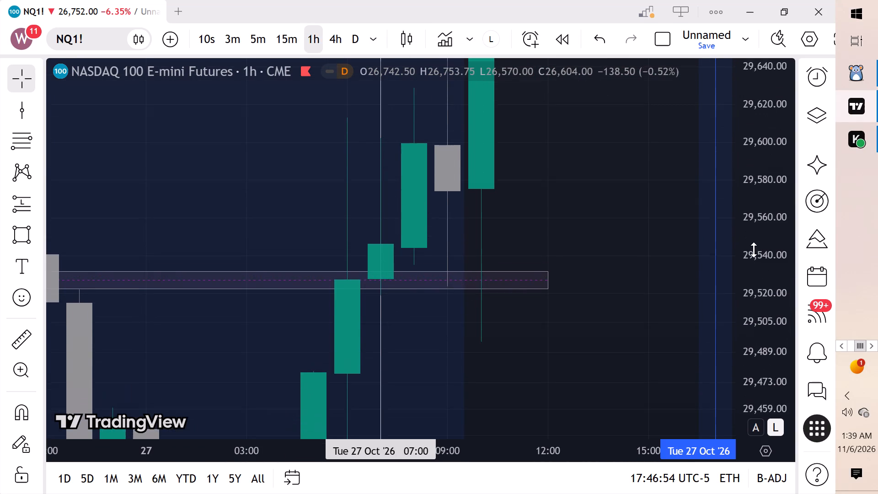
scroll(754, 250, "up", 5)
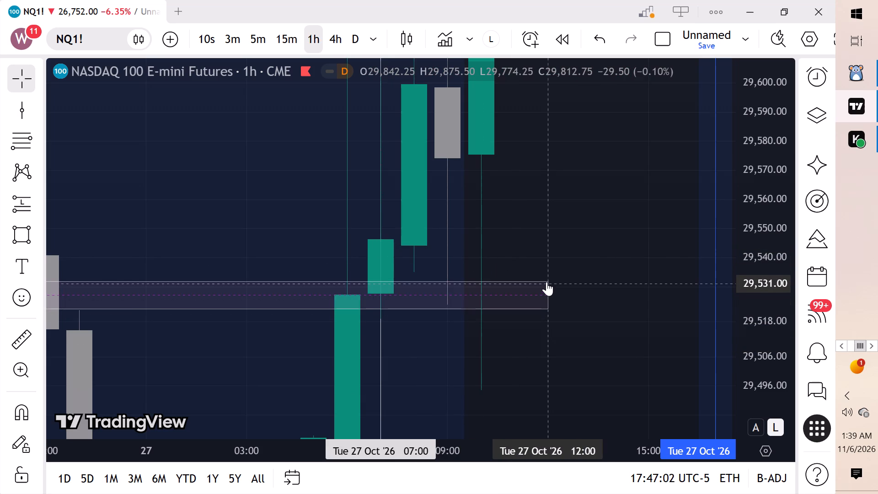
scroll(596, 374, "down", 2)
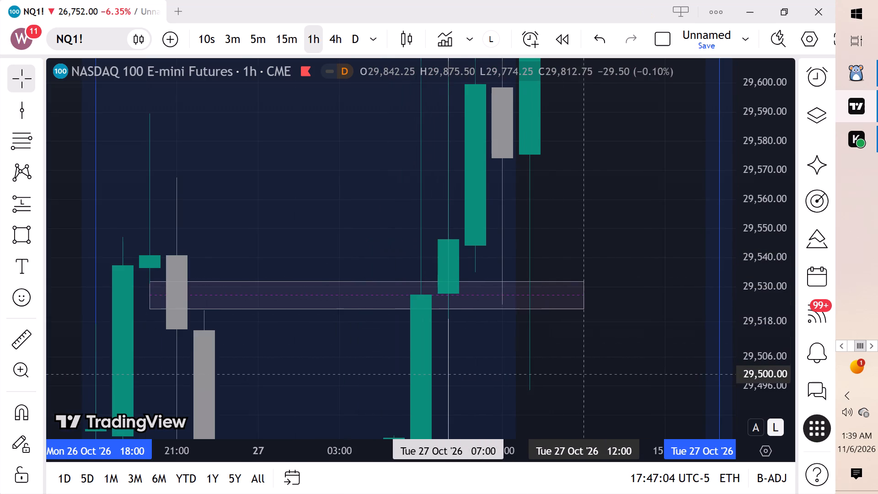
scroll(732, 292, "up", 5)
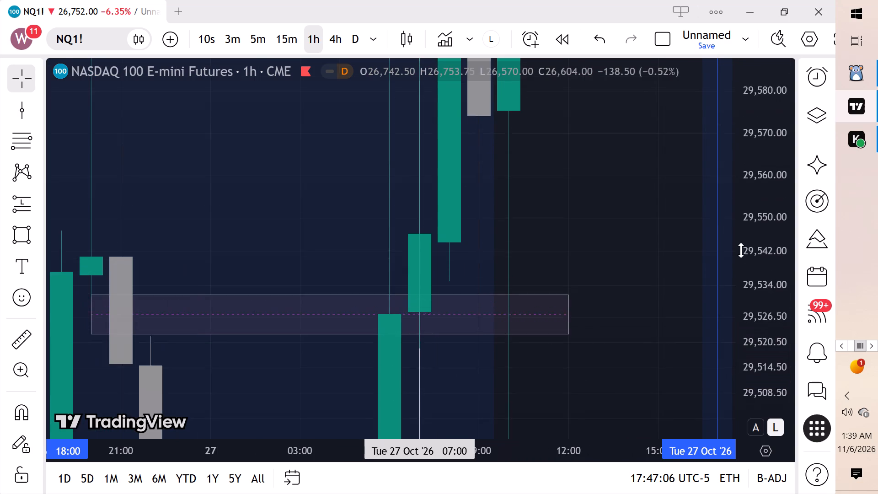
Unlock the rectangle zone on 26–27 October and lower its upper edge to 29,531.00, keeping the right edge at 12:00 on 27 October.
scroll(741, 250, "up", 12)
left_click_drag(636, 336, 658, 204)
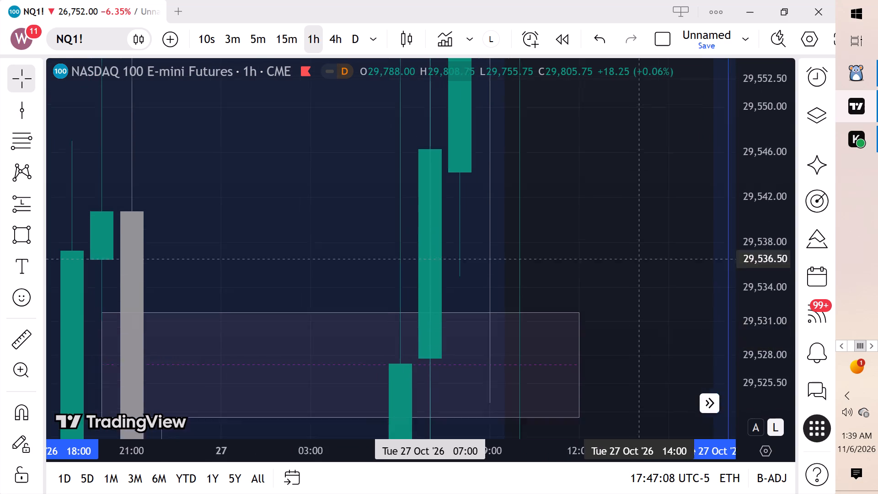
left_click_drag(658, 204, 671, 173)
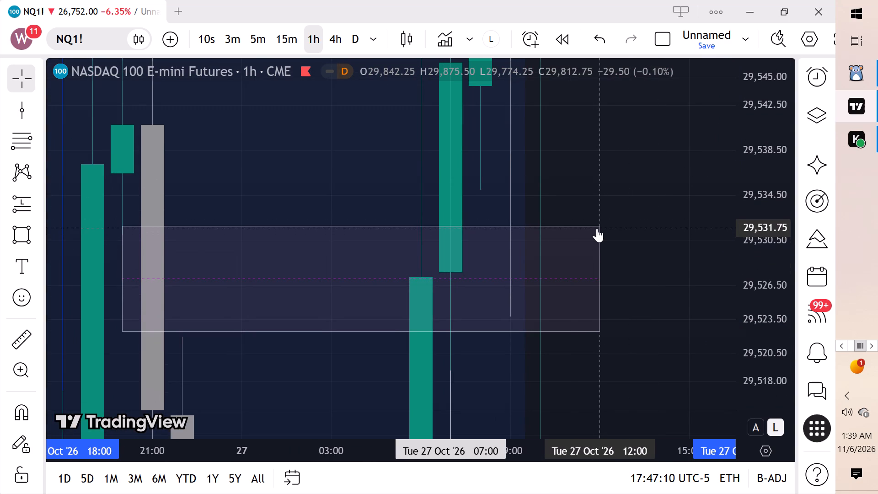
double_click(599, 227)
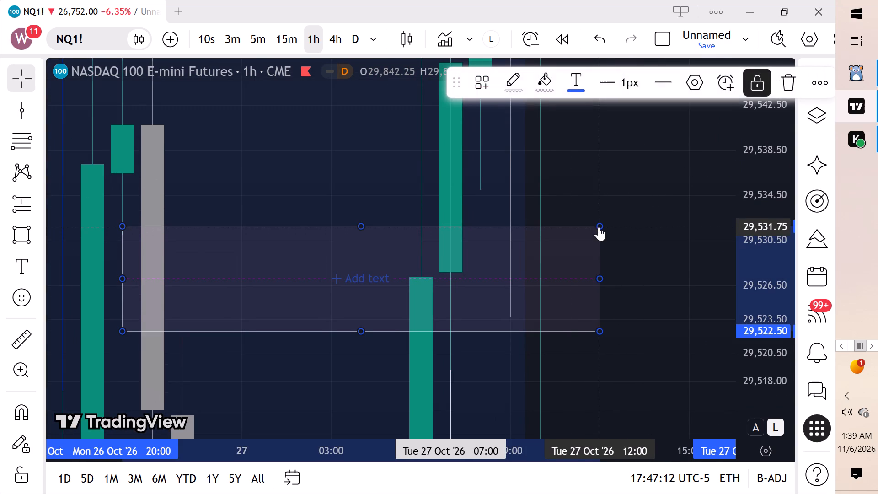
left_click(755, 91)
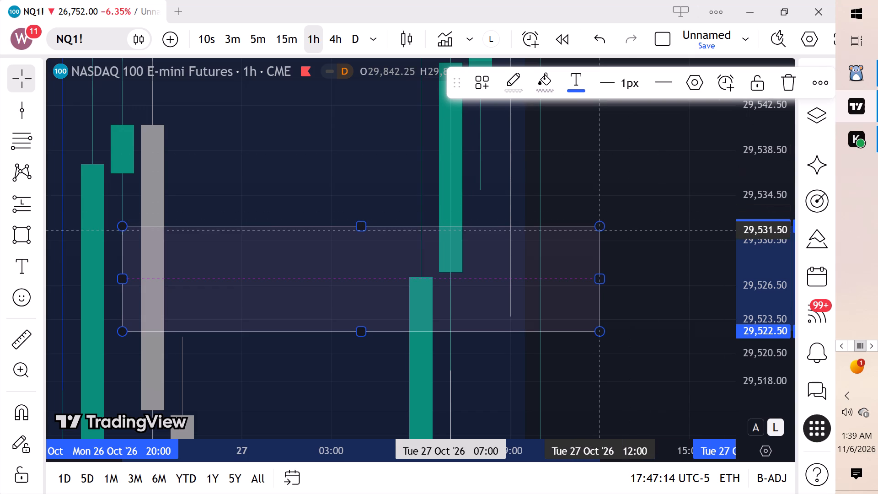
left_click_drag(600, 226, 593, 238)
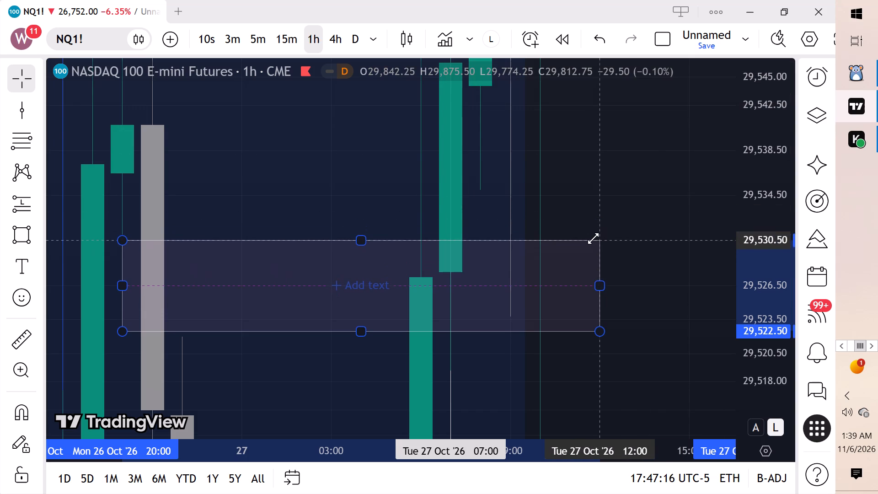
left_click_drag(593, 238, 592, 236)
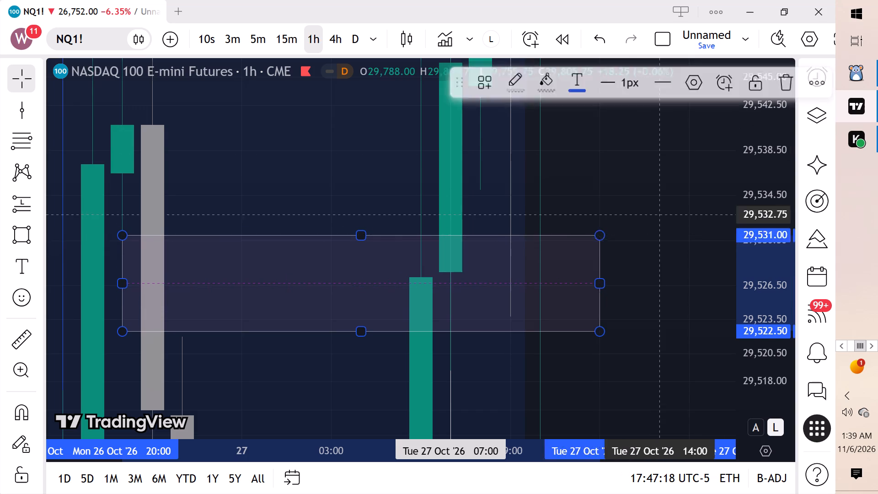
left_click(653, 214)
left_click(647, 273)
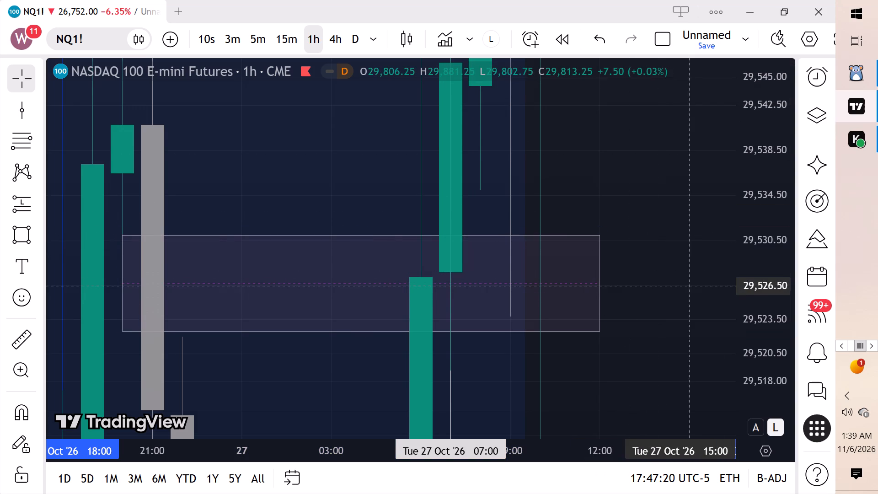
Switch the NQ1! chart to the 5-minute interval and reset the chart view to the latest candles.
left_click(261, 43)
scroll(747, 280, "down", 3)
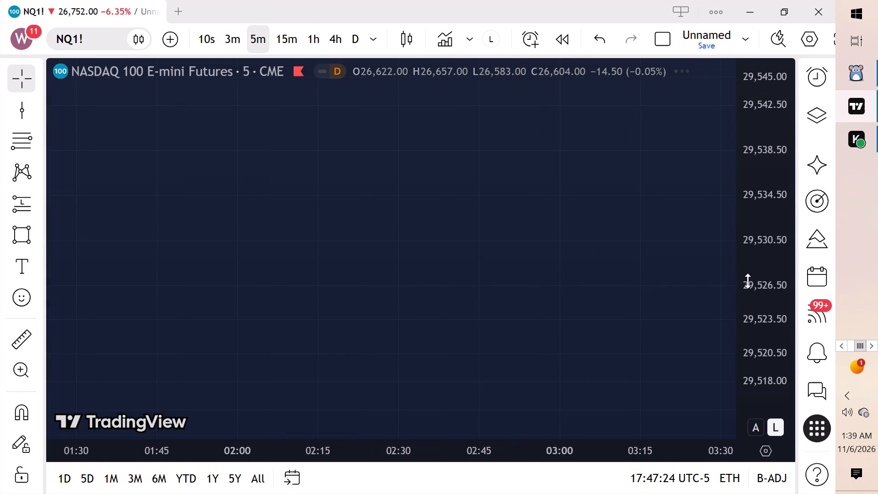
scroll(748, 281, "down", 8)
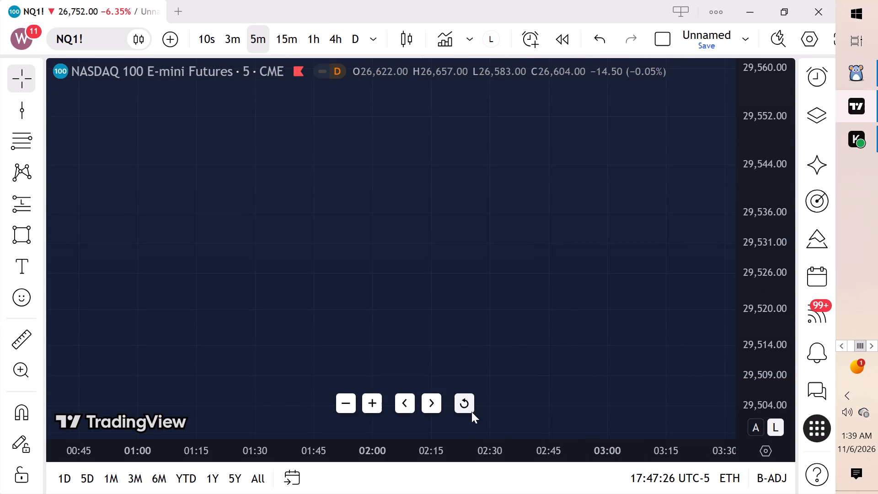
left_click(466, 405)
Look back through the 5-minute price history from 5 November to 3 November, including the rectangle zone and the TSO and TDO lines.
scroll(498, 270, "down", 5)
scroll(527, 265, "up", 5)
scroll(527, 265, "down", 1)
scroll(527, 265, "up", 1)
scroll(537, 259, "down", 4)
scroll(537, 259, "up", 1)
scroll(537, 259, "down", 2)
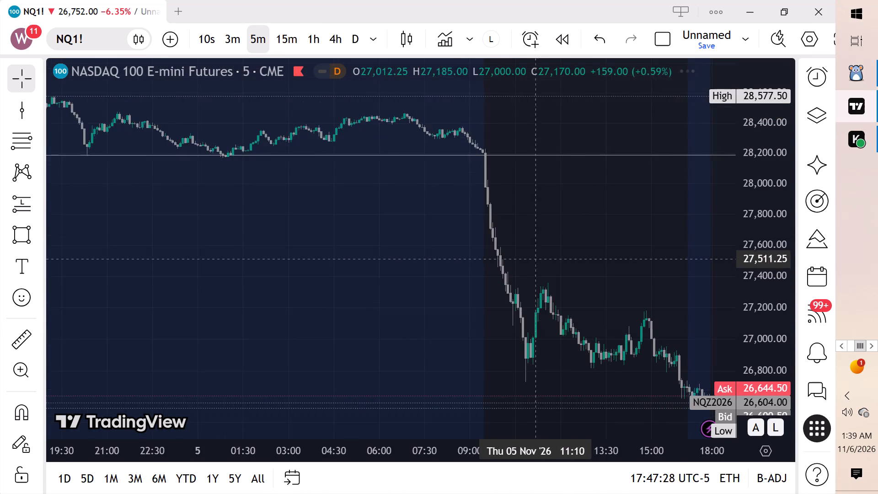
scroll(538, 261, "down", 1)
scroll(540, 265, "up", 1)
scroll(540, 265, "down", 6)
scroll(541, 277, "up", 1)
scroll(541, 277, "down", 7)
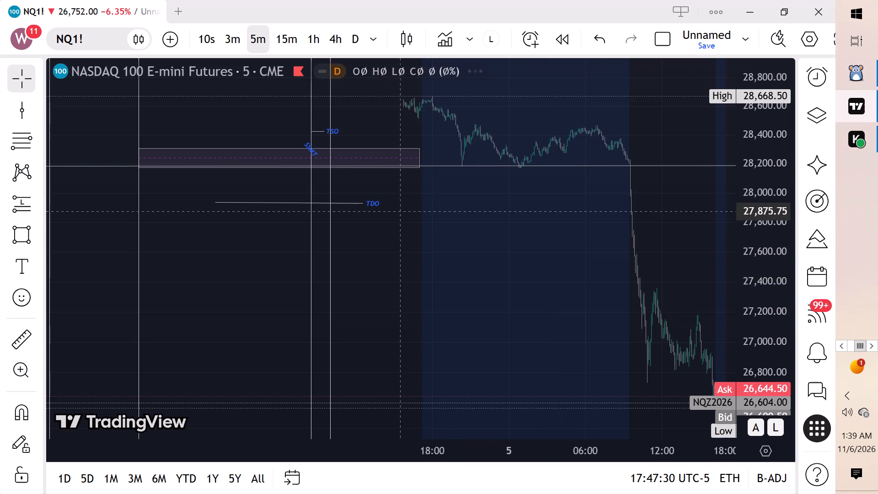
left_click_drag(389, 212, 584, 381)
scroll(500, 329, "up", 4)
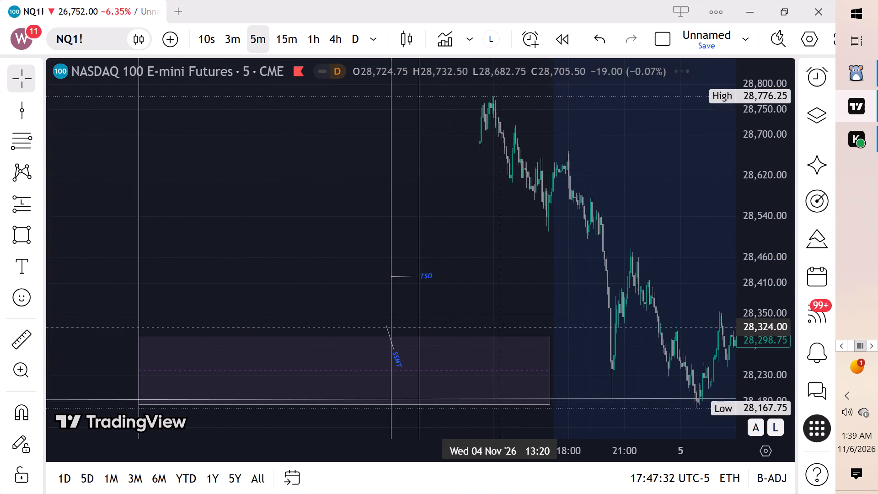
left_click_drag(489, 240, 658, 398)
left_click_drag(421, 197, 469, 330)
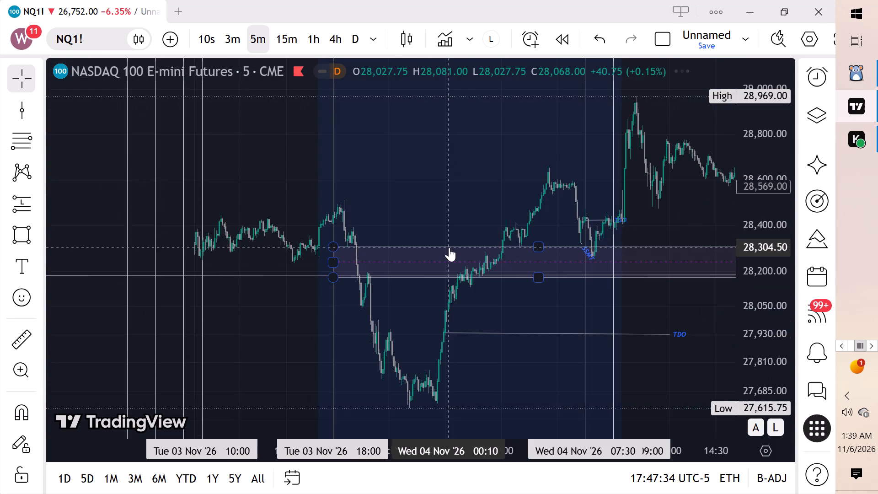
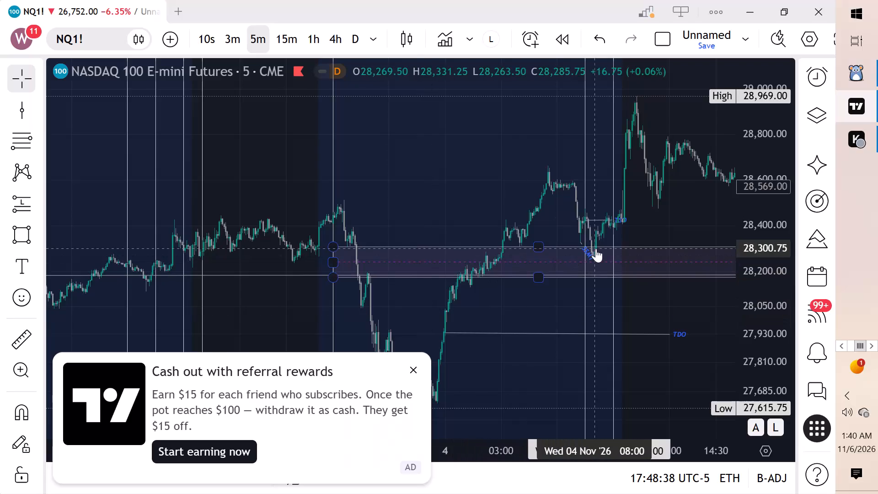
Dismiss the referral advert and examine the 5-minute candles from 4 November back to 29 October, including the TDO and TWO lines.
scroll(596, 248, "up", 4)
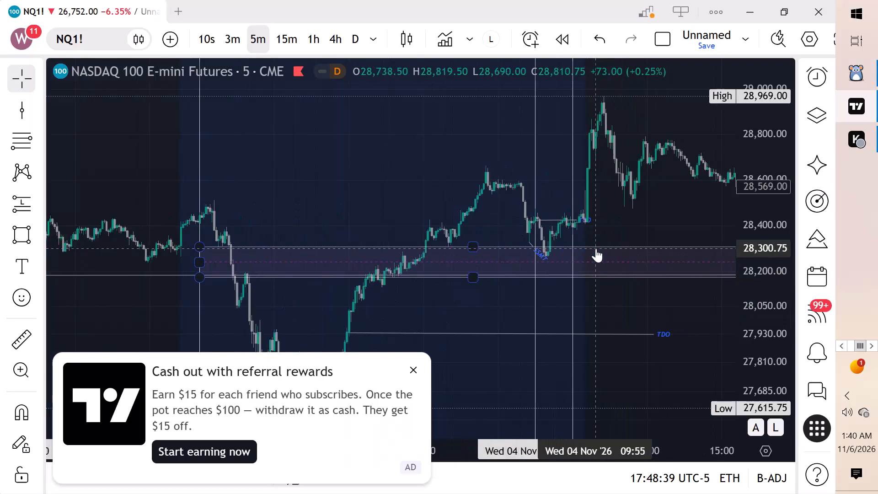
scroll(582, 242, "up", 3)
left_click(412, 373)
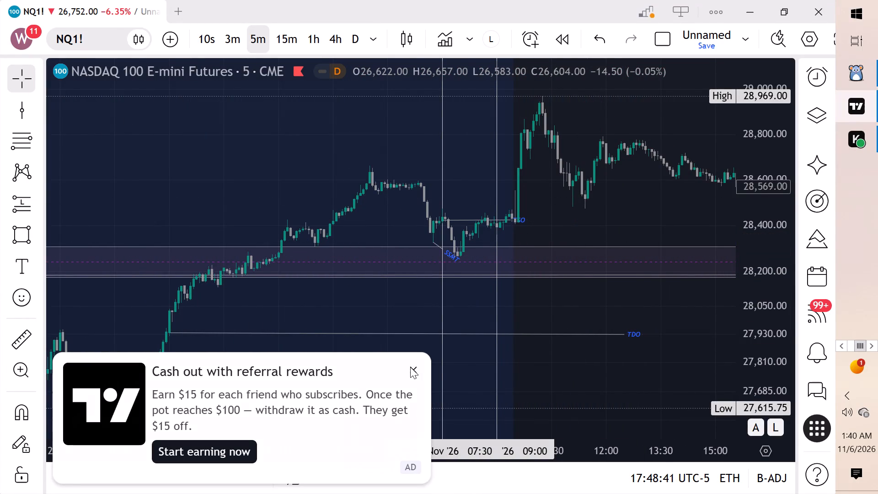
scroll(507, 247, "down", 7)
scroll(544, 247, "up", 1)
scroll(544, 247, "down", 1)
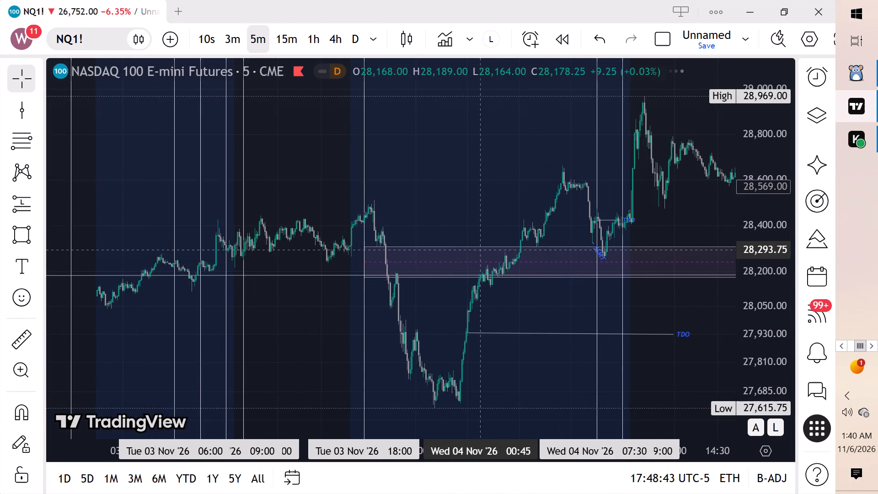
scroll(481, 250, "down", 3)
scroll(477, 254, "up", 1)
scroll(476, 256, "down", 1)
scroll(406, 268, "down", 6)
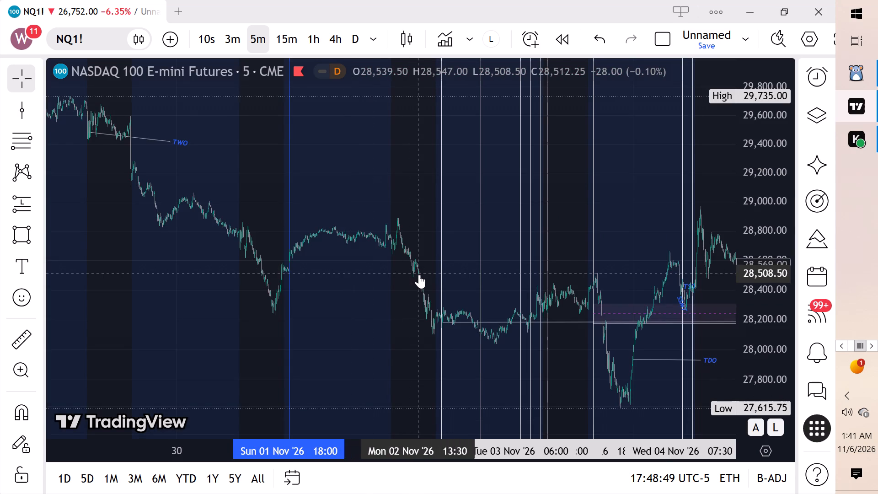
scroll(419, 273, "up", 1)
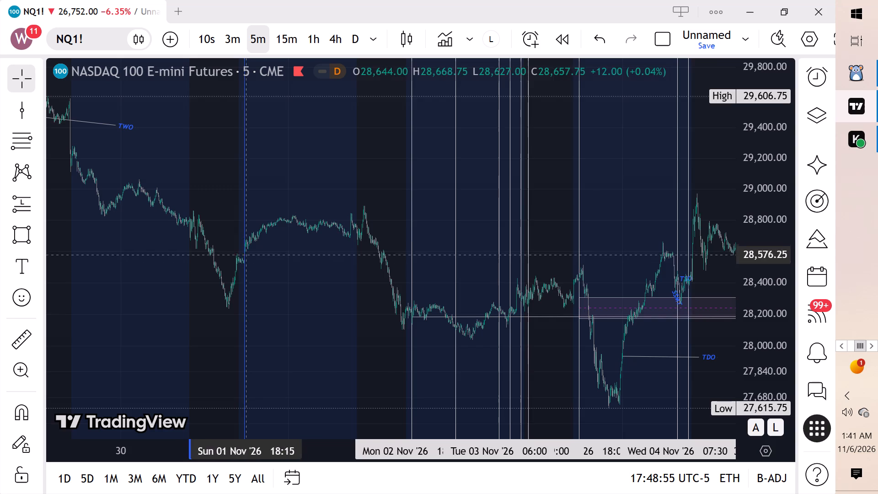
scroll(400, 267, "down", 11)
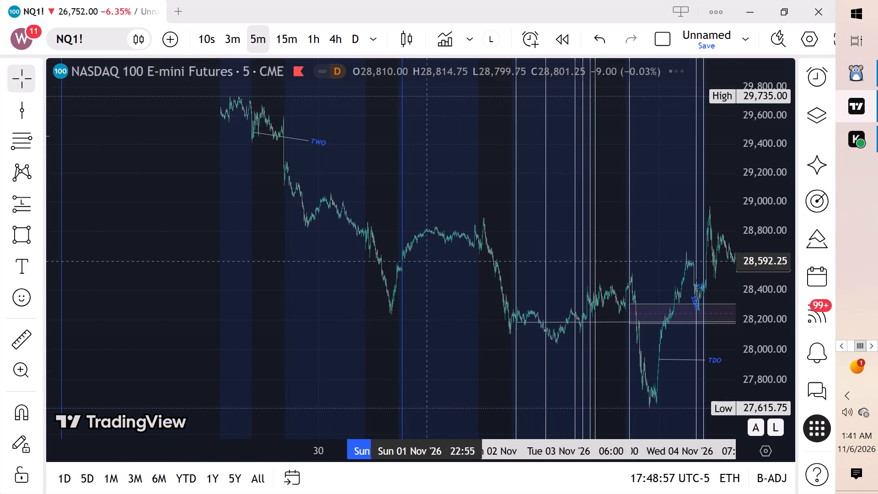
scroll(775, 230, "down", 11)
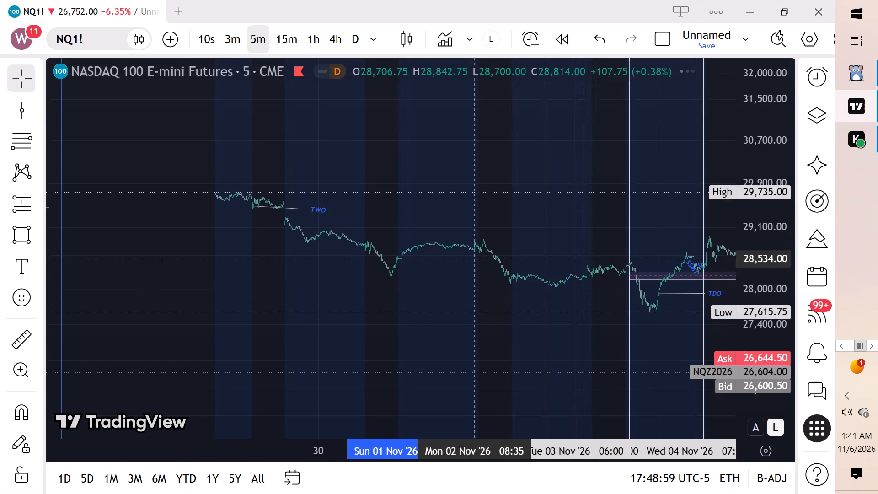
Examine the 5-minute candles around the rectangle zone, horizontal lines and session-time lines on 26–27 October.
left_click_drag(498, 288, 767, 318)
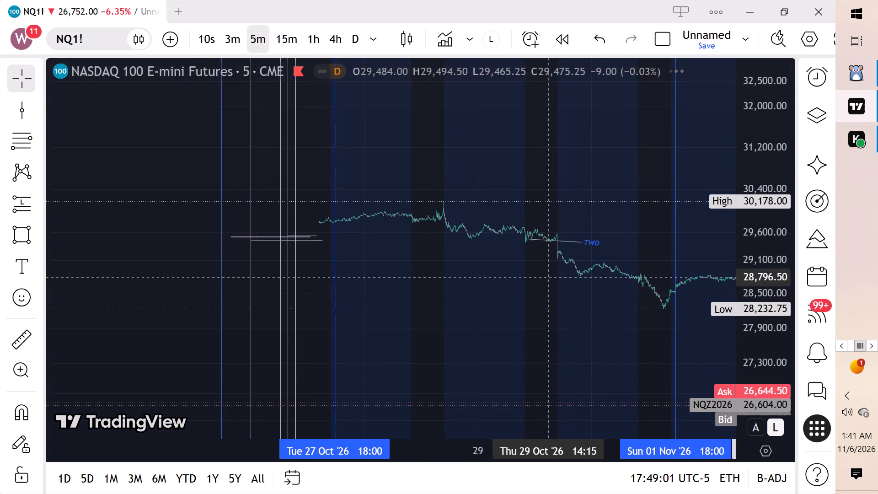
left_click_drag(505, 274, 793, 285)
scroll(819, 240, "up", 19)
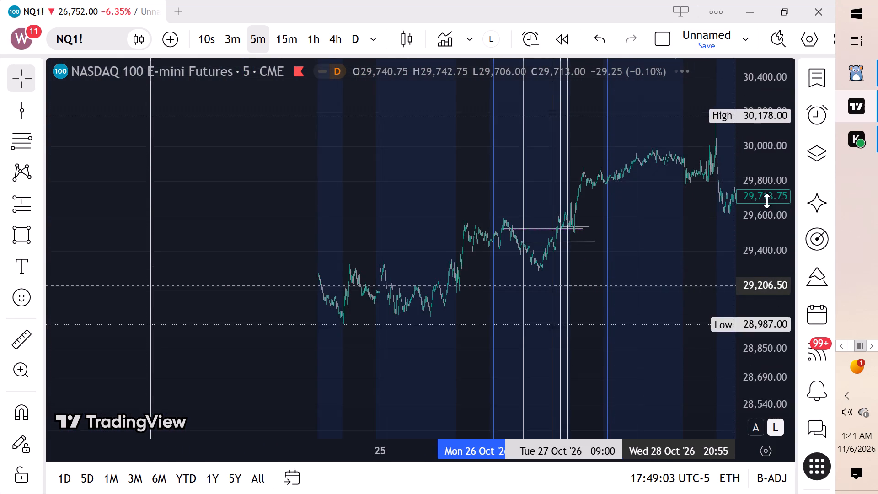
scroll(767, 201, "up", 12)
scroll(771, 195, "up", 18)
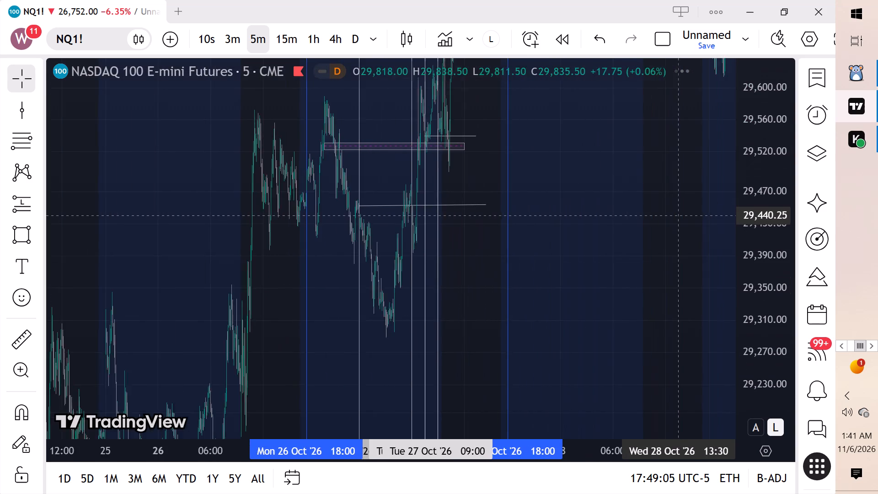
scroll(679, 215, "up", 3)
left_click_drag(442, 197, 668, 285)
scroll(565, 264, "up", 6)
left_click_drag(509, 242, 760, 308)
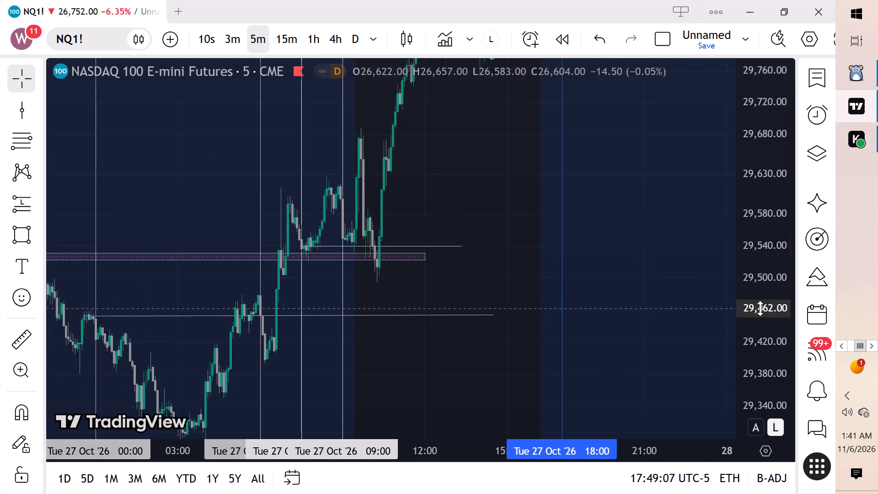
scroll(546, 257, "up", 5)
left_click_drag(332, 215, 621, 270)
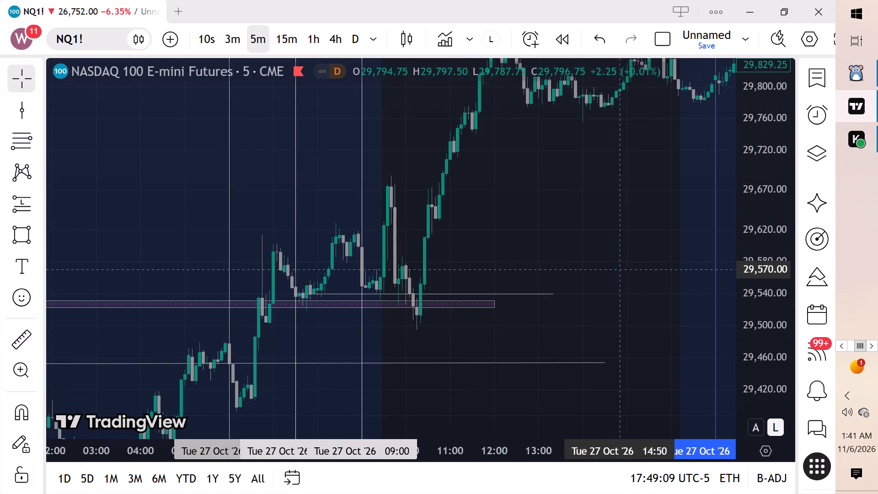
scroll(811, 241, "up", 5)
left_click_drag(475, 275, 674, 235)
scroll(682, 241, "up", 2)
left_click_drag(680, 268, 682, 251)
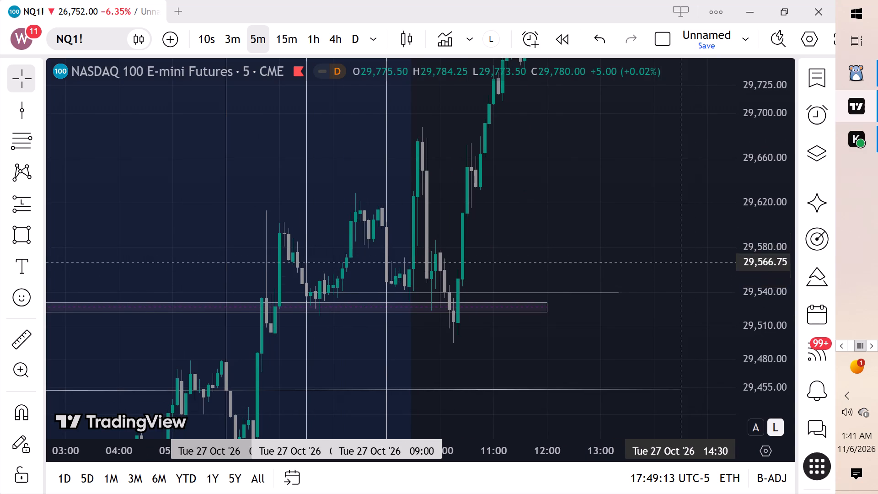
left_click_drag(682, 251, 705, 220)
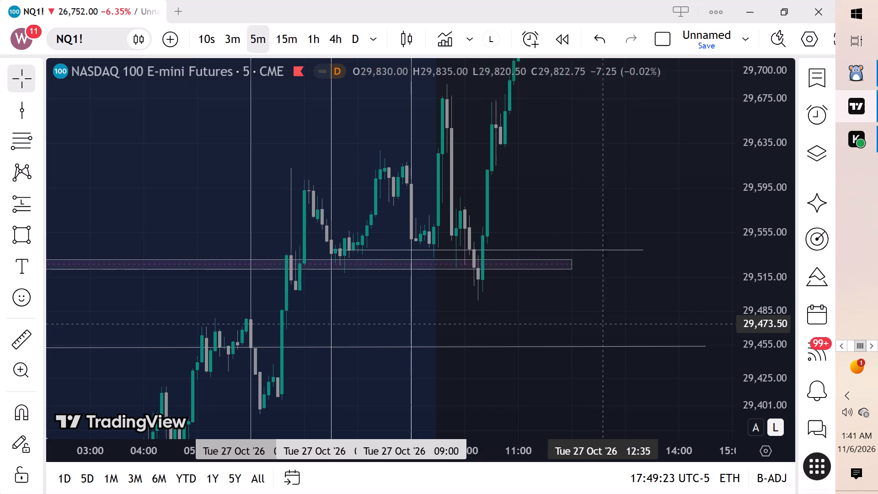
scroll(624, 329, "down", 6)
scroll(683, 330, "up", 5)
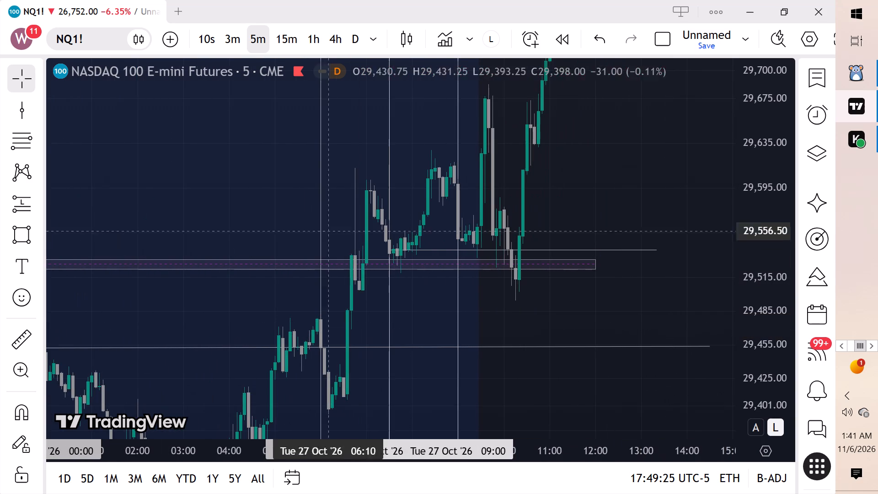
Switch the NQ1! chart to the daily interval and reset the chart view to the latest candles.
left_click(351, 47)
scroll(425, 168, "down", 2)
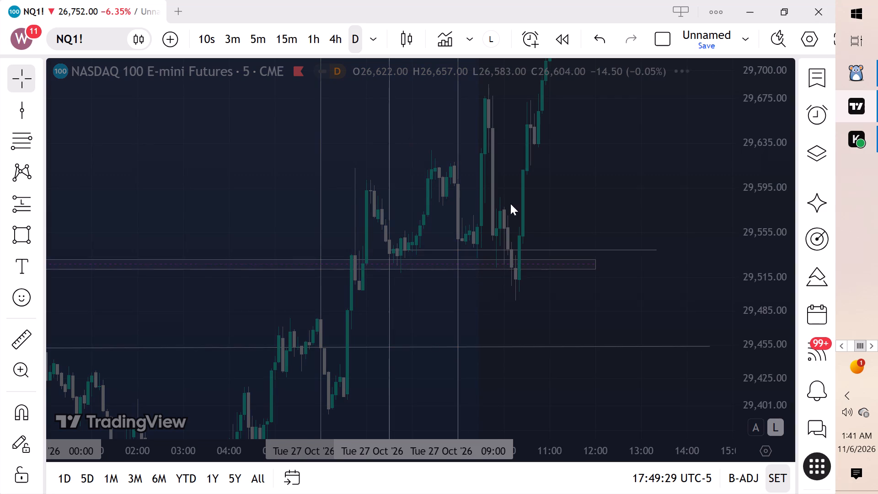
scroll(548, 210, "down", 1)
scroll(603, 223, "down", 4)
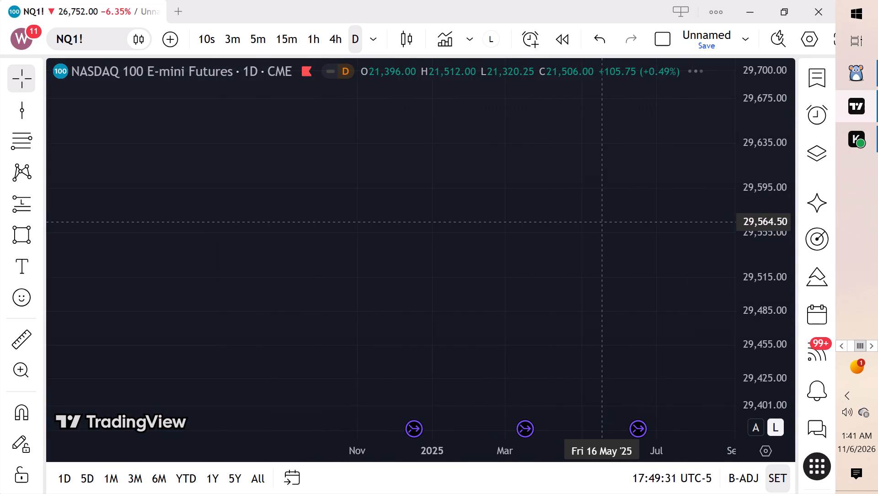
scroll(660, 185, "down", 2)
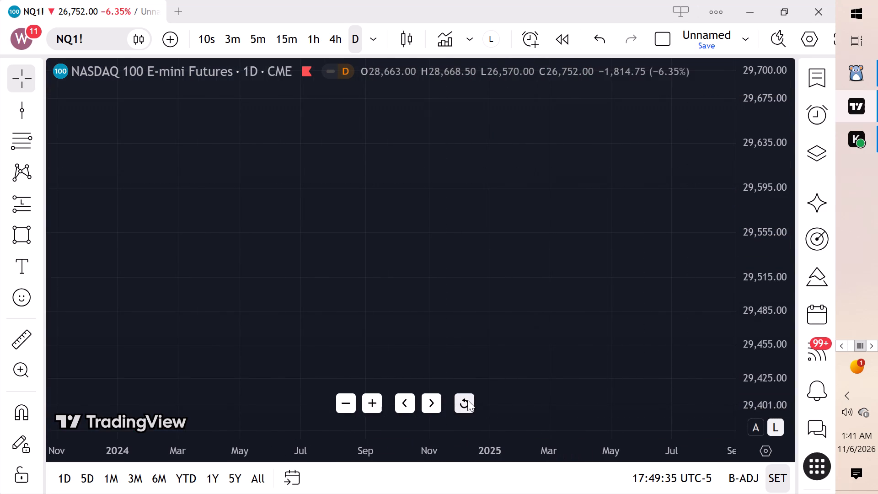
left_click(467, 400)
Delete the white vertical line and the blue vertical line on 27 October from the daily chart.
scroll(585, 317, "up", 1)
scroll(585, 317, "down", 1)
scroll(585, 317, "up", 8)
scroll(660, 296, "up", 2)
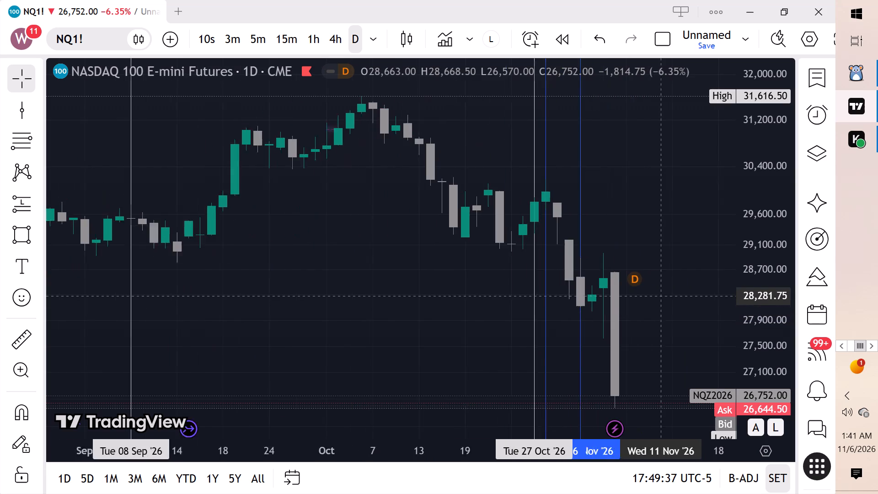
scroll(660, 296, "up", 3)
left_click_drag(579, 222, 622, 160)
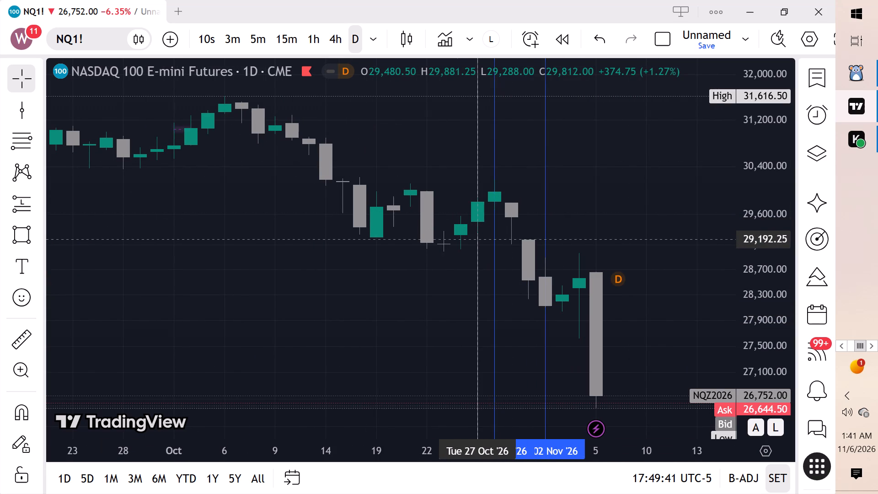
left_click(477, 244)
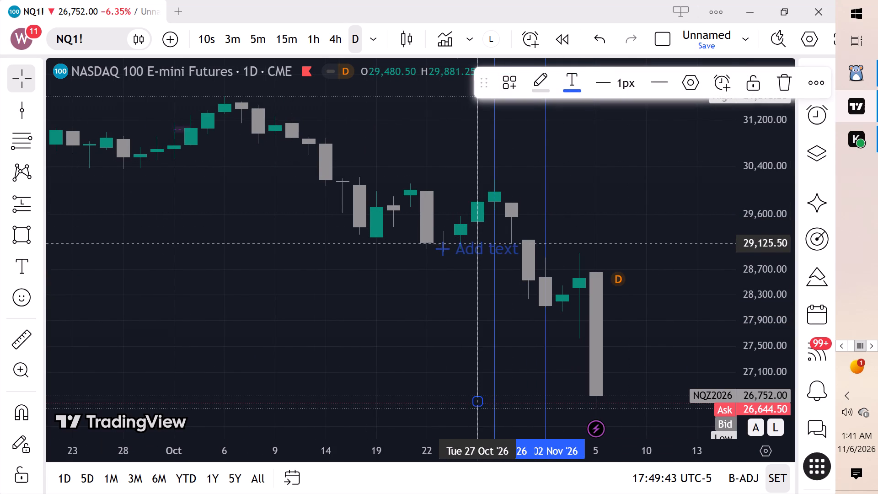
left_click(787, 83)
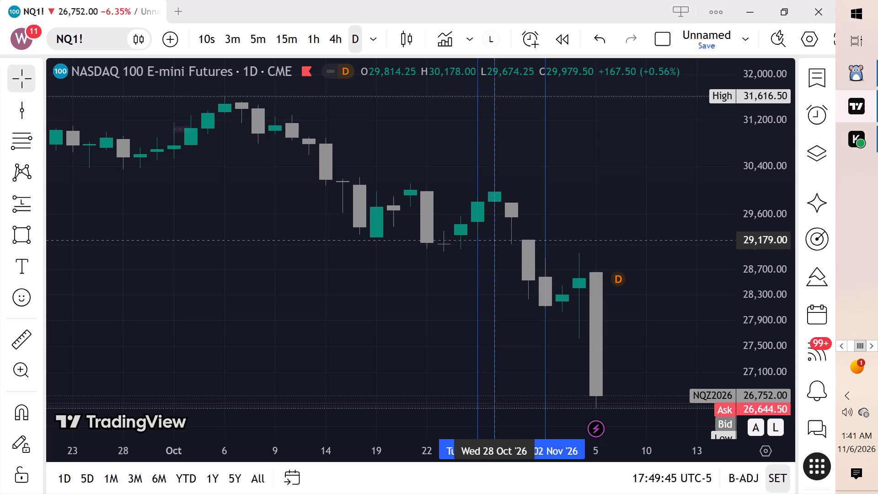
left_click(481, 233)
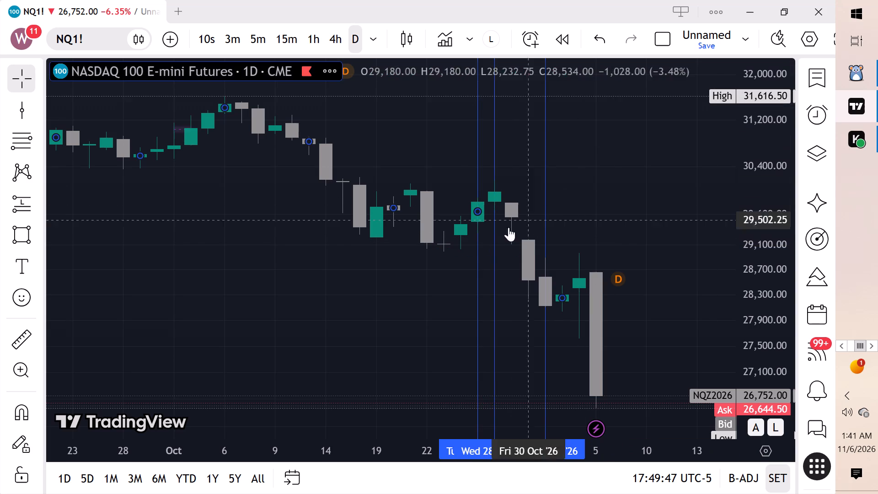
left_click(478, 235)
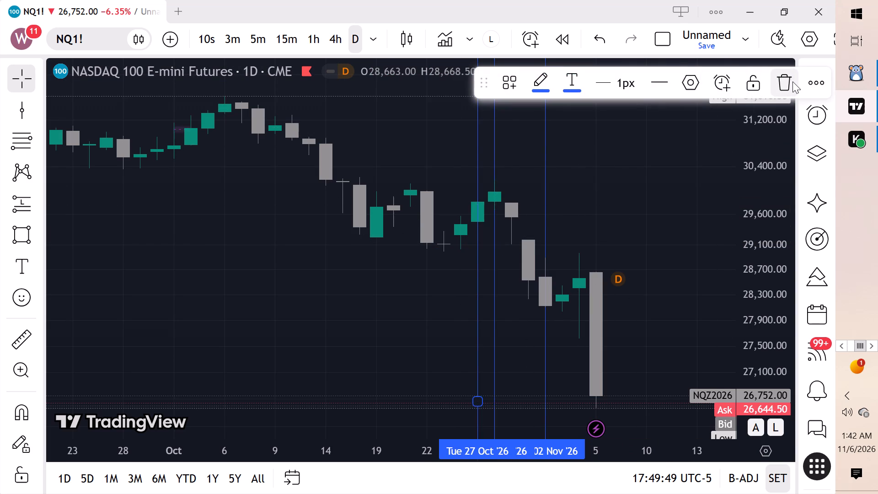
left_click(792, 82)
Switch the NQ1! chart to the 4-hour interval after checking the latest daily candles.
scroll(570, 263, "up", 5)
left_click_drag(521, 210, 670, 178)
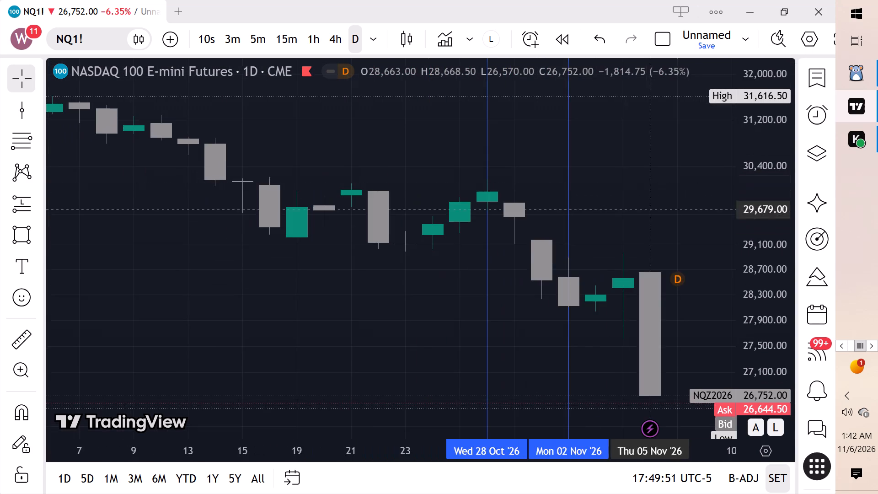
scroll(609, 244, "up", 4)
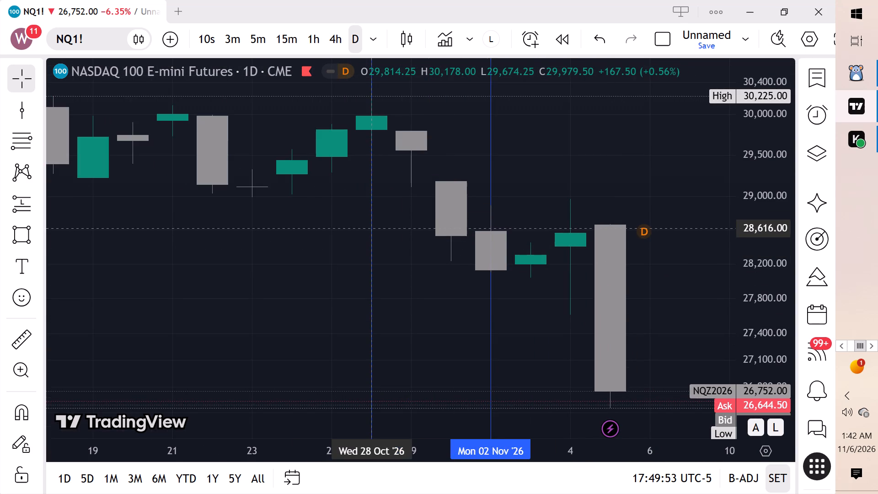
scroll(360, 197, "down", 1)
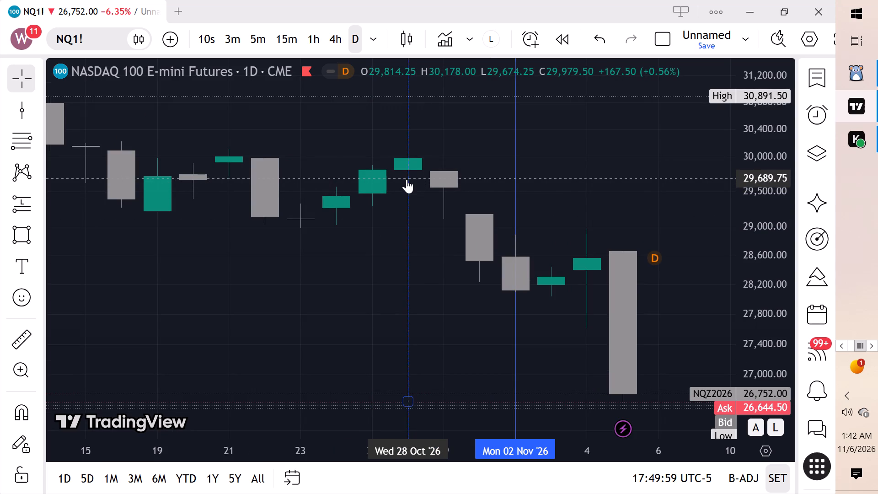
left_click(341, 40)
Examine the 4-hour NQ1! candles, zones and TWO/TDO levels between 22 October and 5 November.
scroll(473, 156, "down", 1)
scroll(503, 189, "down", 1)
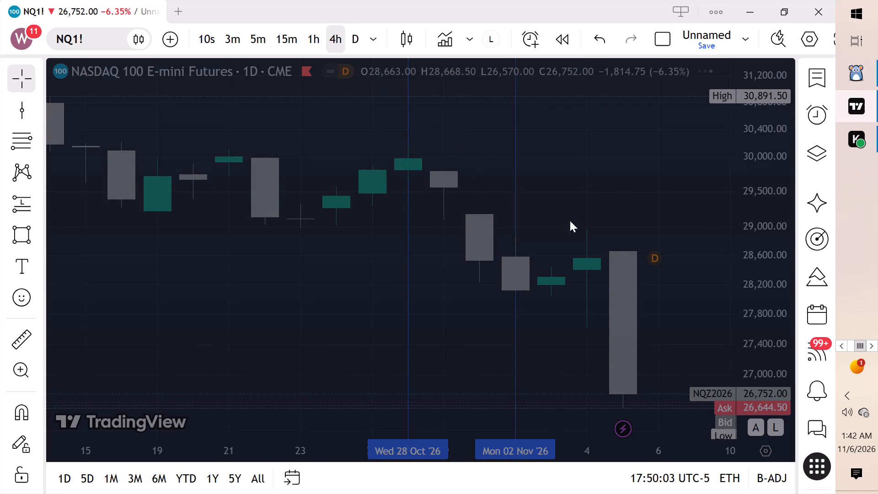
scroll(570, 220, "down", 1)
scroll(649, 230, "down", 5)
scroll(633, 241, "up", 1)
scroll(633, 241, "down", 7)
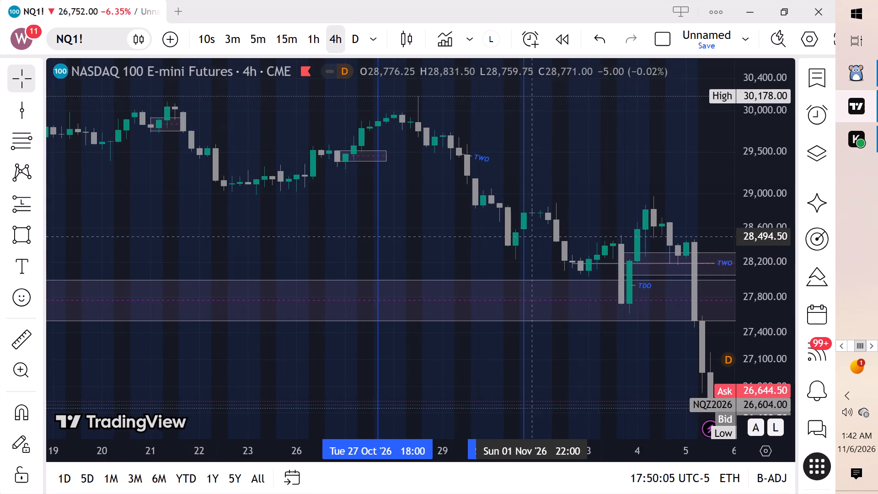
scroll(533, 237, "down", 1)
scroll(463, 241, "up", 4)
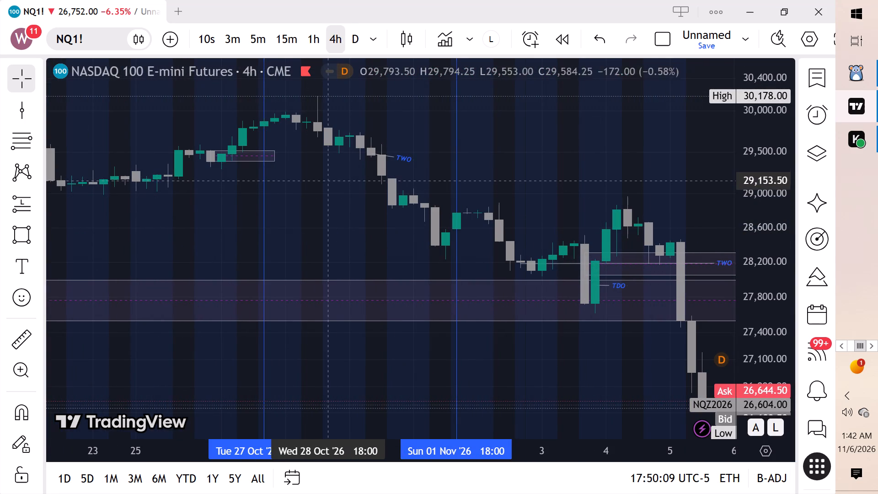
left_click_drag(334, 182, 386, 290)
scroll(784, 211, "up", 5)
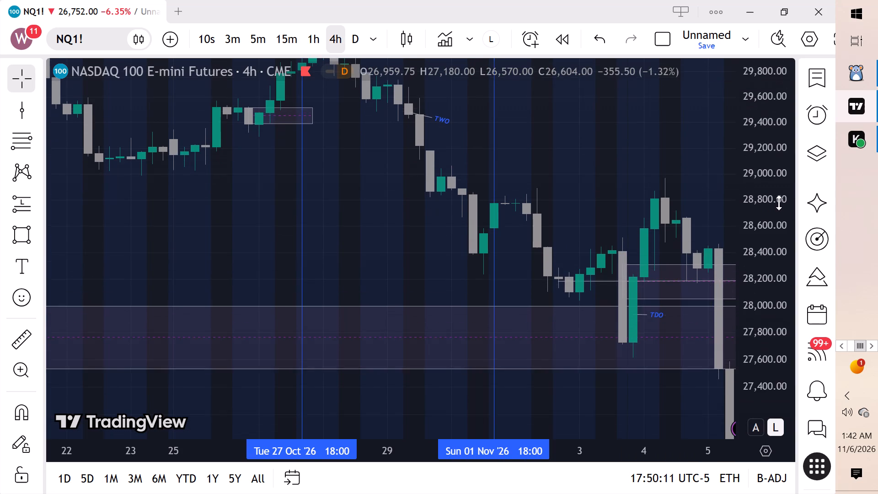
scroll(777, 199, "up", 3)
left_click_drag(548, 150, 632, 316)
scroll(503, 311, "up", 5)
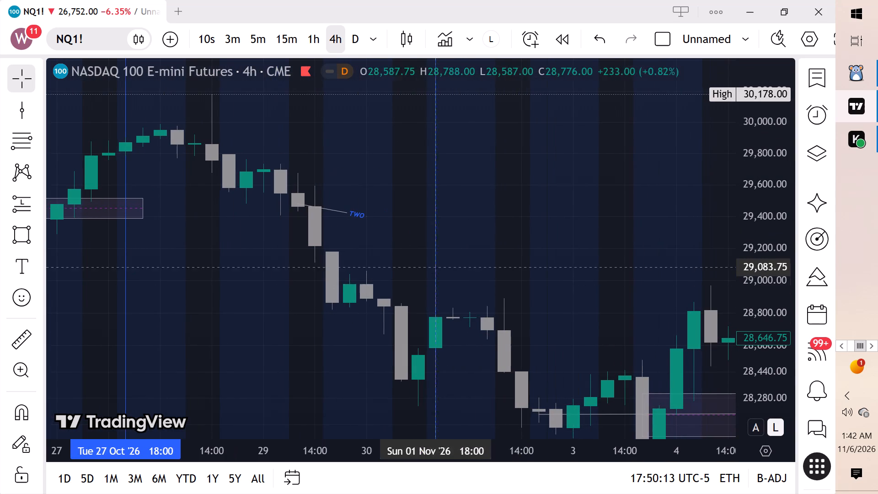
left_click_drag(528, 247, 662, 215)
scroll(654, 212, "down", 2)
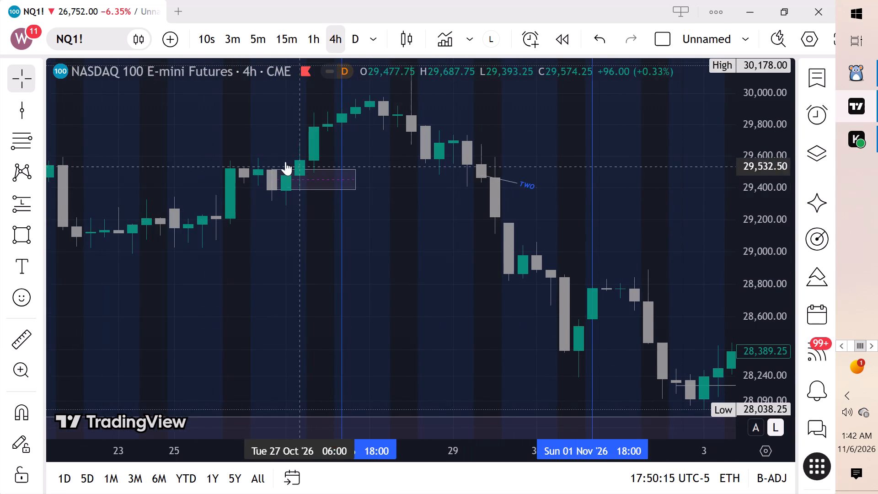
left_click_drag(648, 264, 118, 170)
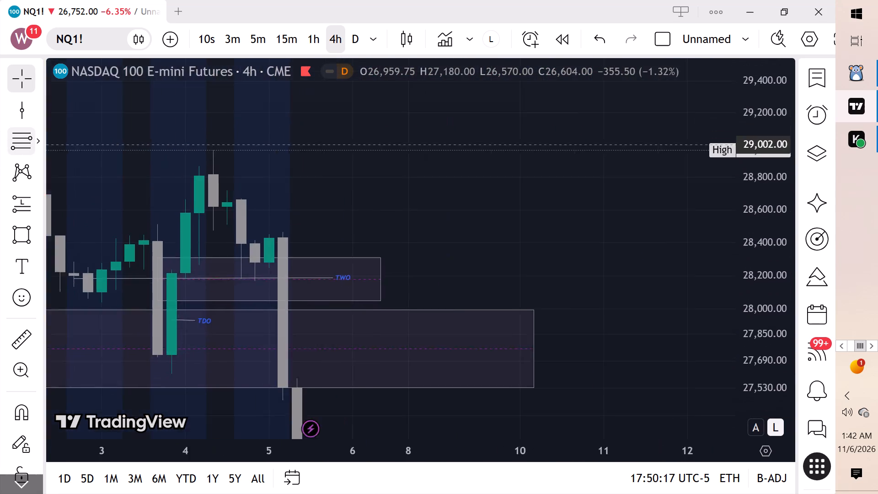
left_click_drag(118, 170, 447, 154)
scroll(755, 194, "down", 4)
scroll(755, 194, "up", 1)
scroll(755, 194, "down", 1)
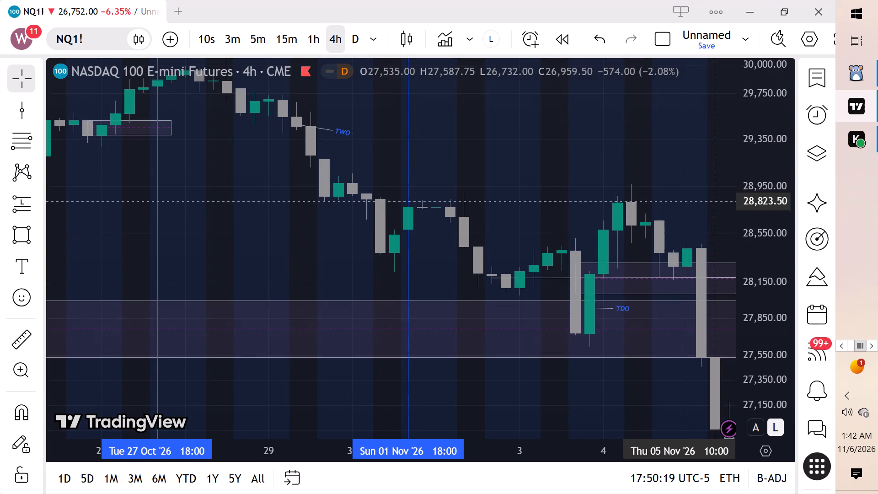
scroll(754, 187, "down", 2)
left_click_drag(543, 164, 629, 250)
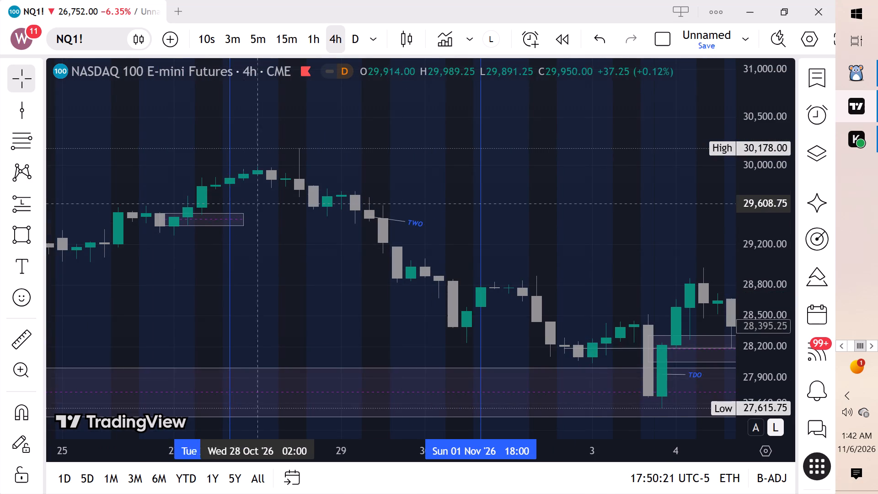
Place a white vertical line at 18:00 on Wednesday 28 October on the 4-hour chart.
double_click(16, 108)
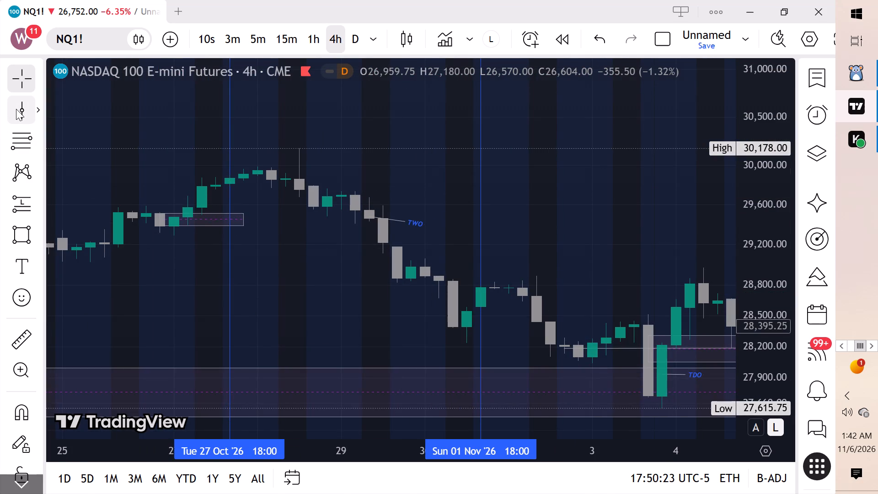
left_click(87, 296)
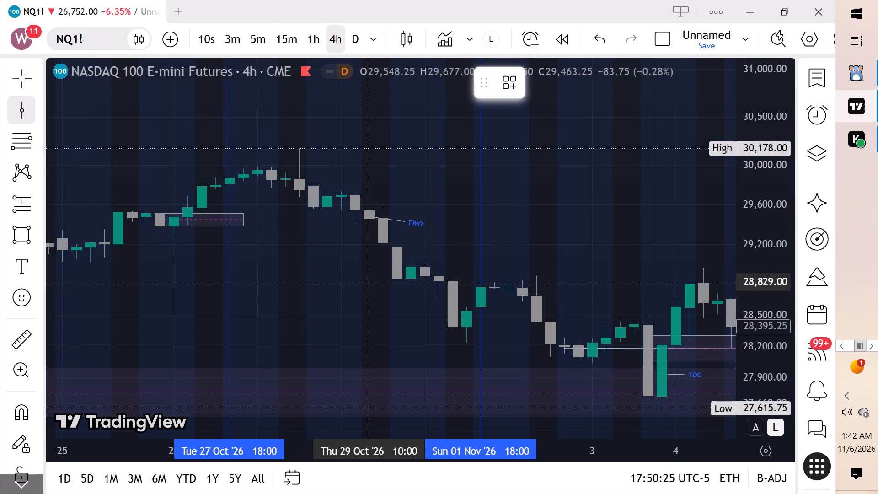
left_click(319, 258)
Examine the 4-hour swing high and surrounding candles around the vertical lines on 27 and 28 October.
scroll(369, 267, "up", 4)
scroll(764, 253, "up", 5)
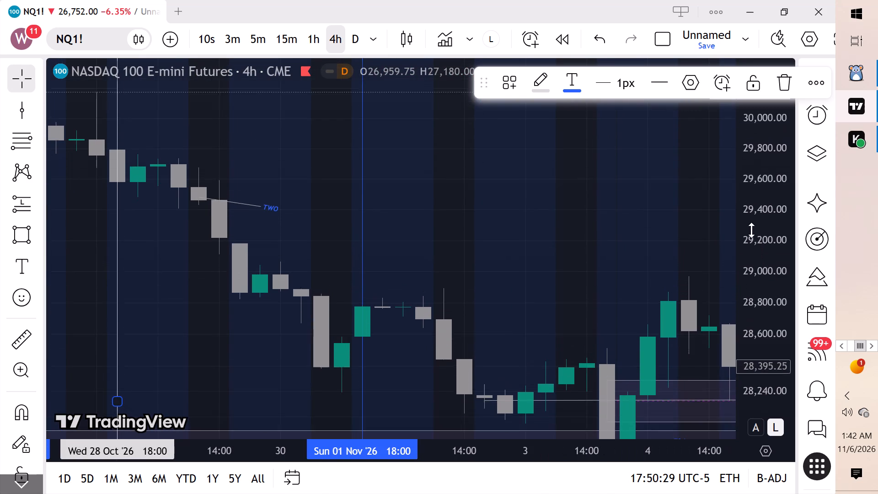
scroll(750, 229, "up", 4)
scroll(199, 220, "down", 3)
left_click_drag(322, 210, 353, 343)
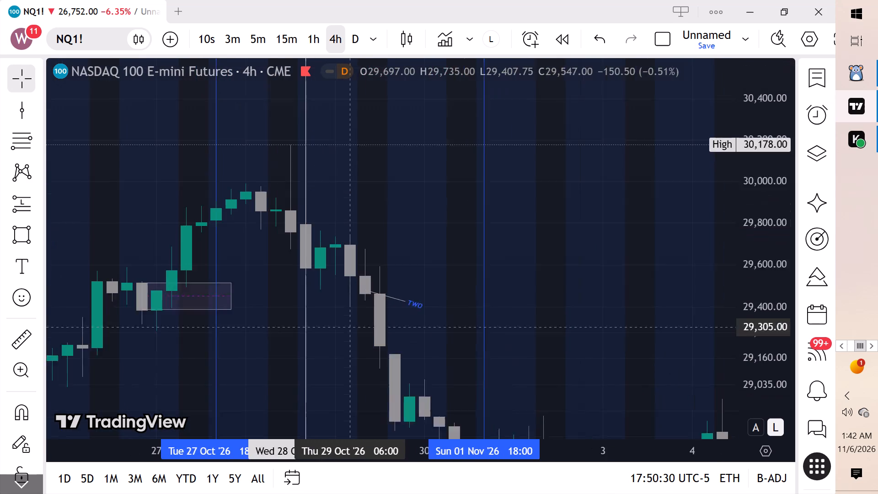
scroll(771, 236, "up", 11)
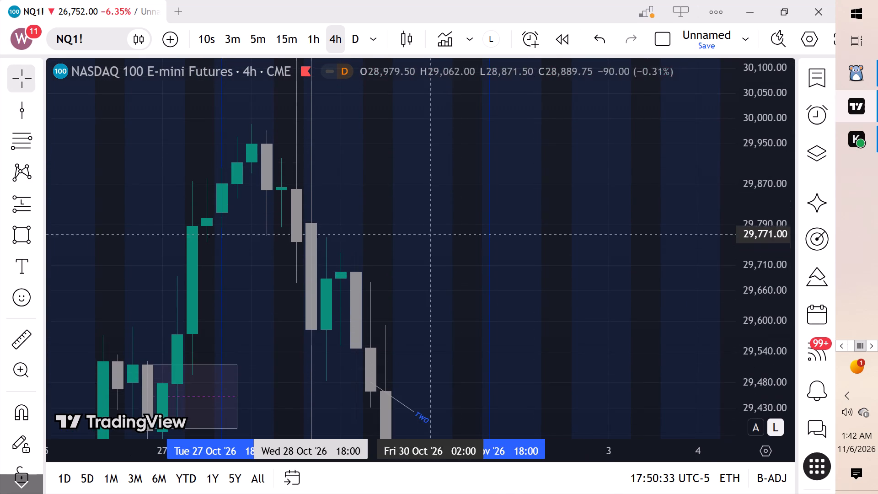
left_click_drag(386, 220, 525, 305)
scroll(798, 232, "down", 10)
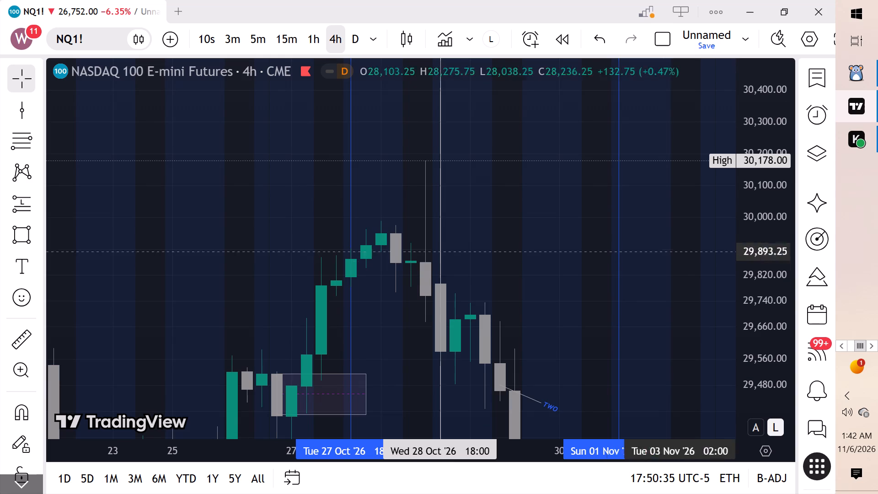
left_click_drag(492, 257, 567, 257)
scroll(770, 227, "up", 4)
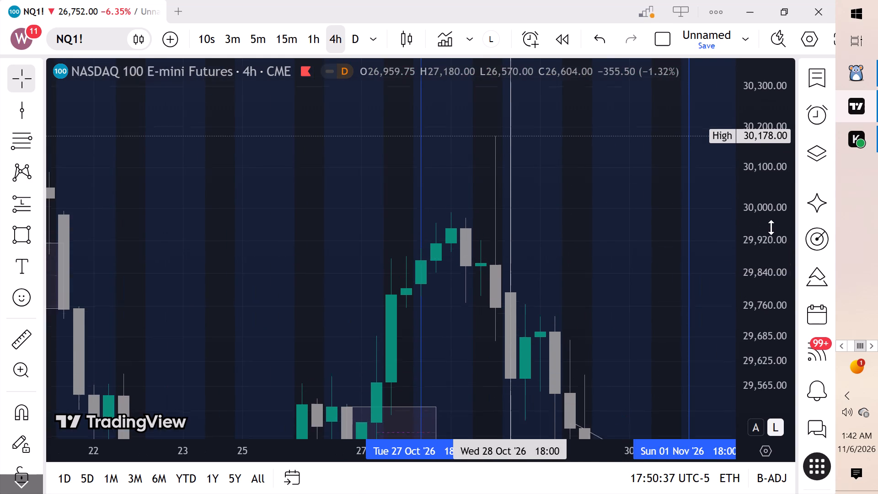
scroll(771, 227, "up", 1)
left_click_drag(589, 252, 601, 226)
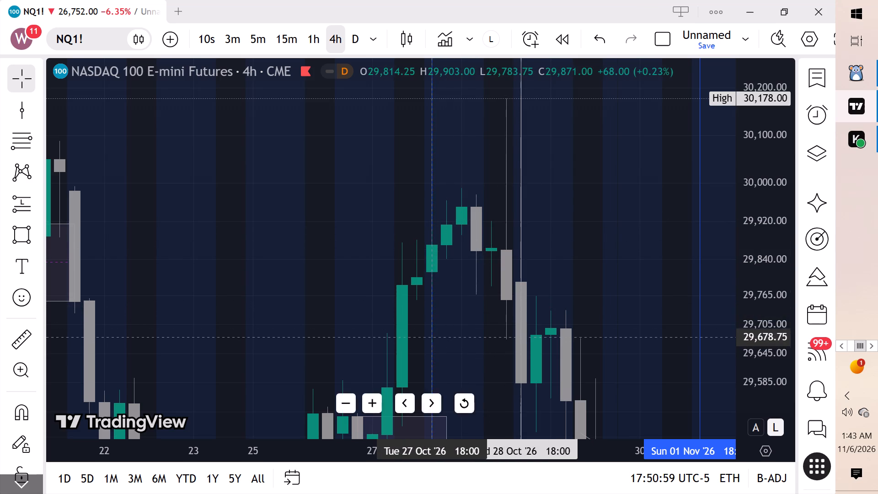
Move the blue vertical line from 27 October to 18:00 on Monday 26 October.
left_click_drag(433, 333, 313, 339)
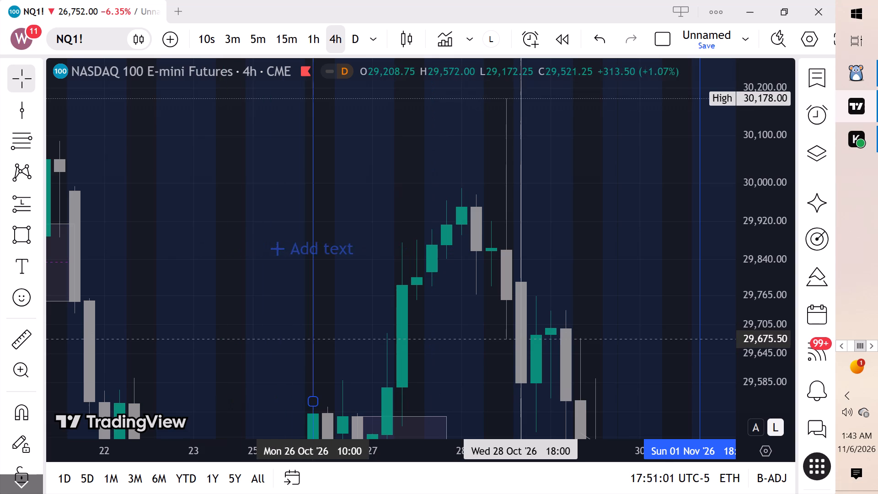
left_click_drag(313, 339, 336, 339)
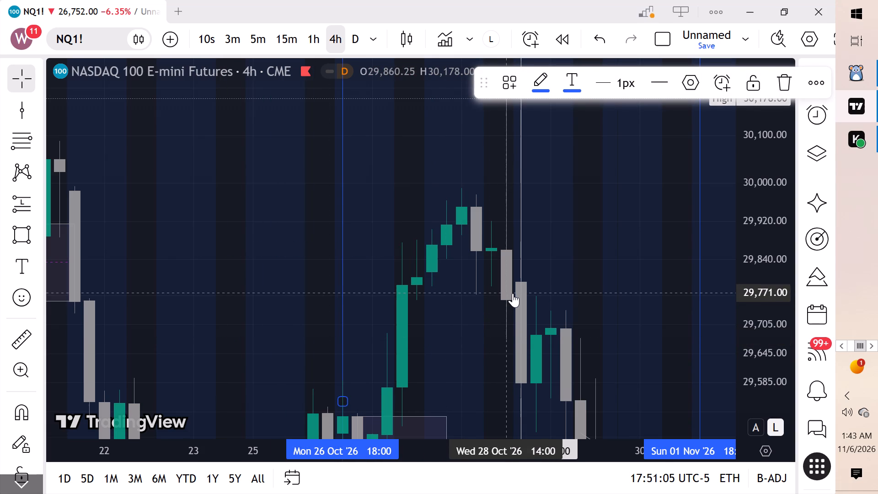
Switch the NQ1! chart to the 1-hour interval and reset the chart view to the latest candles.
scroll(749, 261, "up", 7)
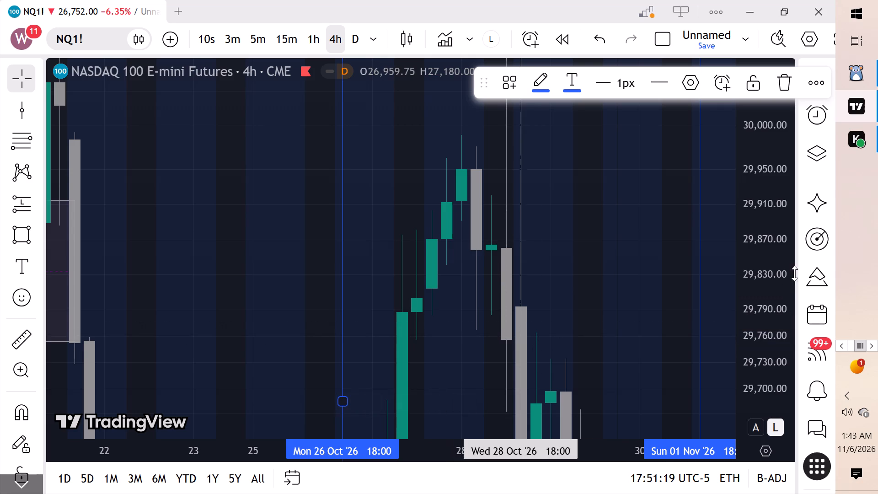
scroll(782, 275, "down", 2)
scroll(782, 275, "up", 1)
scroll(782, 275, "down", 7)
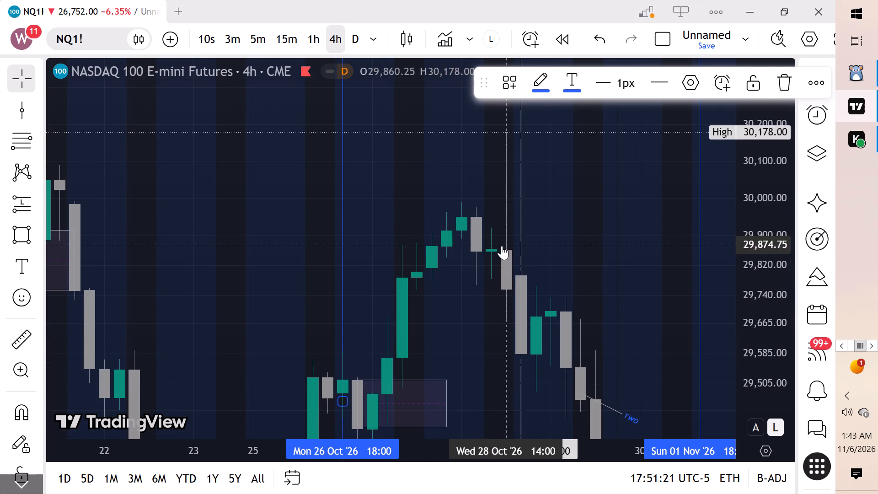
left_click(308, 38)
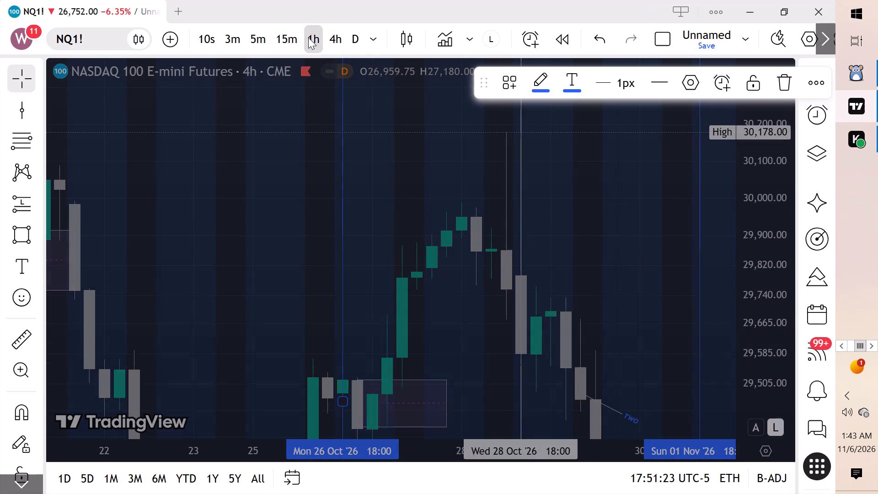
scroll(490, 161, "down", 1)
scroll(553, 220, "down", 2)
scroll(797, 211, "down", 2)
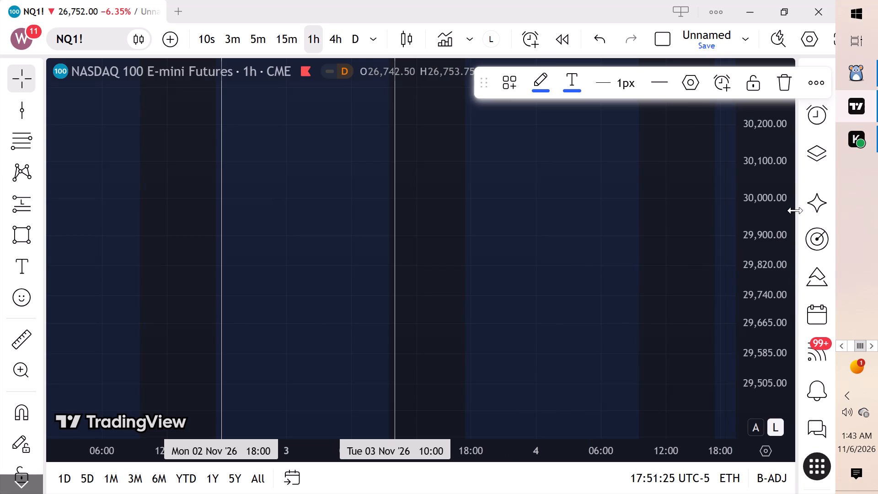
scroll(795, 210, "down", 8)
scroll(776, 220, "up", 1)
scroll(774, 223, "down", 4)
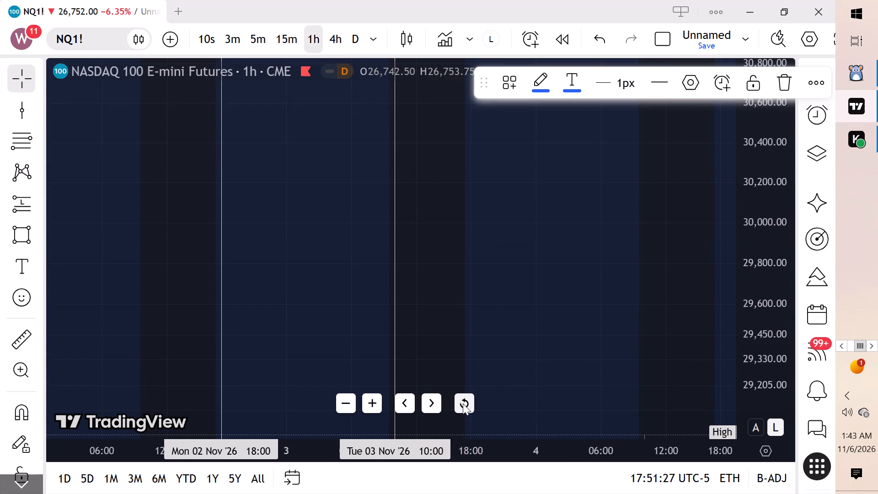
left_click(462, 403)
Examine the 1-hour candles between the vertical session lines across October and early November, focusing on 26–29 October.
scroll(560, 290, "down", 4)
scroll(423, 253, "down", 2)
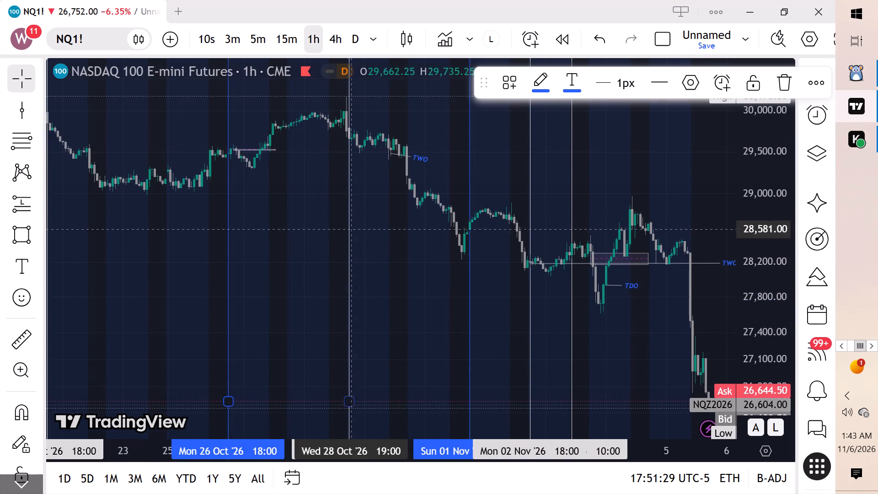
left_click_drag(401, 229, 513, 323)
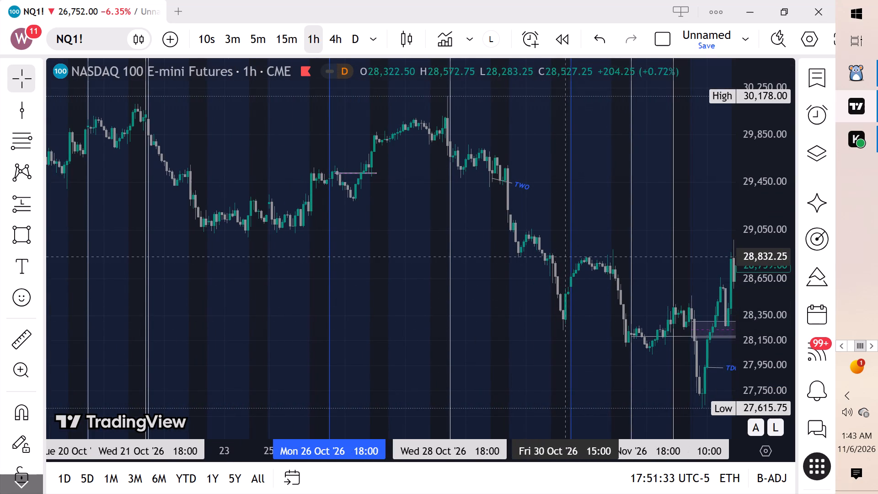
scroll(404, 246, "down", 3)
scroll(483, 235, "down", 2)
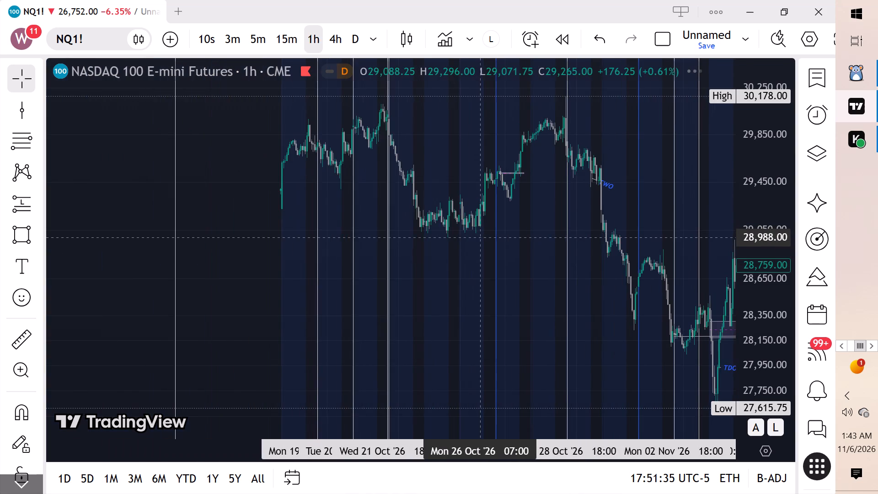
scroll(482, 239, "down", 2)
scroll(785, 210, "down", 4)
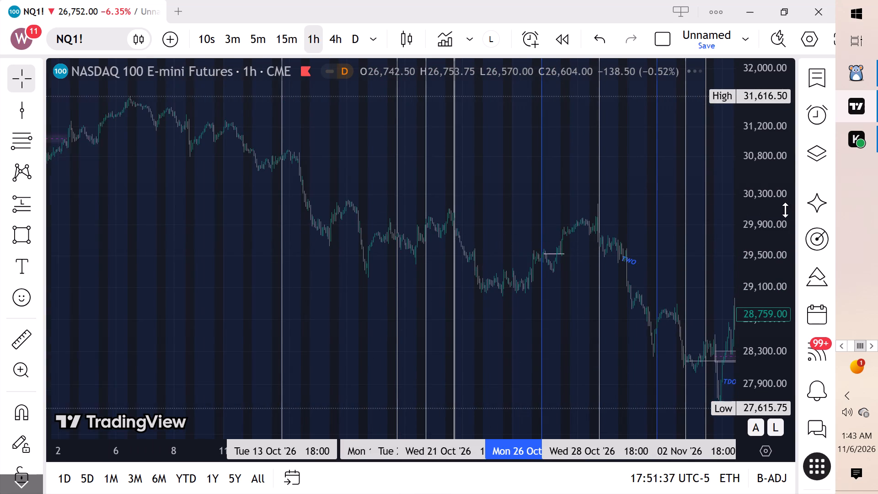
scroll(785, 210, "down", 2)
left_click_drag(493, 294, 326, 303)
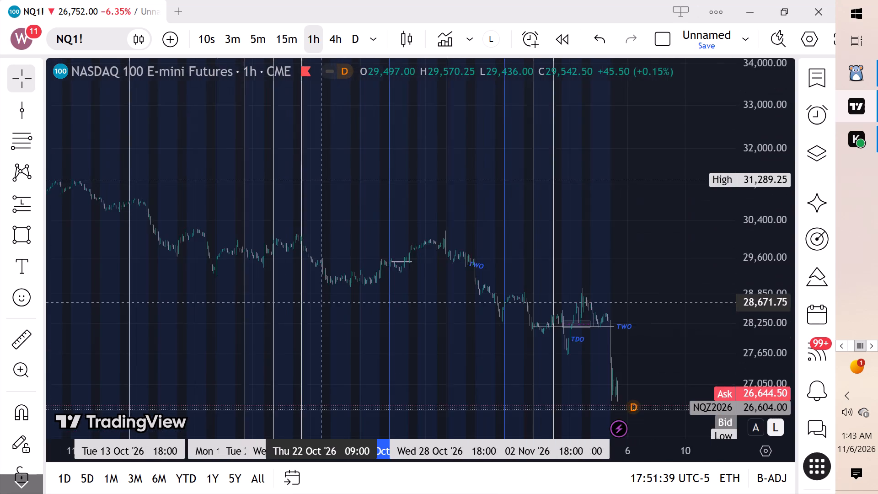
left_click_drag(326, 303, 380, 267)
scroll(499, 260, "up", 5)
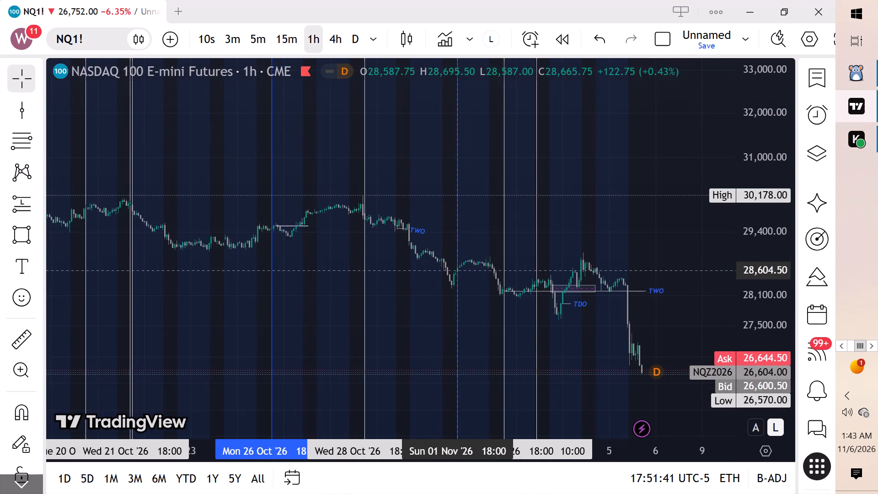
left_click_drag(317, 291, 439, 307)
scroll(764, 226, "up", 4)
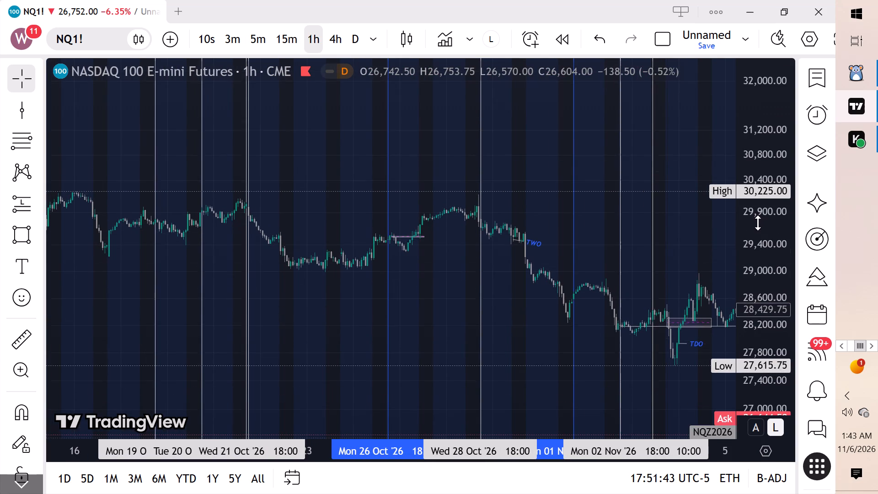
scroll(758, 223, "up", 17)
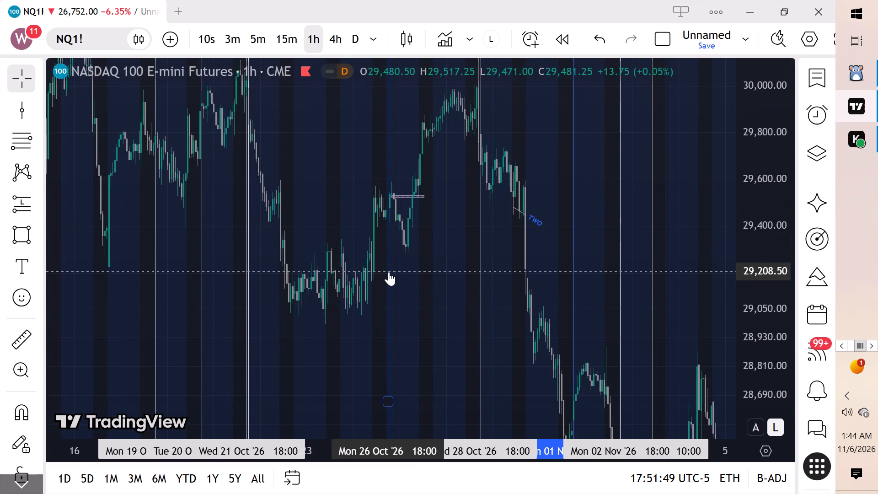
scroll(430, 299, "up", 5)
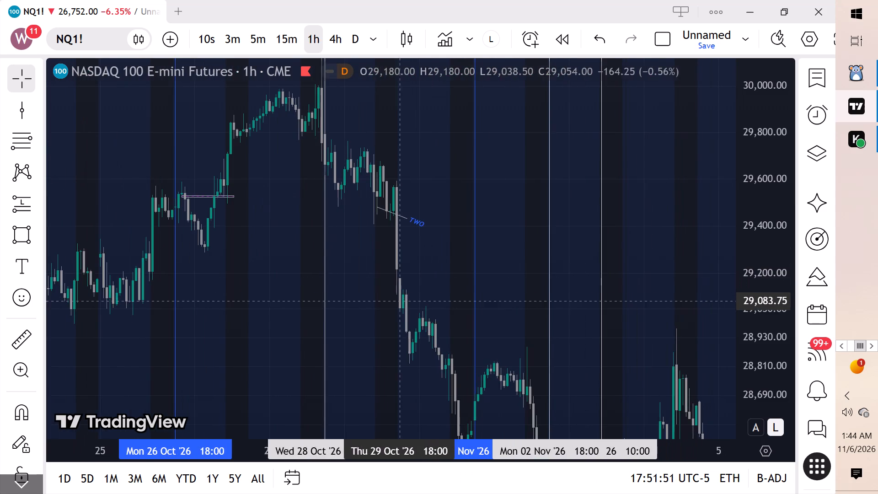
left_click_drag(285, 296, 445, 297)
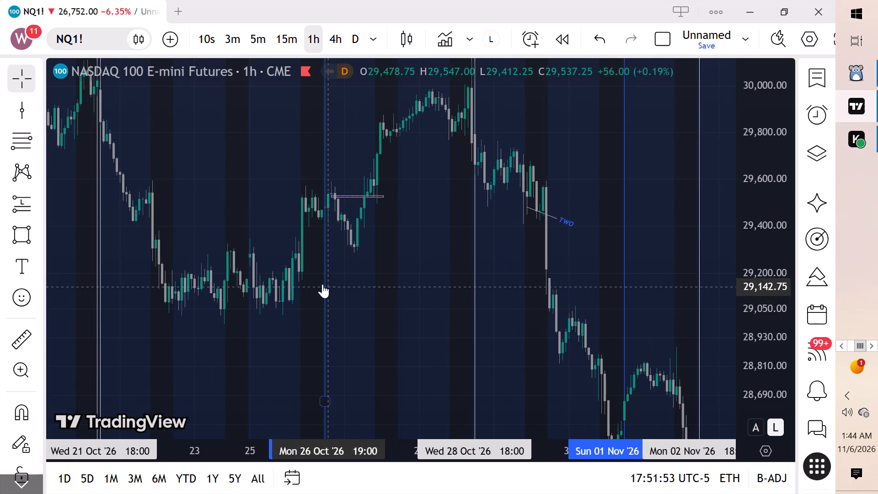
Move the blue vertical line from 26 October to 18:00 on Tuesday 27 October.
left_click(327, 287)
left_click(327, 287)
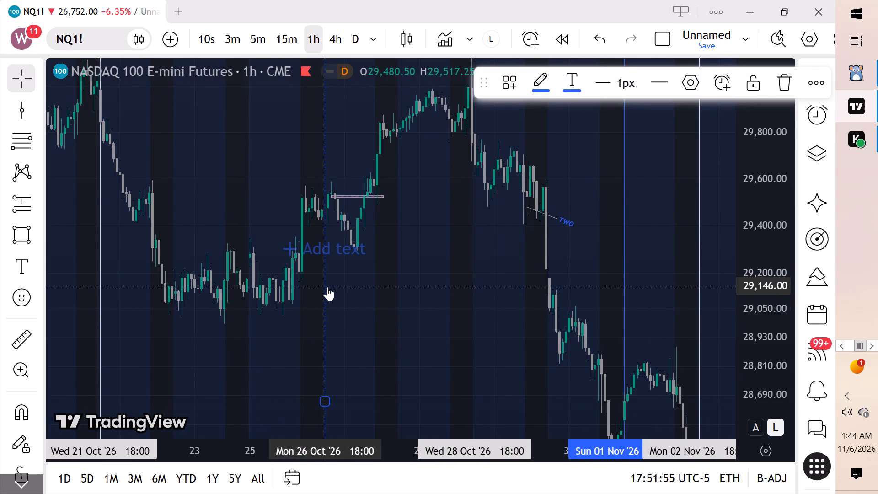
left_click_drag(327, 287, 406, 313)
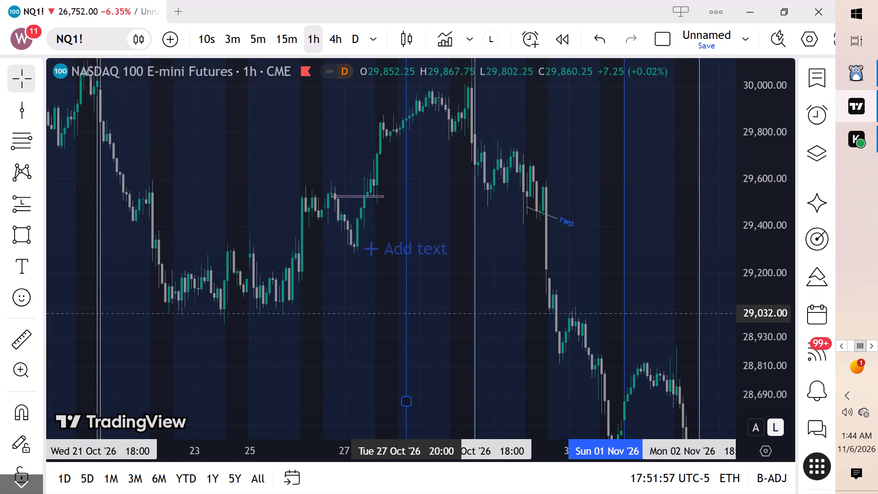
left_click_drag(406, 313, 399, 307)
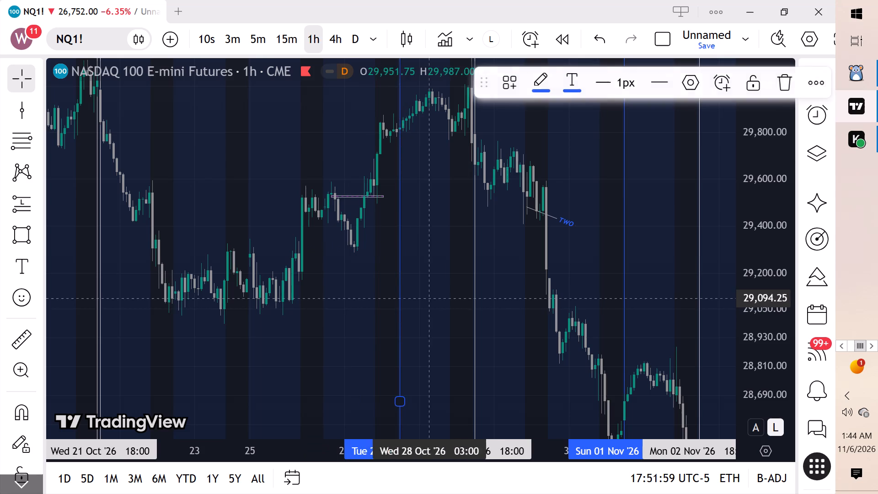
Examine the 1-hour candles from 27 October to 1 November, focusing on the swing high around the 28 October line.
scroll(515, 292, "up", 4)
scroll(828, 237, "up", 1)
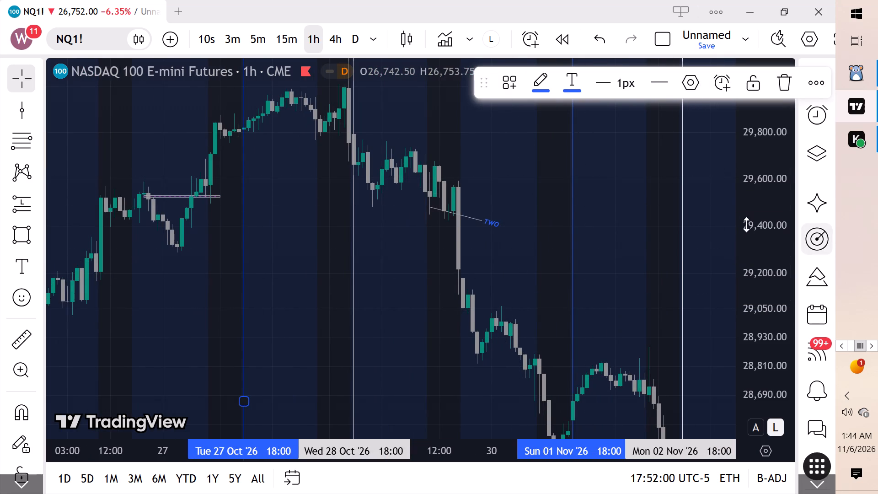
scroll(767, 218, "down", 10)
scroll(768, 222, "up", 1)
scroll(768, 223, "down", 2)
scroll(453, 281, "up", 1)
scroll(453, 281, "down", 2)
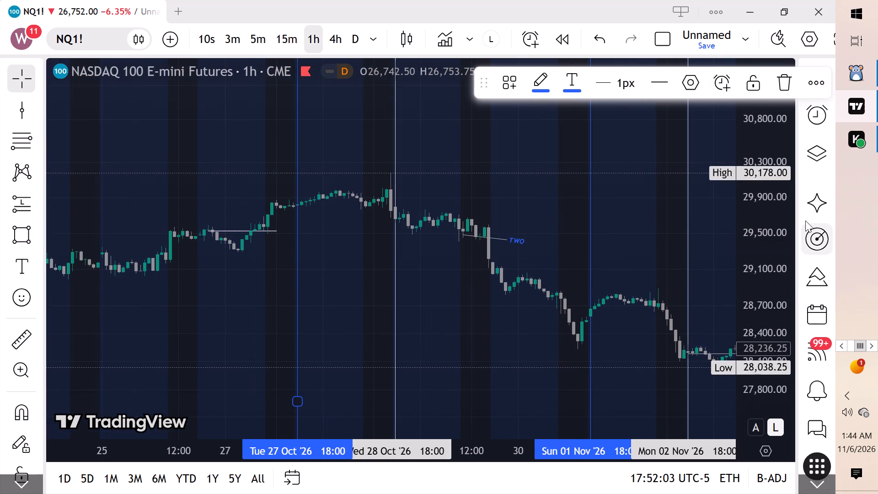
scroll(803, 216, "up", 12)
scroll(767, 205, "down", 1)
scroll(767, 205, "up", 4)
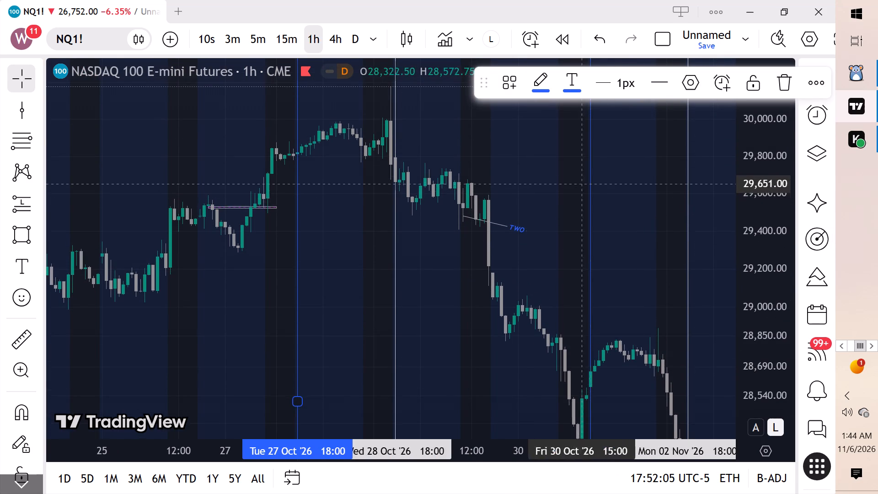
left_click_drag(578, 182, 658, 299)
scroll(769, 265, "up", 6)
left_click_drag(672, 254, 680, 152)
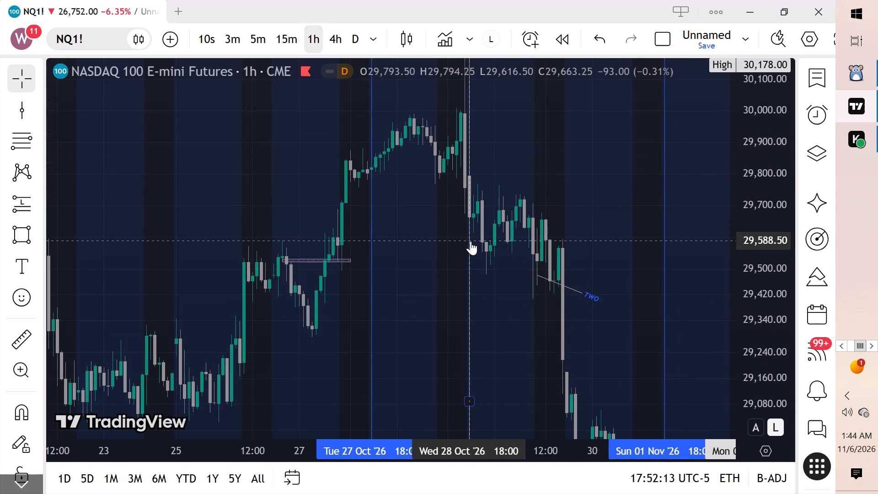
left_click_drag(566, 154, 567, 232)
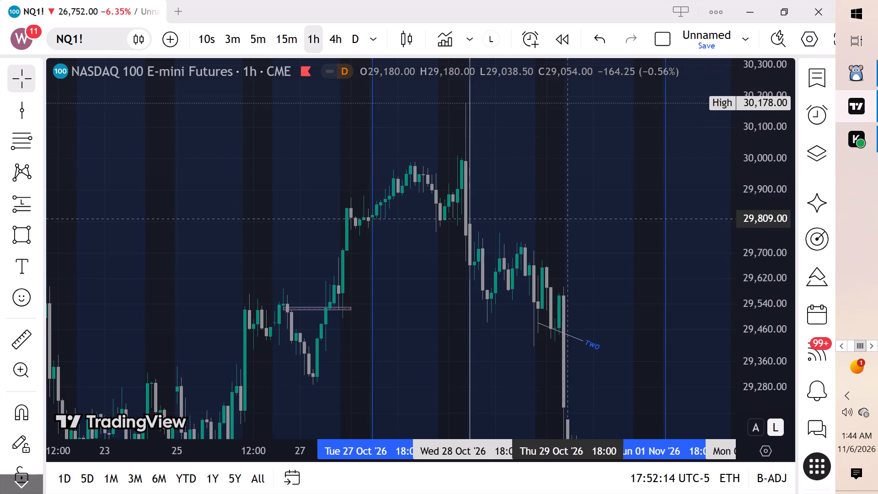
scroll(846, 201, "up", 1)
scroll(787, 205, "up", 5)
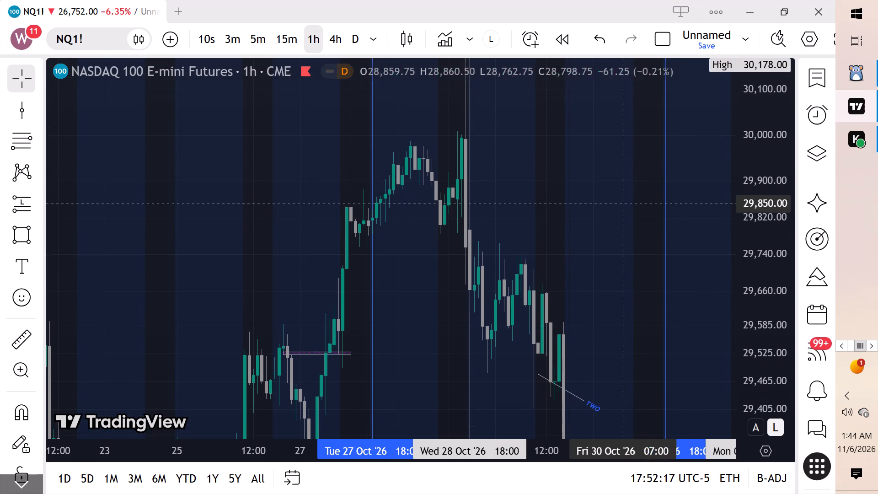
left_click_drag(506, 204, 530, 244)
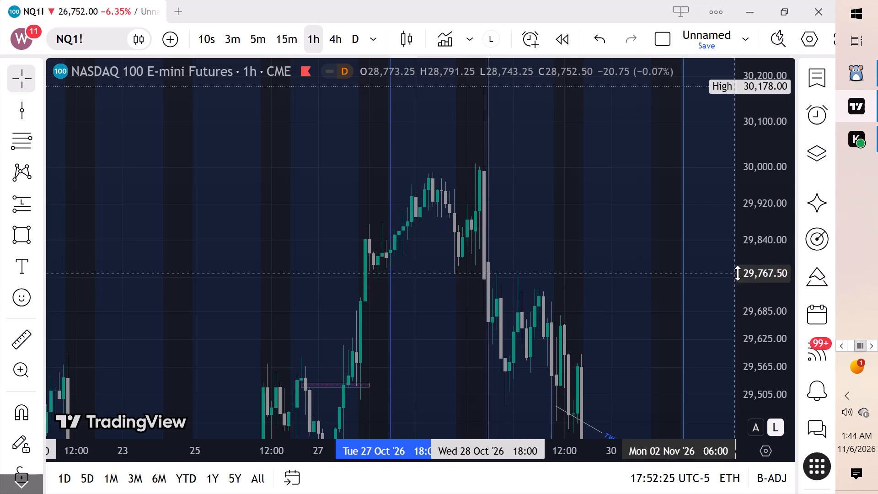
scroll(772, 254, "up", 13)
scroll(543, 317, "up", 4)
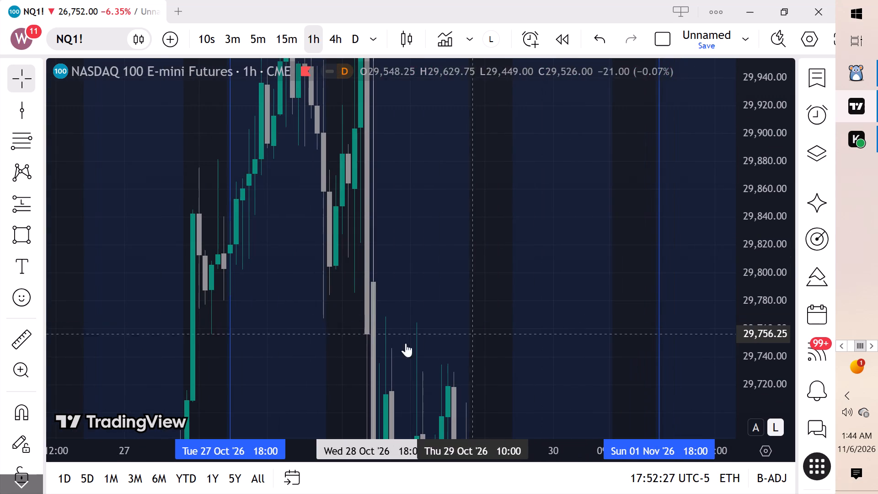
left_click_drag(305, 342, 457, 304)
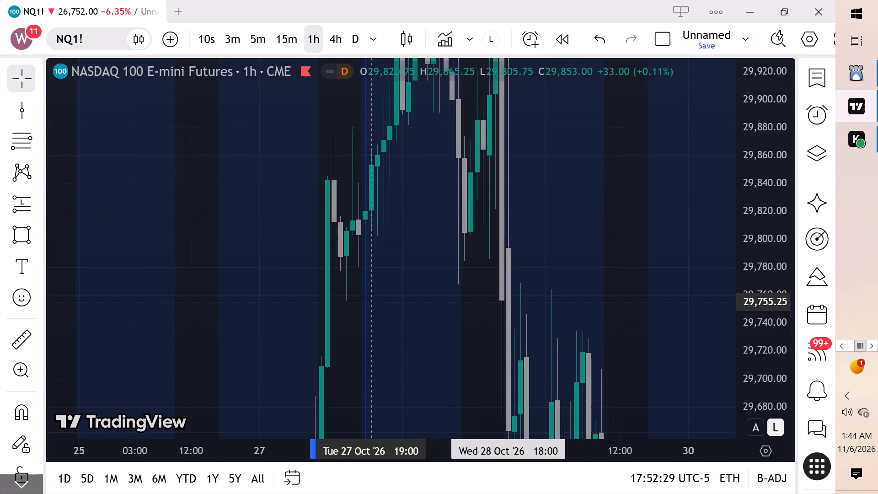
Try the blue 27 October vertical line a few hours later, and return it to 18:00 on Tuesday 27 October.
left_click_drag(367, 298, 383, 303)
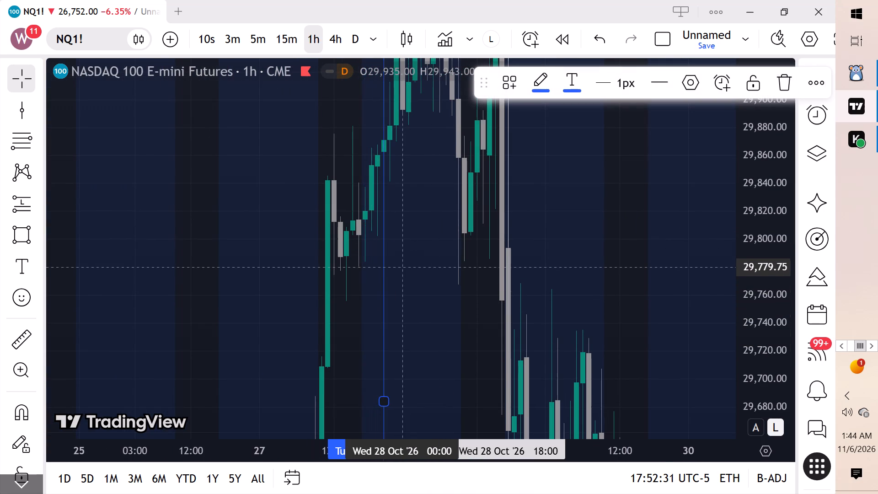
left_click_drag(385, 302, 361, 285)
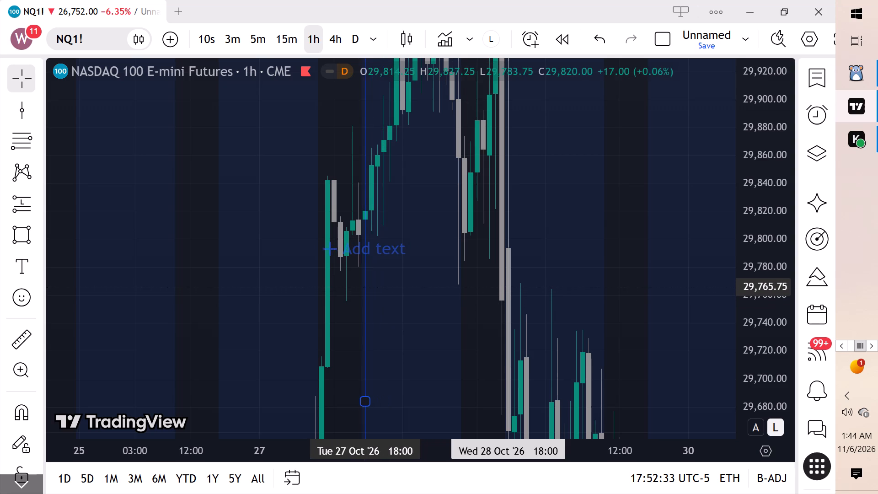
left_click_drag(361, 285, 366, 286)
Examine the 1-hour candles between the 27 and 28 October 18:00 lines and the decline into 29 October.
left_click_drag(434, 315, 432, 313)
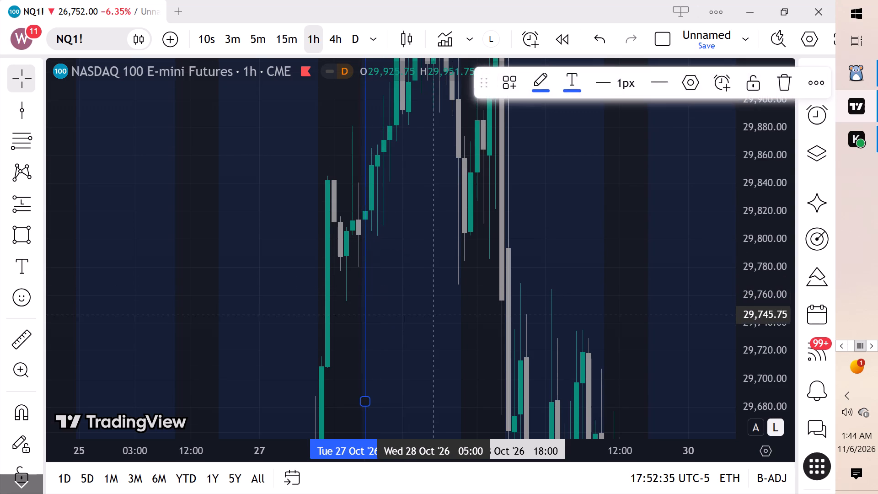
left_click_drag(432, 313, 434, 271)
scroll(802, 209, "down", 5)
scroll(739, 200, "down", 2)
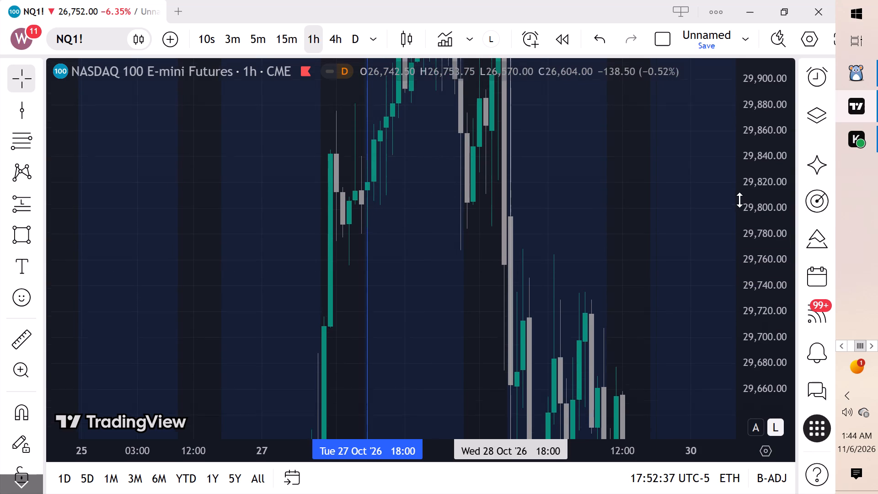
scroll(739, 200, "down", 7)
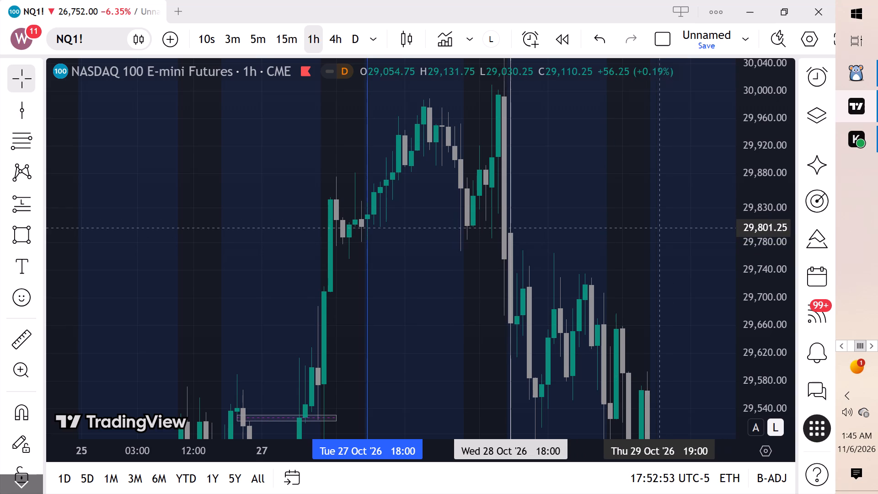
scroll(647, 228, "up", 3)
scroll(756, 226, "up", 11)
left_click_drag(636, 215, 696, 338)
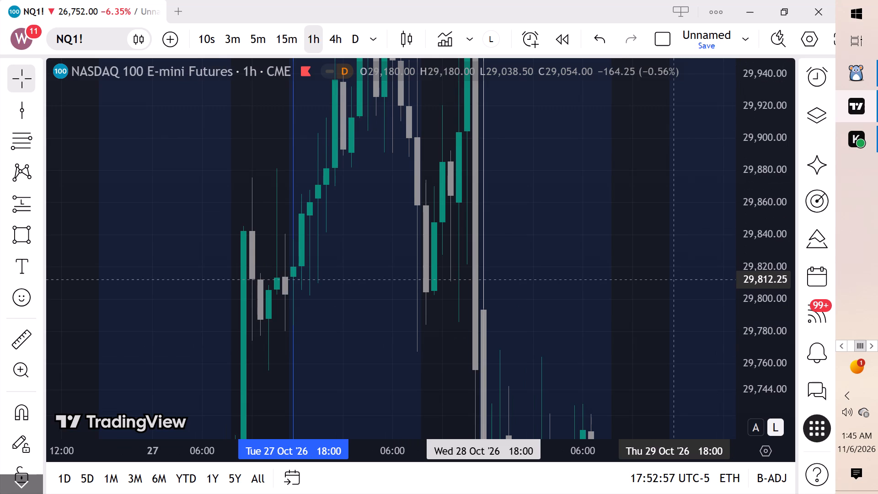
scroll(772, 283, "down", 5)
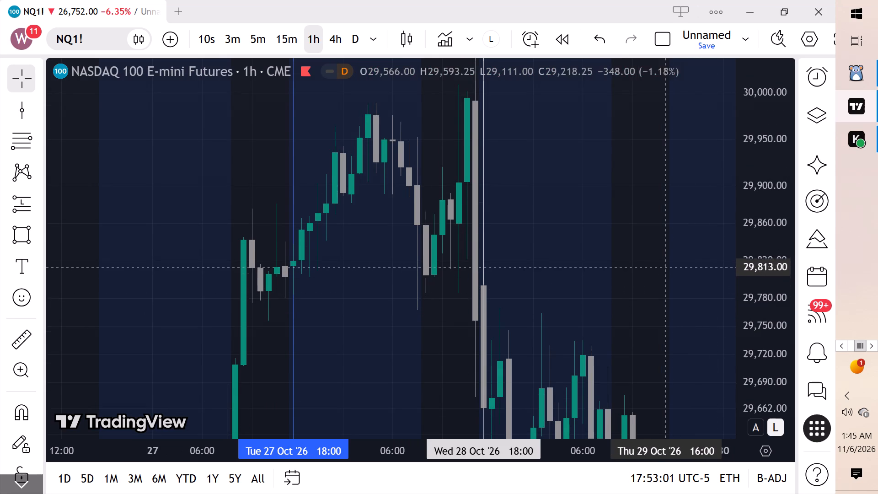
left_click_drag(661, 264, 661, 226)
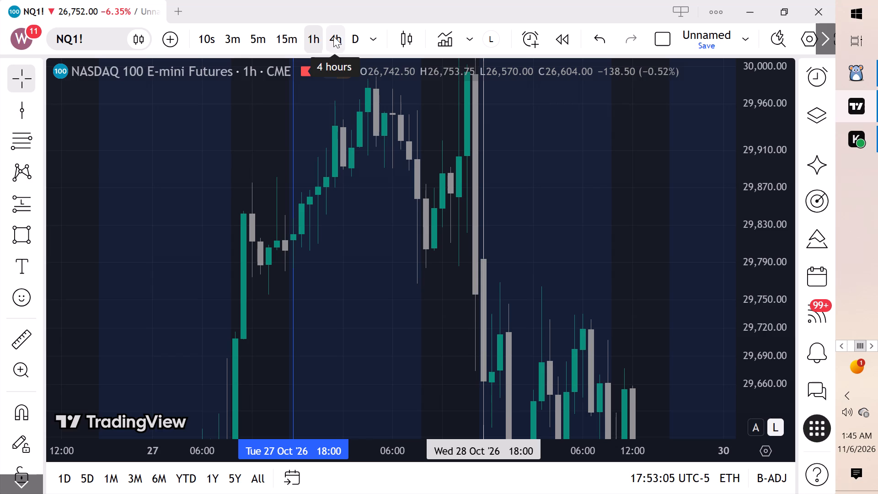
Switch the NQ1! chart to the daily interval and bring the October and early November candles into view.
left_click(358, 28)
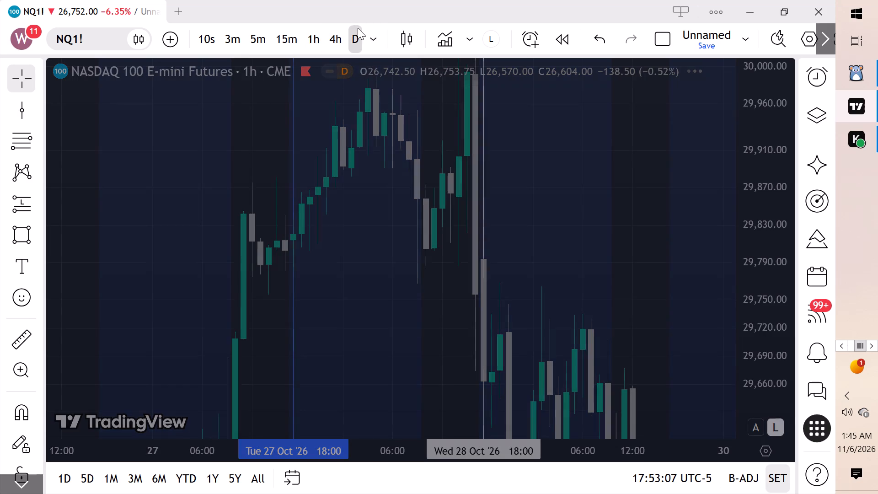
scroll(661, 195, "down", 2)
scroll(799, 146, "down", 6)
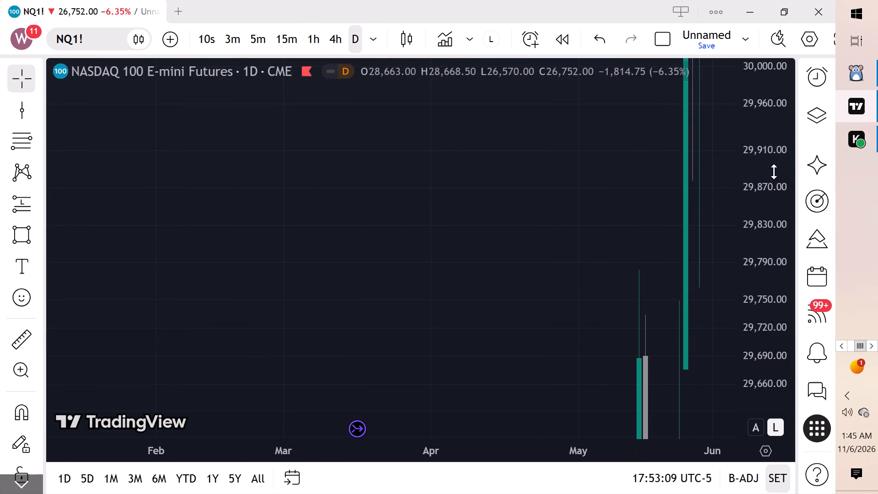
scroll(774, 172, "down", 5)
scroll(766, 172, "up", 2)
scroll(766, 172, "down", 6)
scroll(763, 172, "up", 1)
scroll(763, 172, "down", 3)
scroll(762, 176, "up", 1)
scroll(761, 177, "down", 10)
scroll(759, 179, "up", 1)
scroll(759, 179, "down", 3)
scroll(757, 181, "up", 1)
scroll(757, 182, "down", 2)
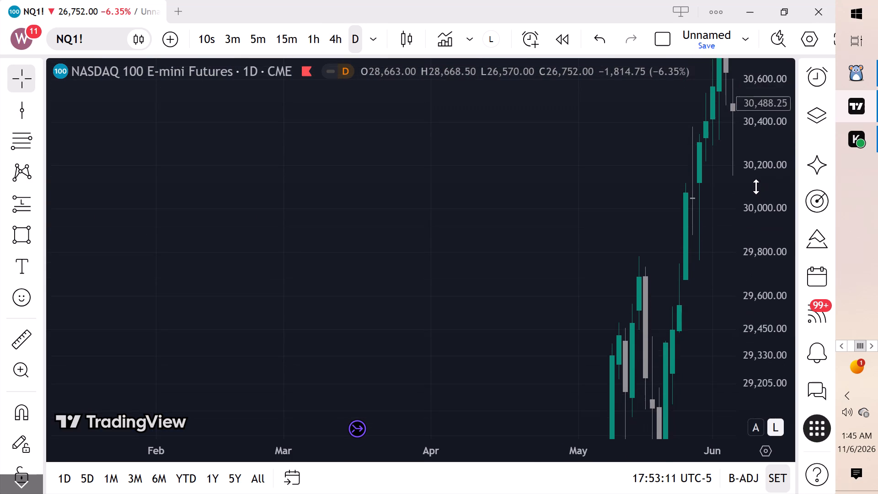
scroll(756, 187, "down", 6)
left_click_drag(639, 226, 154, 236)
left_click_drag(553, 239, 150, 164)
scroll(641, 224, "up", 6)
left_click_drag(540, 238, 715, 165)
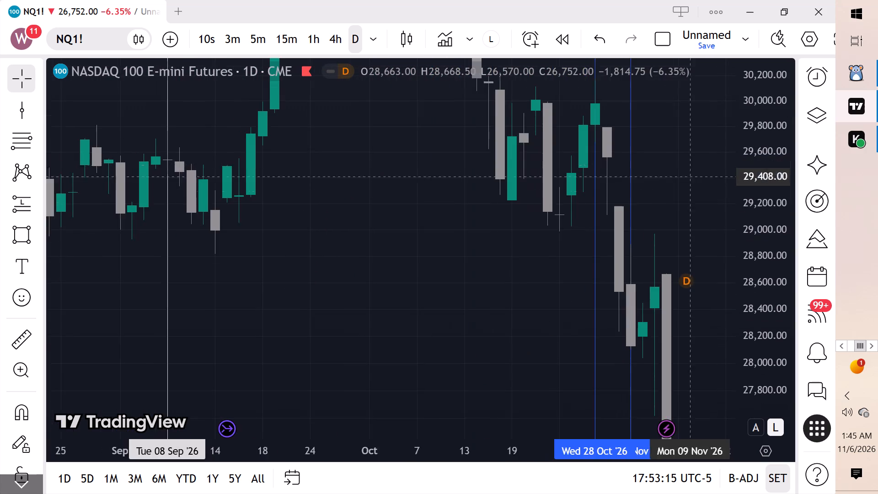
Move the blue vertical line from the Wednesday 28 October daily candle to Thursday 29 October.
scroll(653, 202, "up", 6)
scroll(757, 182, "down", 6)
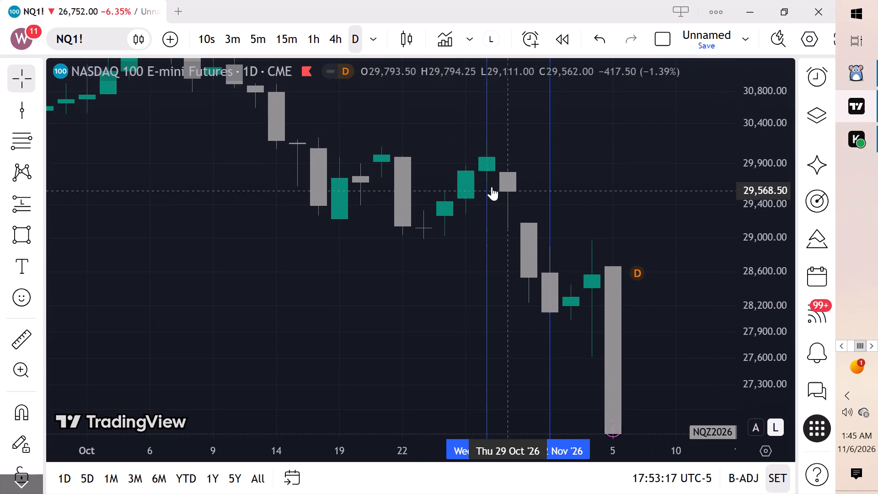
left_click_drag(489, 186, 507, 191)
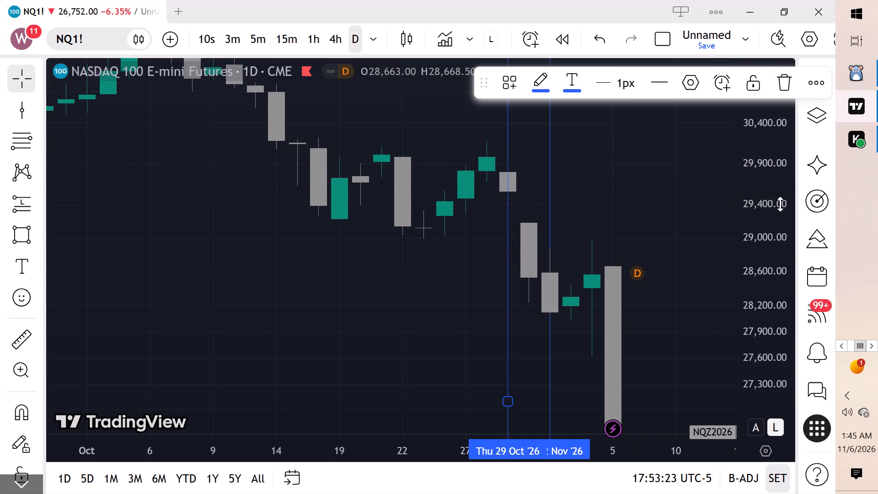
scroll(780, 204, "up", 5)
left_click_drag(679, 175, 699, 291)
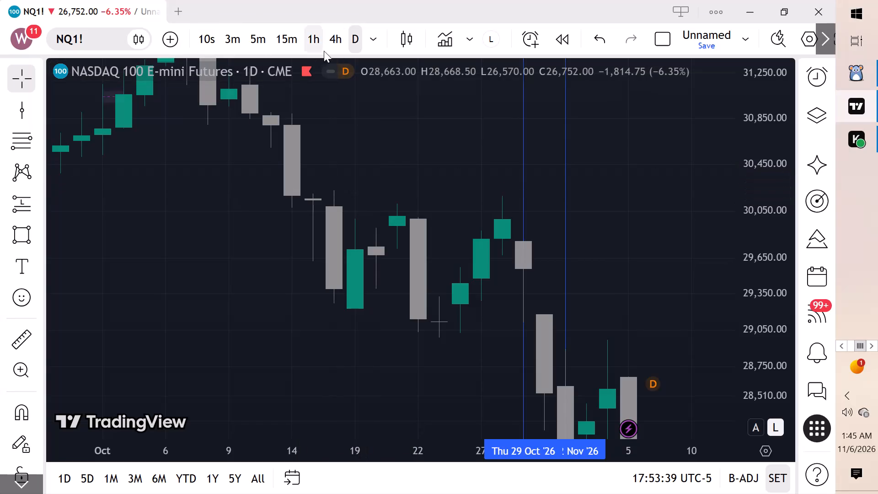
Switch the NQ1! chart to the 4-hour interval, fit the late-October swing and zones in view, and dismiss the upgrade advert.
left_click(335, 30)
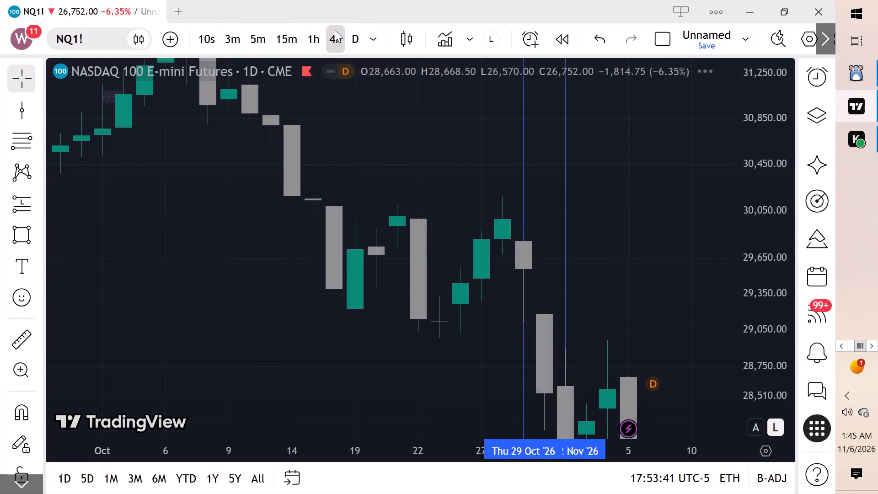
scroll(631, 204, "down", 1)
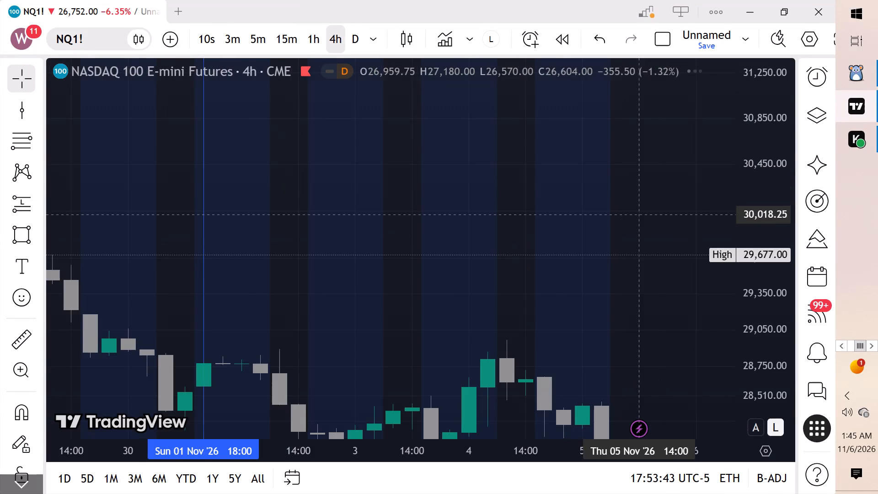
scroll(665, 226, "down", 6)
scroll(792, 231, "down", 9)
scroll(760, 239, "up", 3)
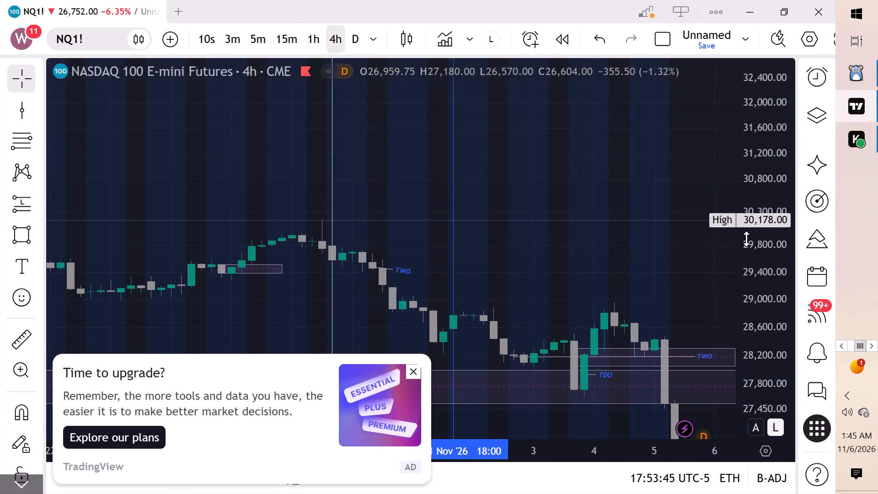
left_click(418, 368)
scroll(659, 213, "down", 6)
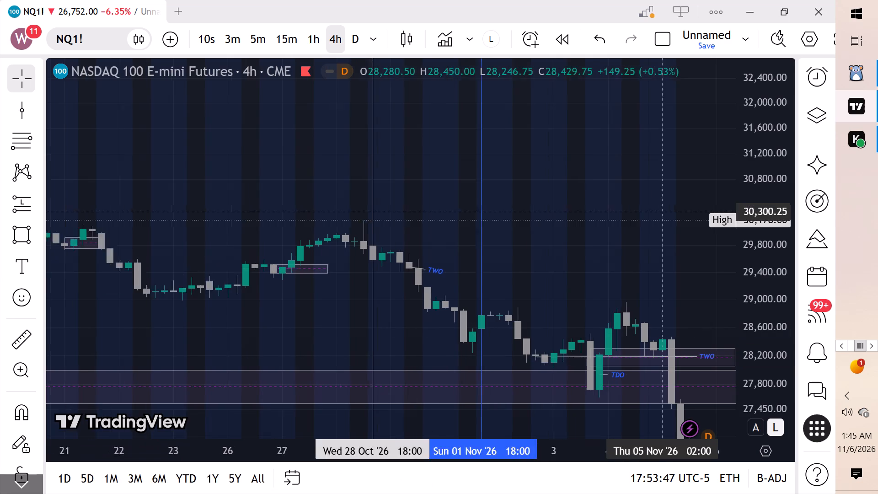
Examine the 4-hour candles around the 28 October and 1 November 18:00 lines and the zones below them.
left_click_drag(663, 247, 638, 95)
left_click_drag(646, 178, 424, 193)
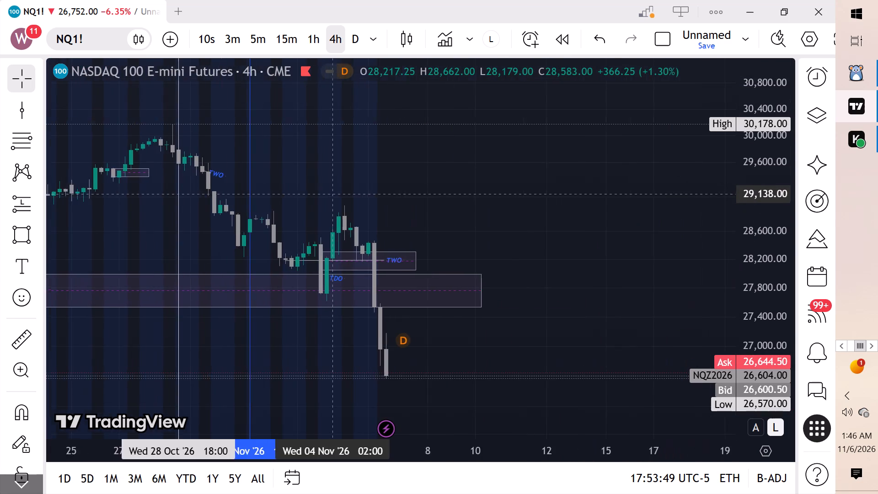
left_click_drag(424, 193, 618, 239)
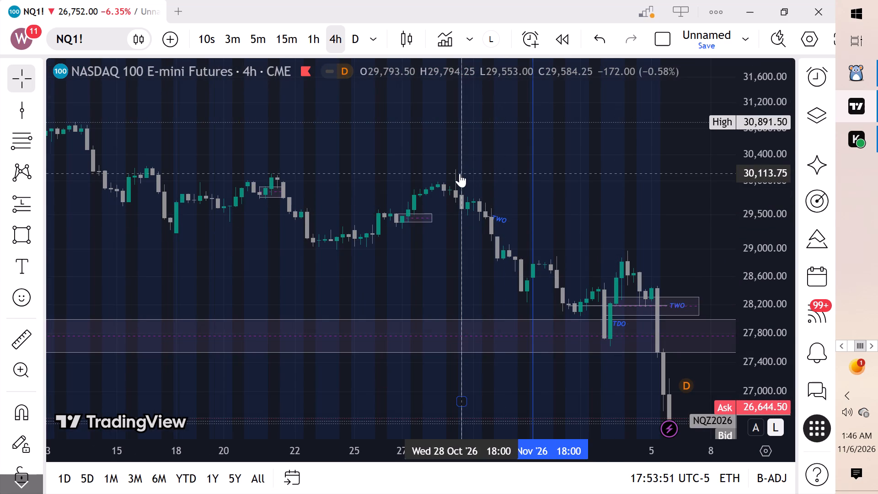
scroll(460, 182, "up", 3)
left_click_drag(550, 190, 551, 190)
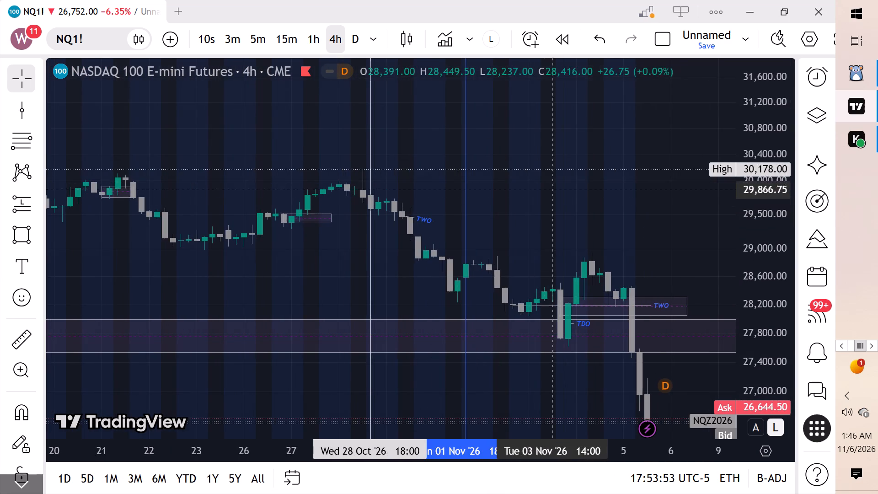
left_click_drag(551, 190, 734, 192)
scroll(786, 199, "up", 6)
scroll(594, 208, "up", 5)
left_click_drag(686, 208, 636, 195)
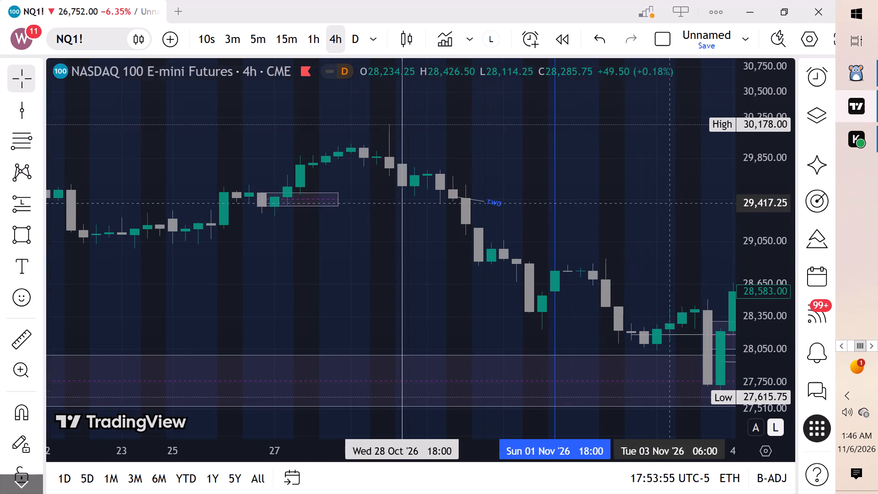
Examine the 4-hour NQ1! price action from mid-September to the latest early-November candles against the marked zones.
left_click_drag(636, 195, 277, 136)
scroll(364, 137, "down", 4)
scroll(365, 138, "up", 1)
scroll(773, 140, "down", 9)
scroll(767, 151, "up", 1)
scroll(767, 151, "down", 1)
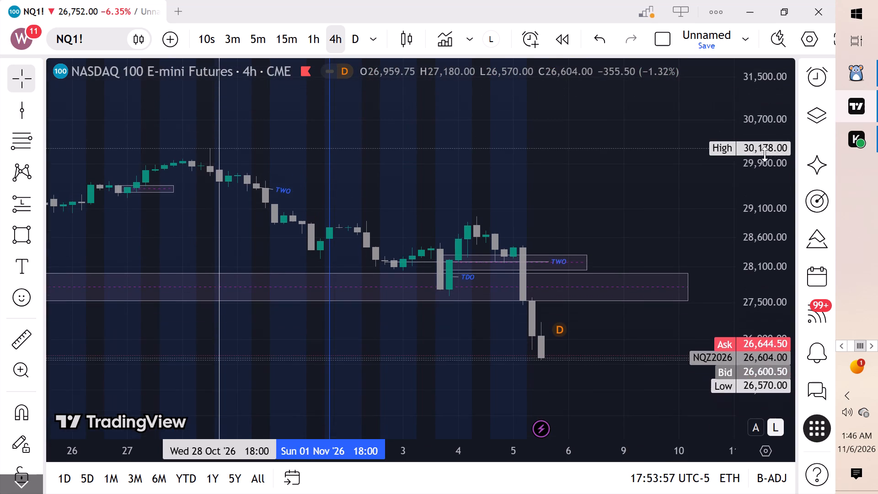
scroll(603, 161, "down", 3)
scroll(603, 161, "up", 1)
scroll(603, 161, "down", 7)
scroll(658, 172, "down", 4)
scroll(760, 174, "down", 7)
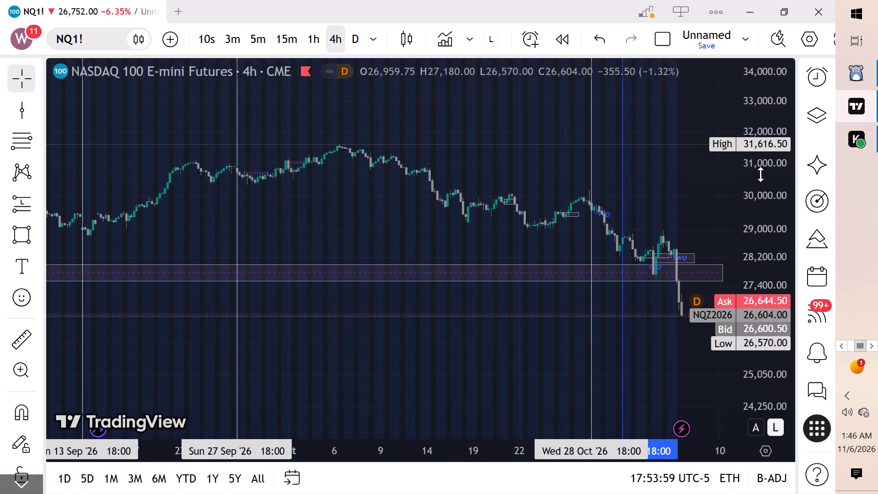
scroll(760, 174, "down", 3)
scroll(686, 185, "up", 6)
scroll(751, 179, "up", 7)
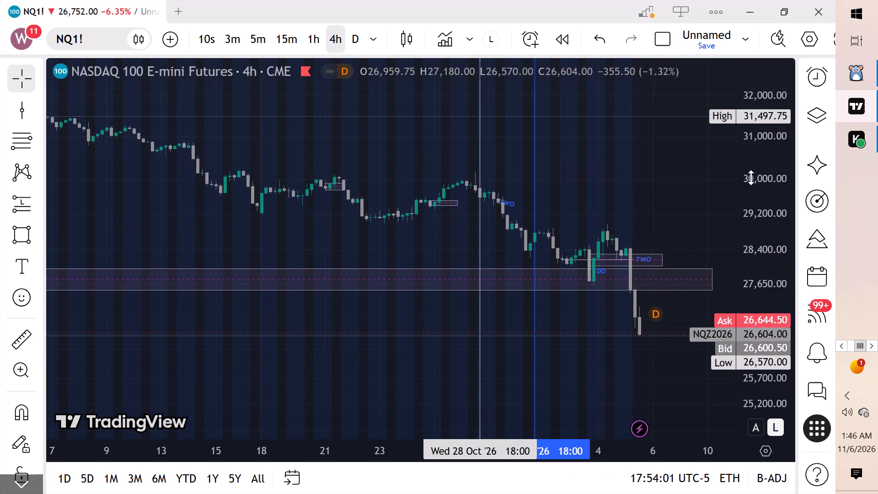
scroll(745, 183, "up", 11)
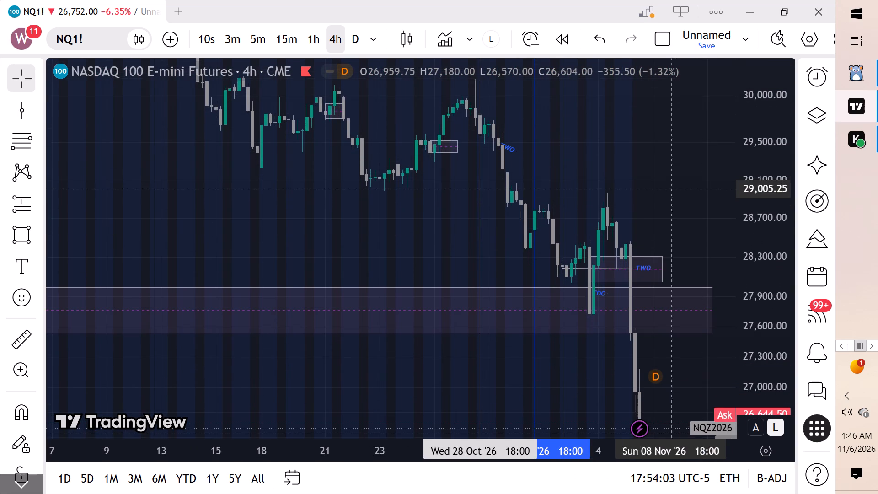
Delete the white vertical line overlapping the blue one at Wednesday 28 October 18:00 on the 4-hour chart.
left_click_drag(615, 171, 663, 214)
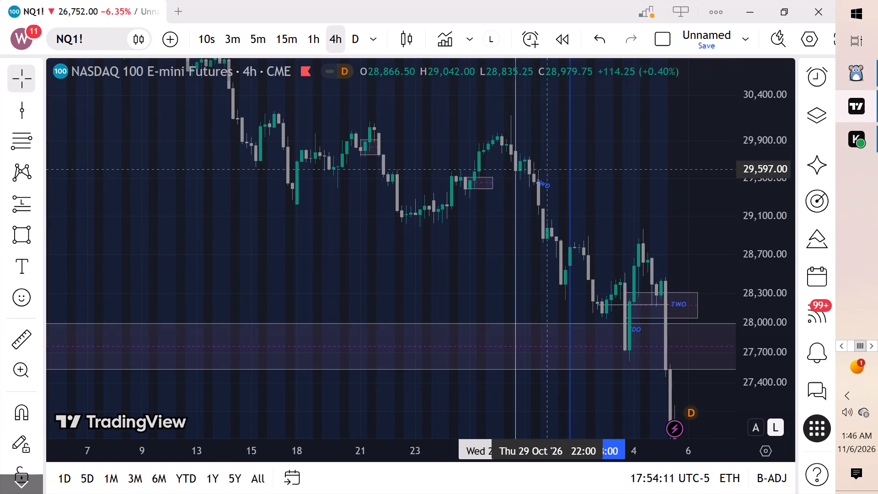
scroll(547, 172, "up", 6)
left_click_drag(543, 172, 633, 172)
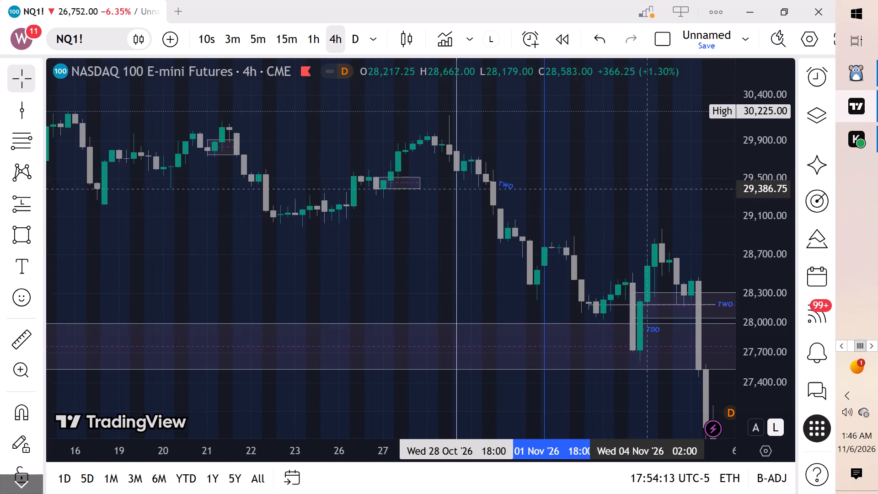
scroll(782, 204, "up", 6)
left_click_drag(661, 159, 698, 166)
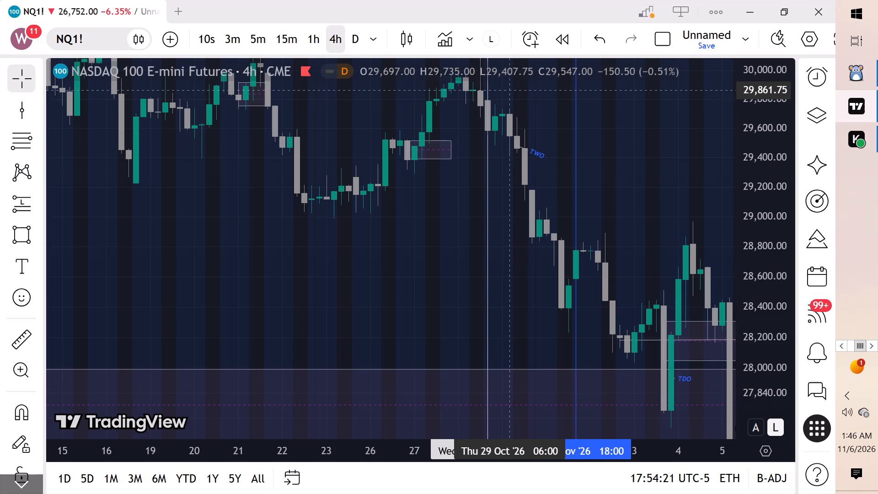
scroll(782, 191, "up", 4)
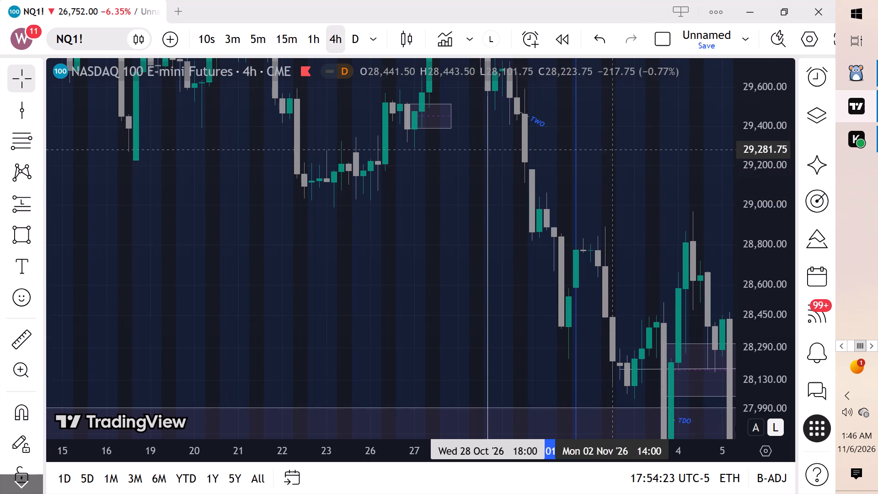
left_click_drag(614, 148, 675, 286)
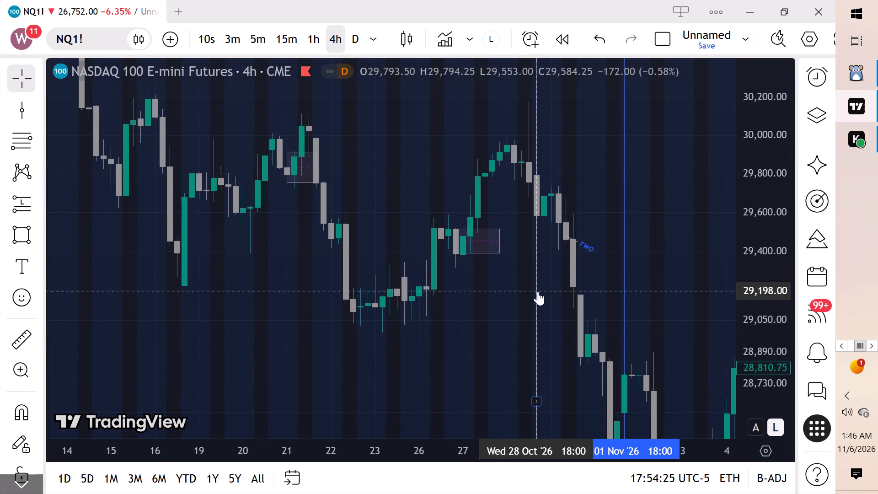
left_click_drag(538, 291, 520, 275)
left_click(786, 87)
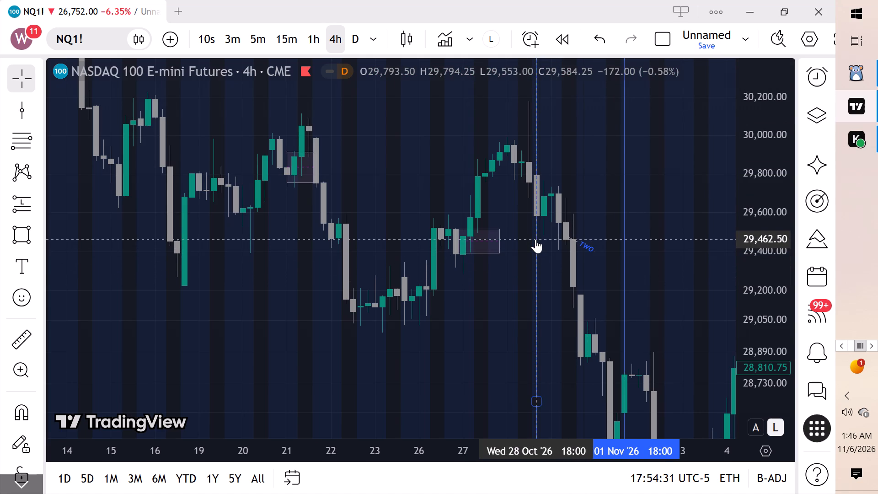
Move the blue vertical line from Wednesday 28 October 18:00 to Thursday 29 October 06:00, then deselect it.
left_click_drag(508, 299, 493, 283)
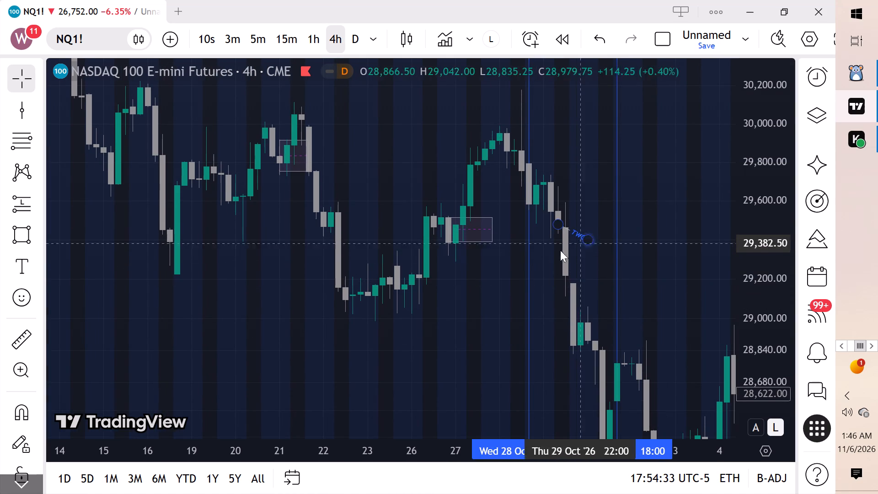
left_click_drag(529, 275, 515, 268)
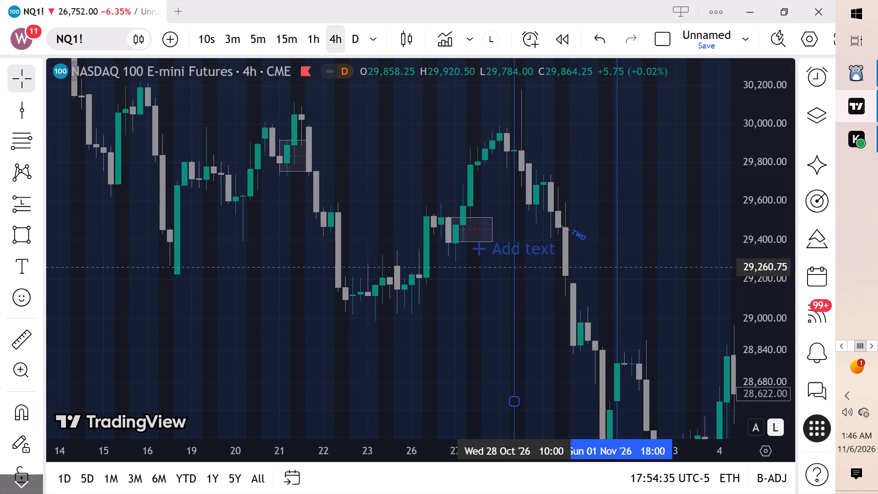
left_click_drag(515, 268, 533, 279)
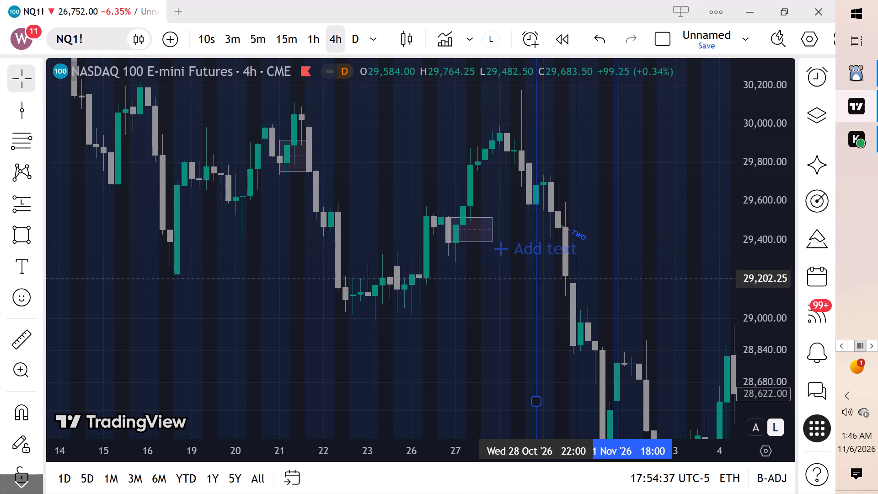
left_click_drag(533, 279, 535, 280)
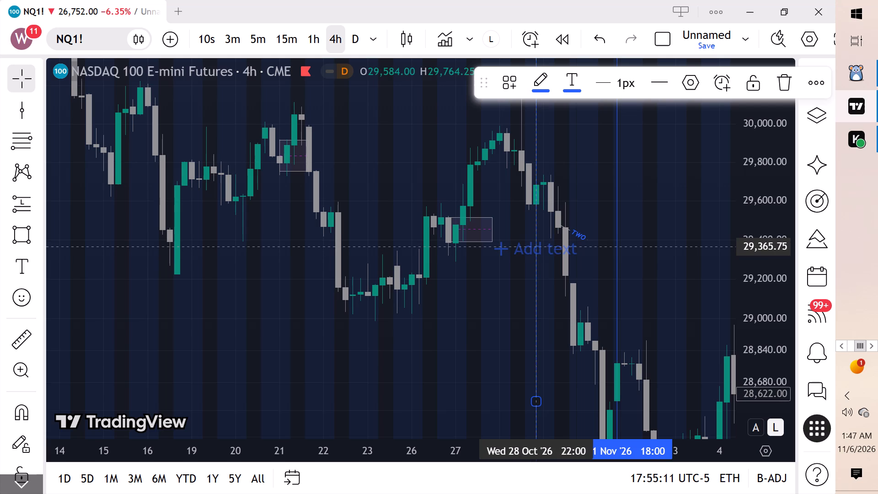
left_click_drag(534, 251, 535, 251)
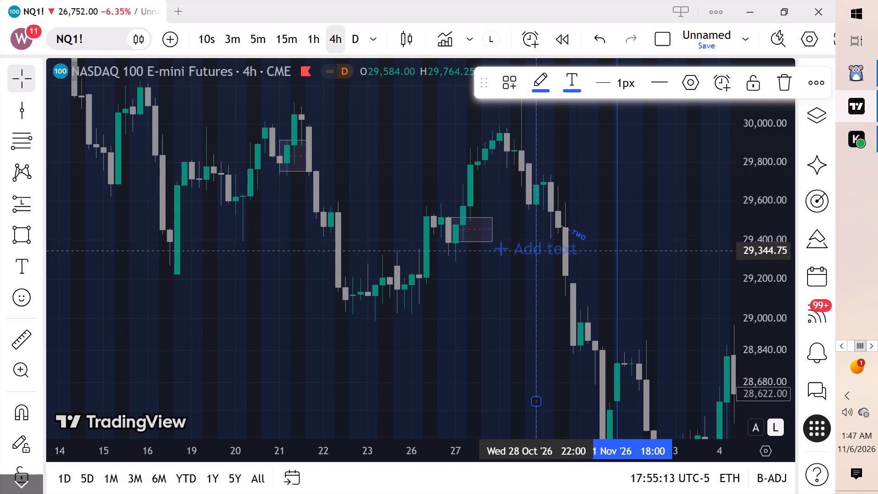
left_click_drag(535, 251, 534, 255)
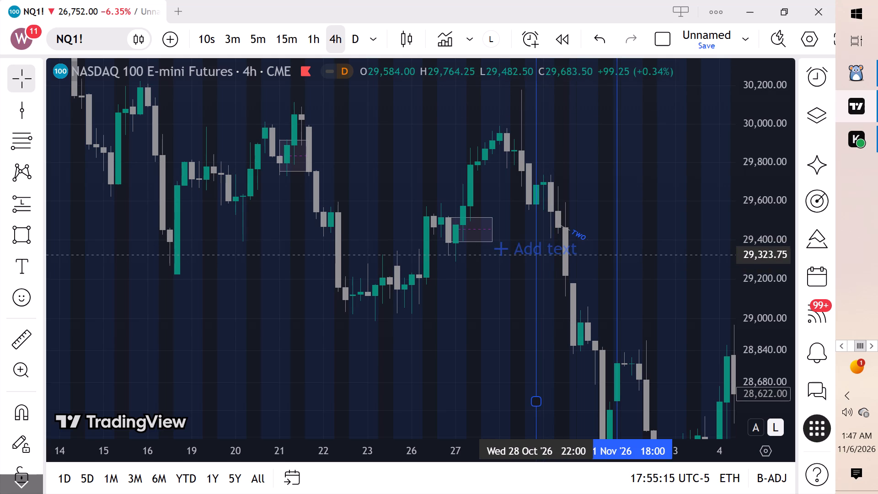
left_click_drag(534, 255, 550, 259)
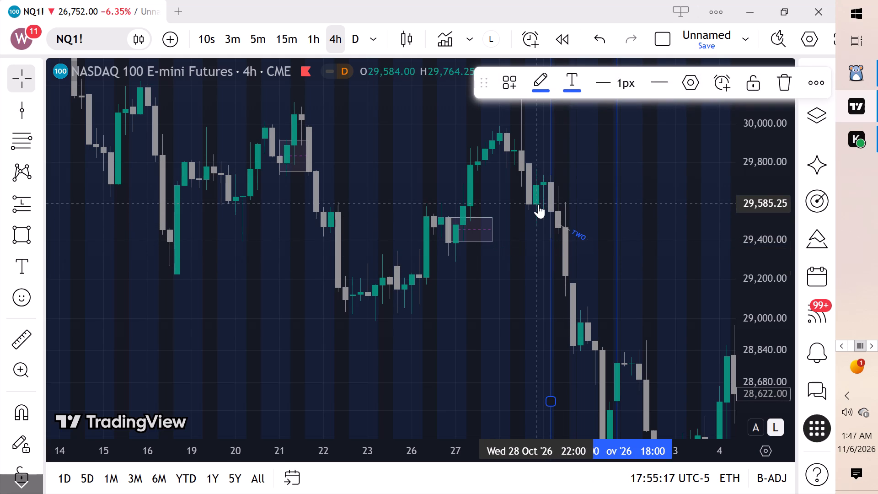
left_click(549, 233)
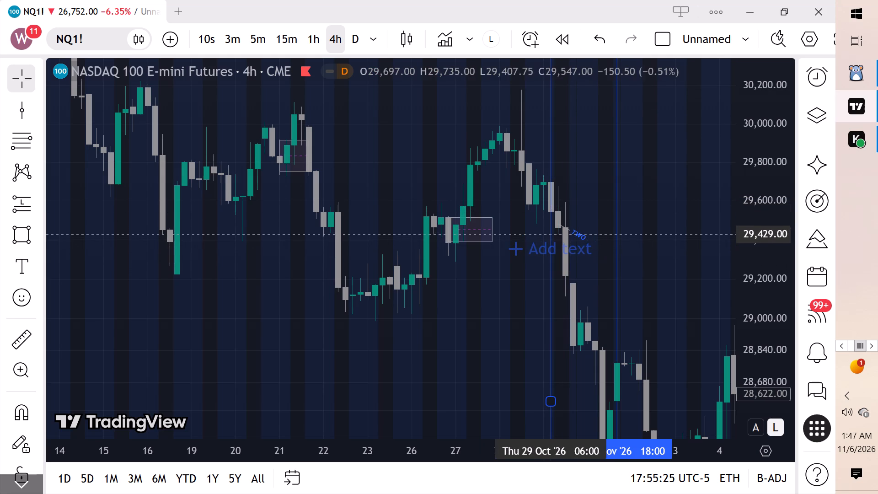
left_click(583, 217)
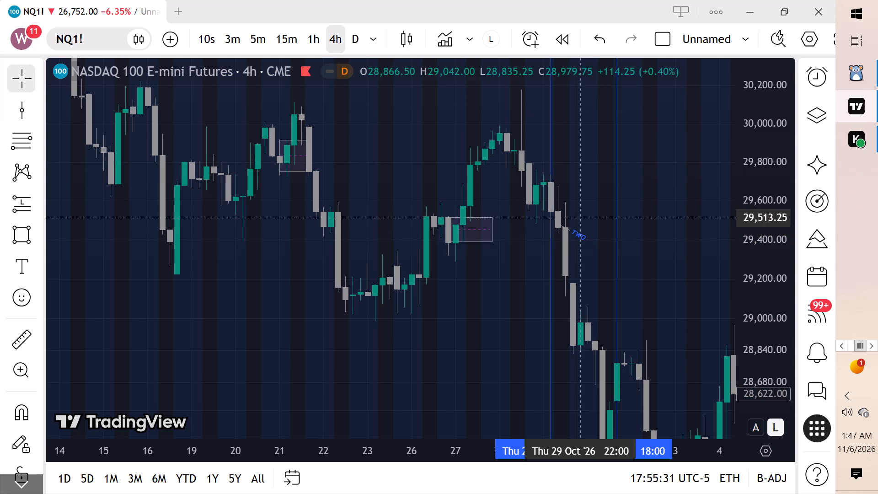
Examine the 4-hour candles around the Thursday 29 October 06:00 line, the TWO line and the 27 October zone.
scroll(720, 217, "up", 9)
scroll(773, 188, "up", 6)
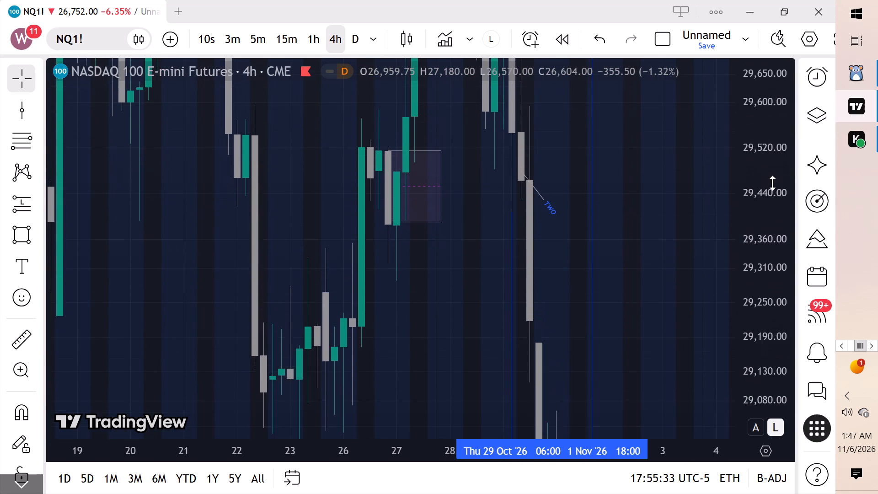
scroll(772, 183, "up", 5)
scroll(771, 177, "down", 1)
scroll(771, 177, "up", 2)
left_click_drag(703, 170, 730, 337)
scroll(628, 280, "up", 5)
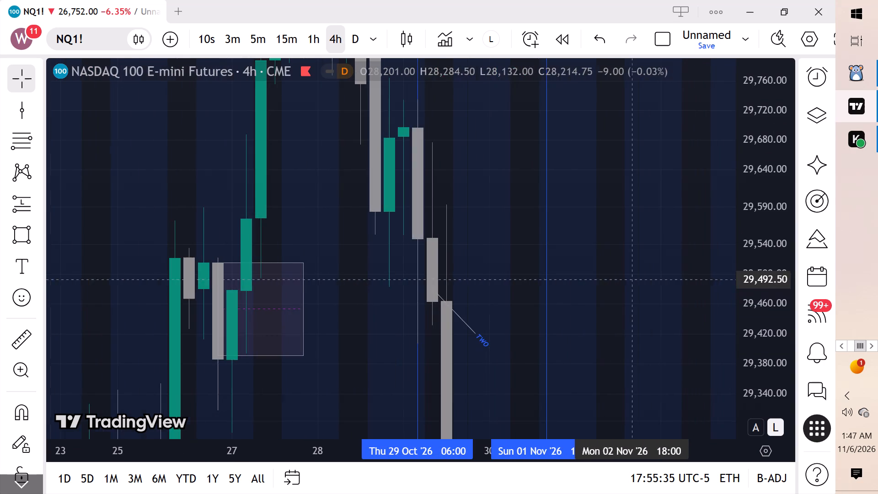
scroll(765, 258, "down", 1)
scroll(765, 258, "up", 1)
scroll(765, 258, "down", 5)
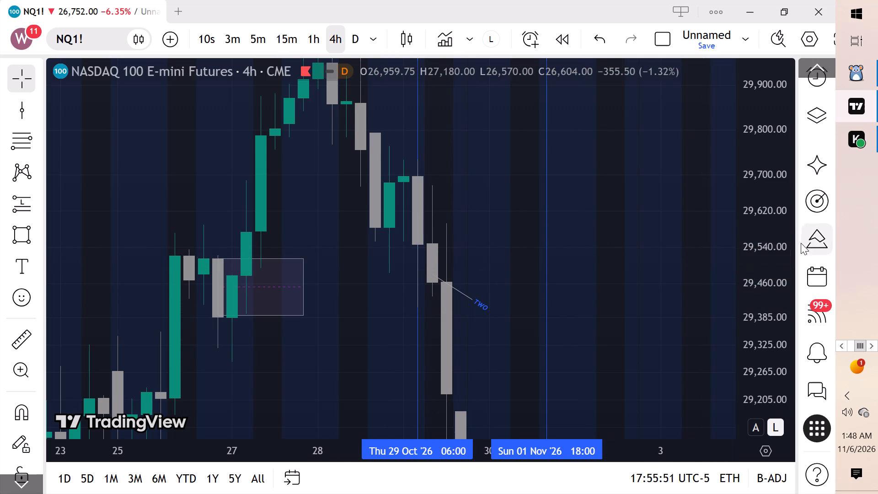
scroll(763, 242, "down", 7)
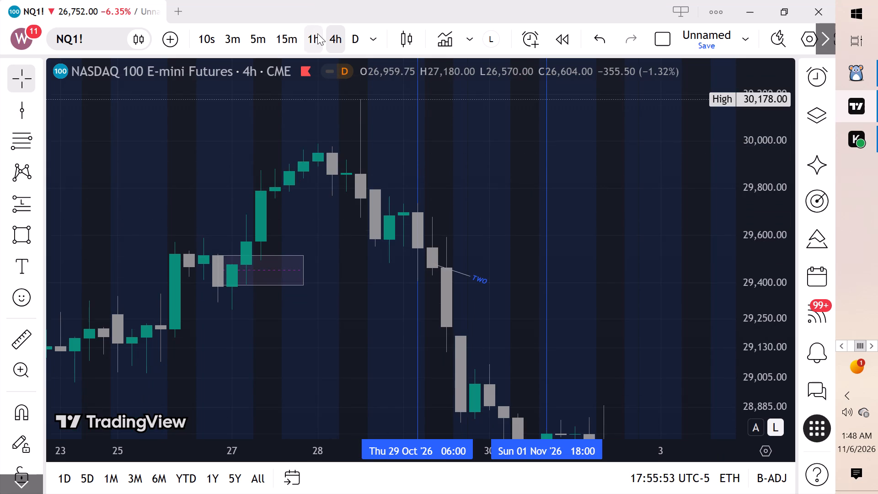
Switch the NQ1! chart to the 1-hour interval and fit the late-October to early-November candles in view.
left_click(317, 33)
scroll(513, 166, "down", 3)
scroll(782, 239, "down", 5)
scroll(782, 239, "up", 2)
scroll(782, 239, "down", 4)
scroll(769, 245, "up", 2)
scroll(769, 245, "down", 4)
scroll(768, 245, "up", 1)
scroll(768, 246, "down", 5)
scroll(574, 262, "down", 4)
scroll(574, 262, "up", 1)
scroll(574, 262, "down", 7)
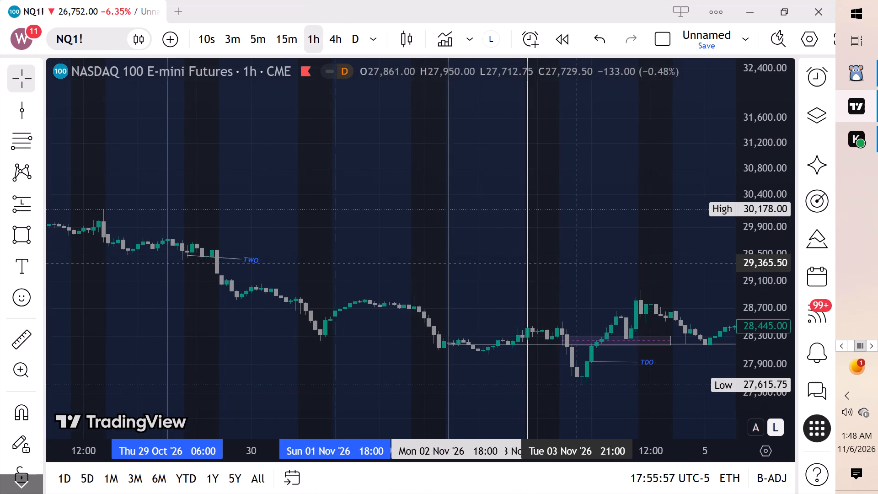
scroll(225, 230, "down", 3)
scroll(225, 230, "up", 1)
scroll(226, 230, "down", 2)
scroll(414, 227, "up", 7)
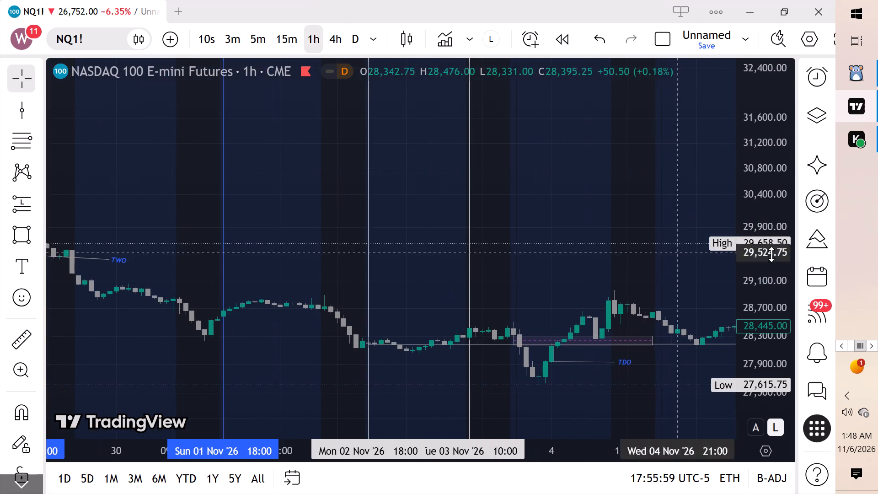
scroll(769, 241, "up", 7)
Examine the hourly candles from mid-October to 5 November around the white and blue vertical lines.
left_click_drag(530, 237, 794, 225)
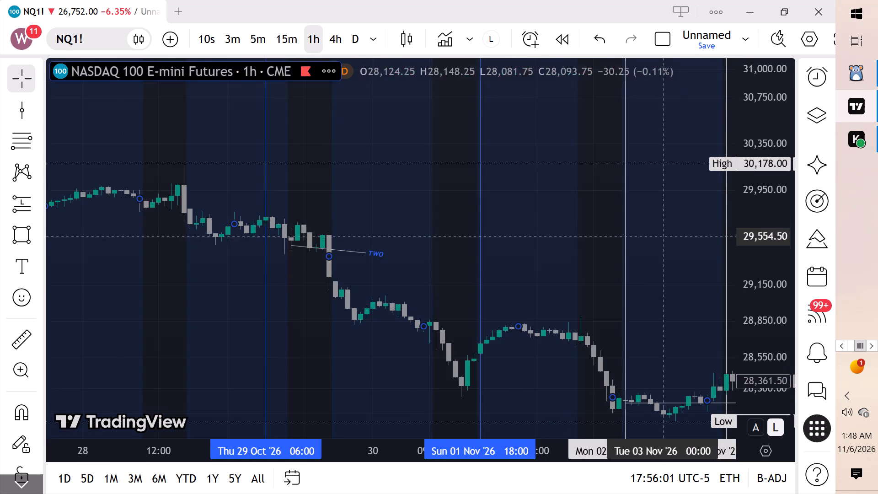
scroll(619, 241, "down", 4)
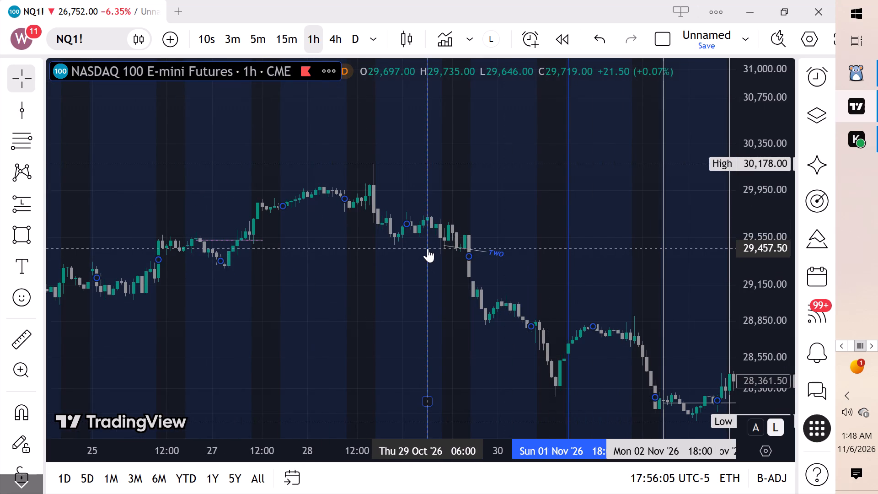
scroll(428, 249, "down", 6)
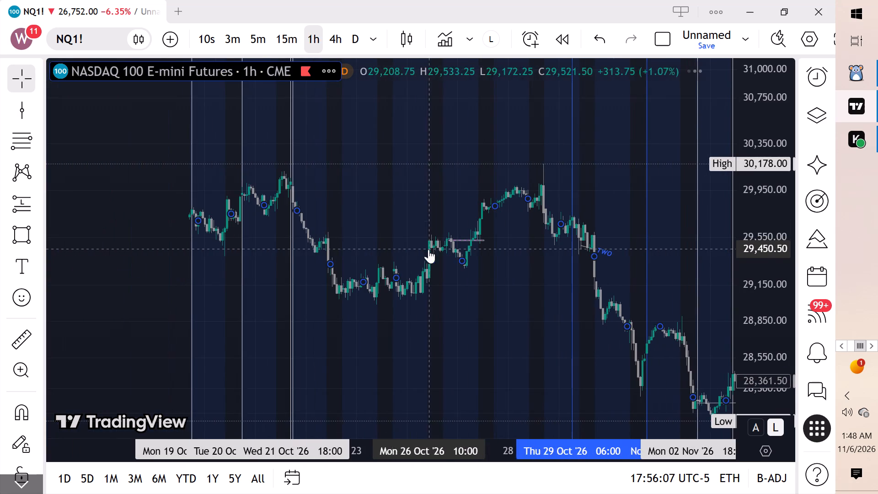
scroll(758, 234, "down", 2)
scroll(758, 234, "up", 1)
scroll(758, 234, "down", 3)
scroll(750, 234, "up", 1)
scroll(750, 234, "down", 11)
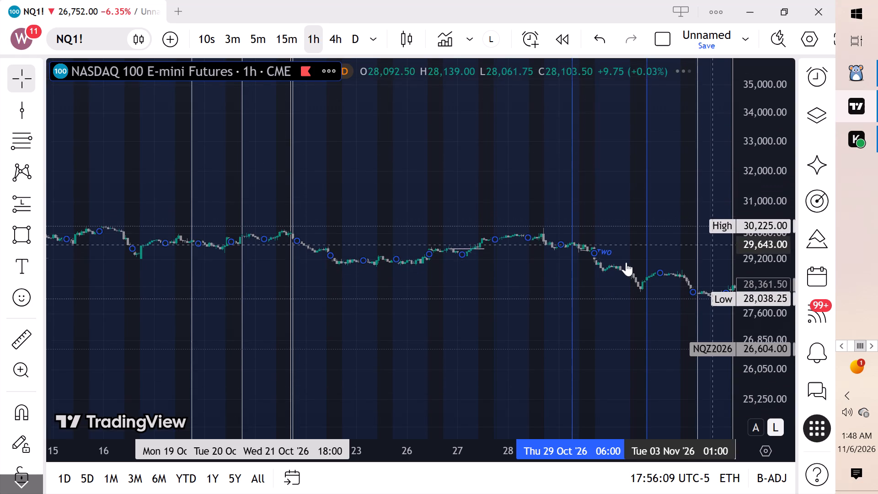
left_click_drag(510, 270, 227, 271)
scroll(466, 271, "up", 6)
left_click_drag(498, 243, 798, 198)
scroll(793, 217, "up", 7)
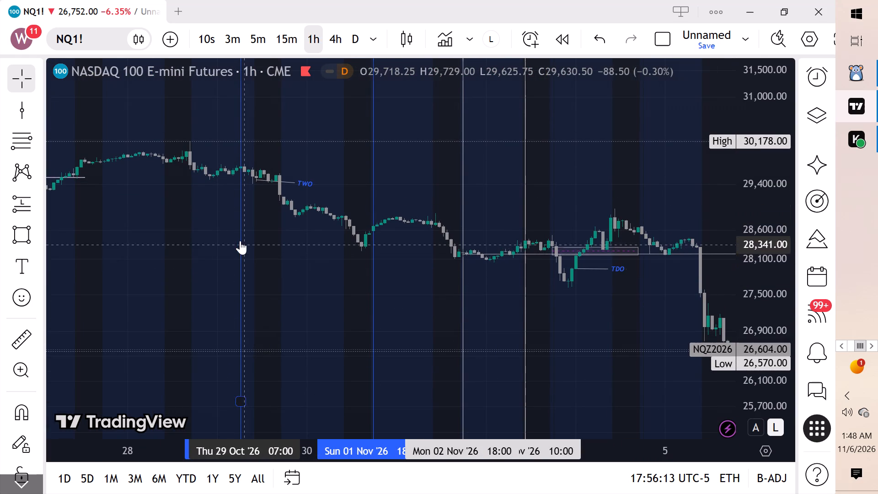
Move the blue vertical line from Thursday 29 October 06:00 to Wednesday 28 October 18:00 on the 1-hour chart.
left_click_drag(242, 239, 224, 223)
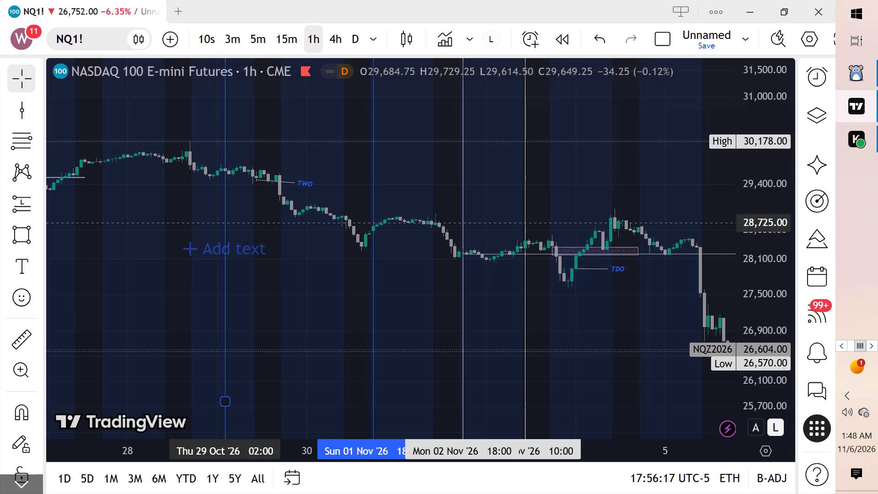
left_click_drag(224, 223, 193, 208)
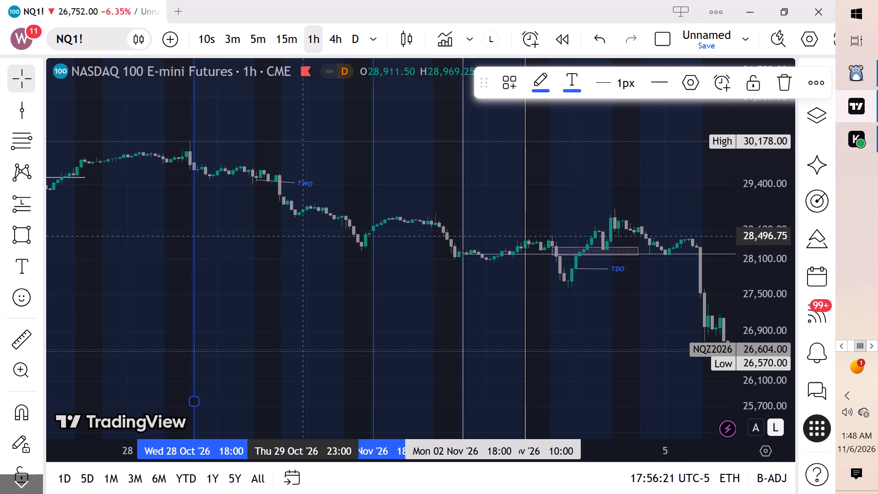
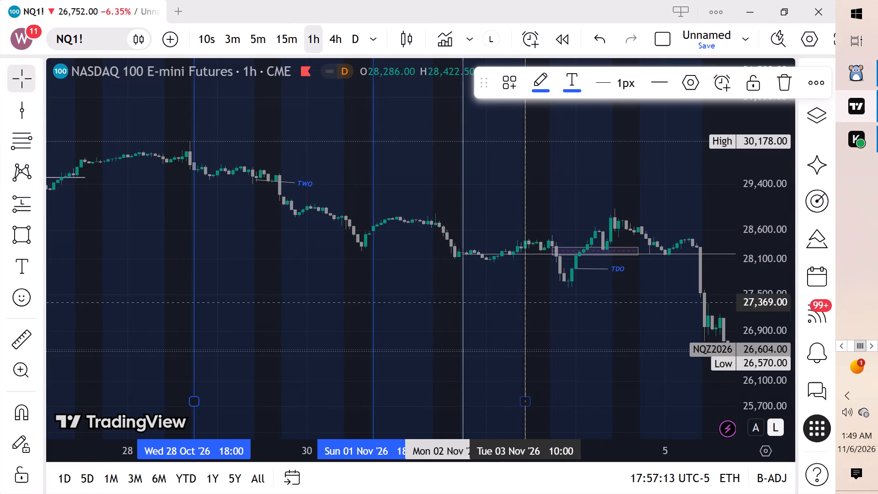
Examine the hourly candles from 21 October to 2 November around the 28 October 18:00 line and the TWO line.
scroll(327, 232, "down", 2)
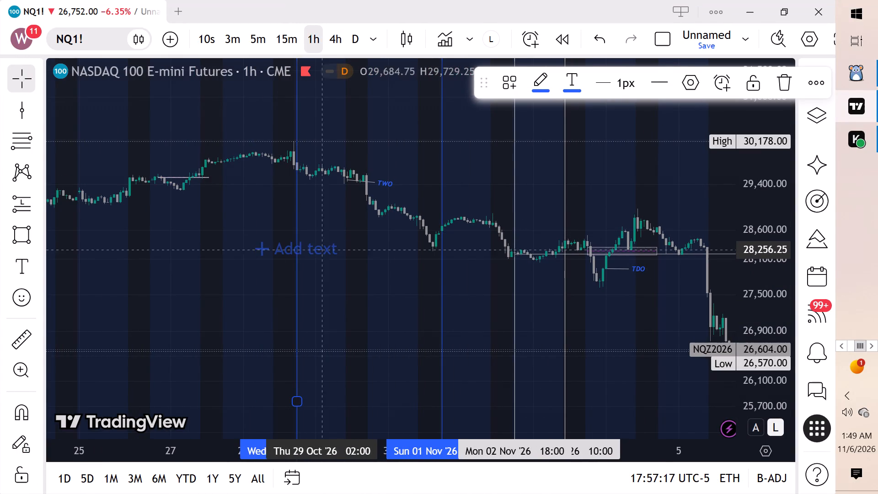
left_click_drag(363, 213, 432, 295)
scroll(794, 244, "up", 7)
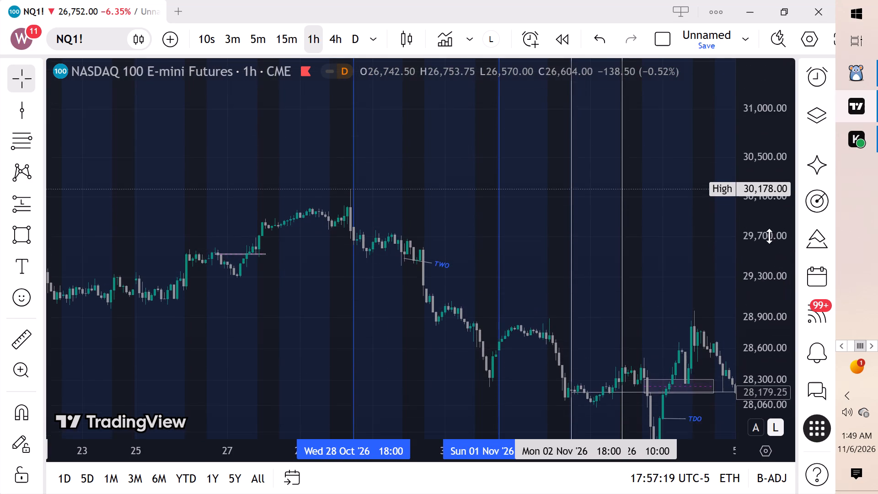
scroll(769, 235, "down", 1)
scroll(769, 235, "up", 1)
scroll(769, 235, "down", 1)
scroll(769, 235, "up", 4)
scroll(799, 211, "up", 5)
scroll(763, 215, "up", 8)
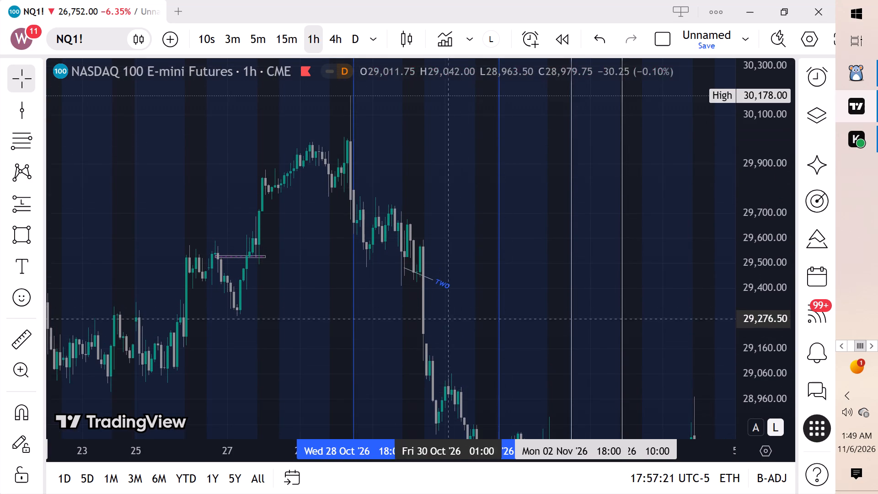
left_click_drag(443, 309, 565, 297)
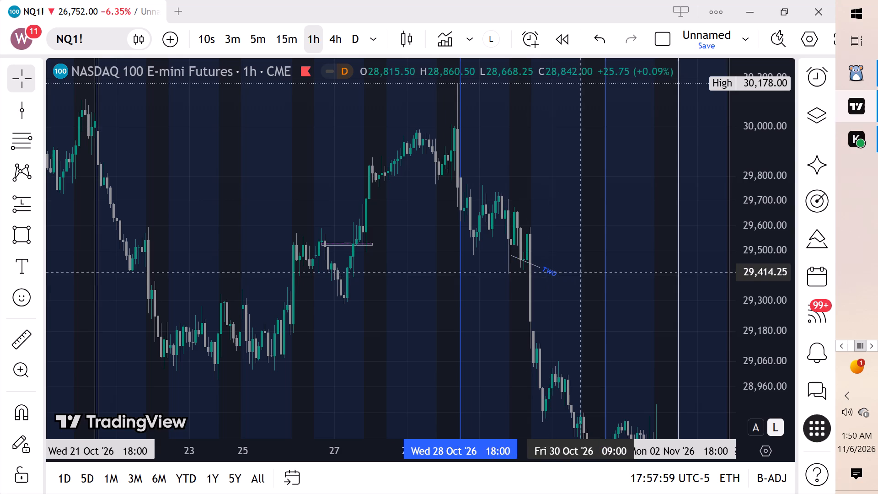
Switch the NQ1! chart to the daily interval and examine the September to early-November candles around the blue vertical lines.
left_click(355, 41)
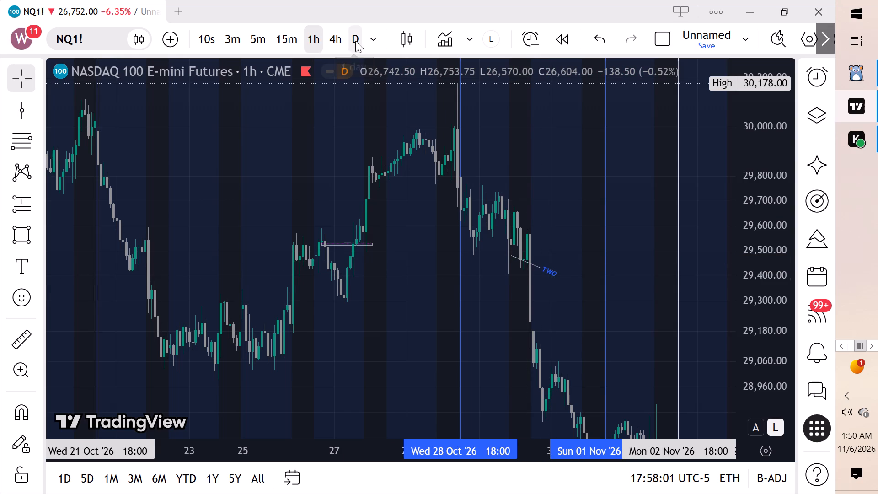
scroll(537, 189, "down", 1)
scroll(635, 244, "up", 4)
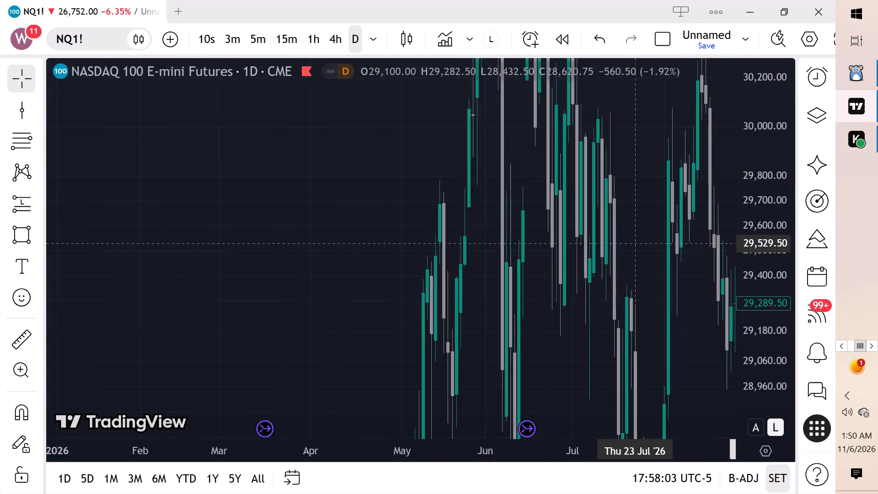
scroll(635, 244, "up", 8)
left_click_drag(674, 272, 396, 238)
scroll(774, 208, "down", 3)
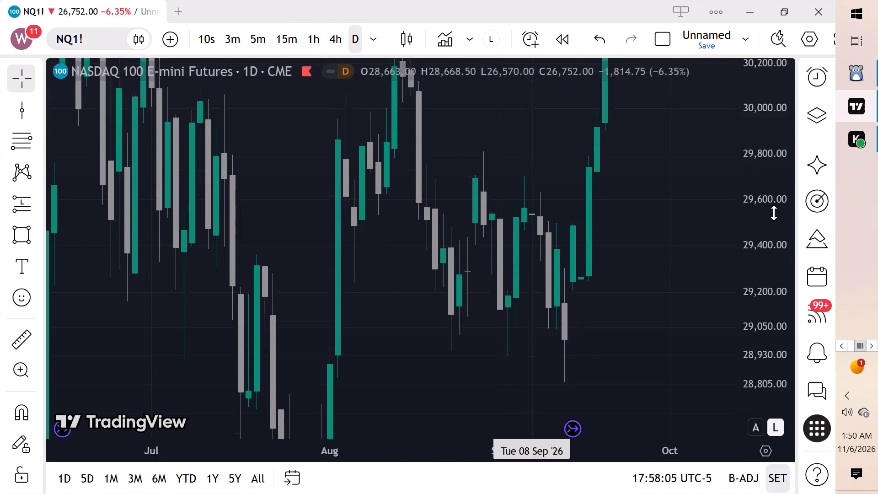
scroll(774, 213, "down", 5)
scroll(766, 226, "up", 1)
scroll(766, 227, "down", 3)
left_click_drag(688, 250, 112, 279)
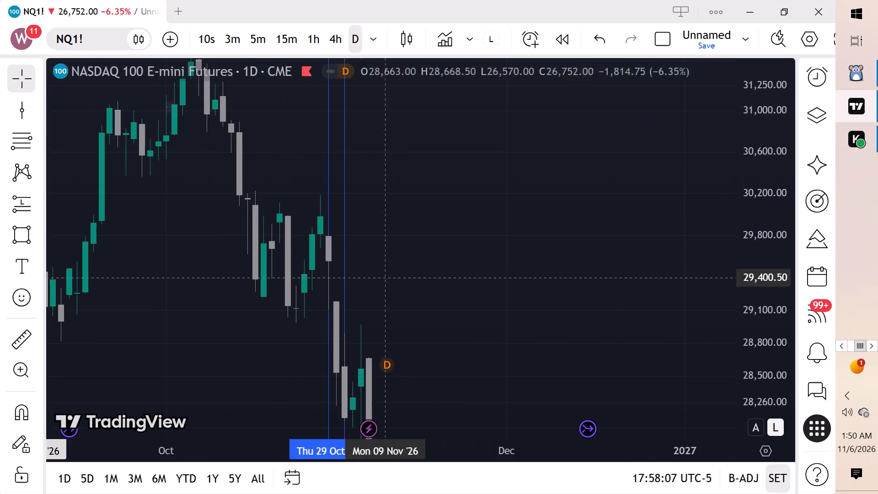
left_click_drag(450, 276, 631, 91)
scroll(575, 176, "up", 5)
left_click_drag(567, 145, 658, 308)
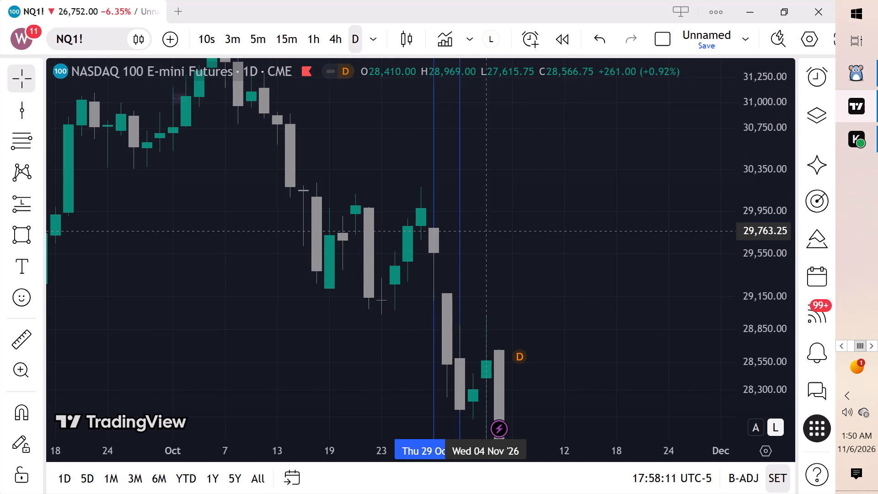
left_click_drag(533, 238, 701, 128)
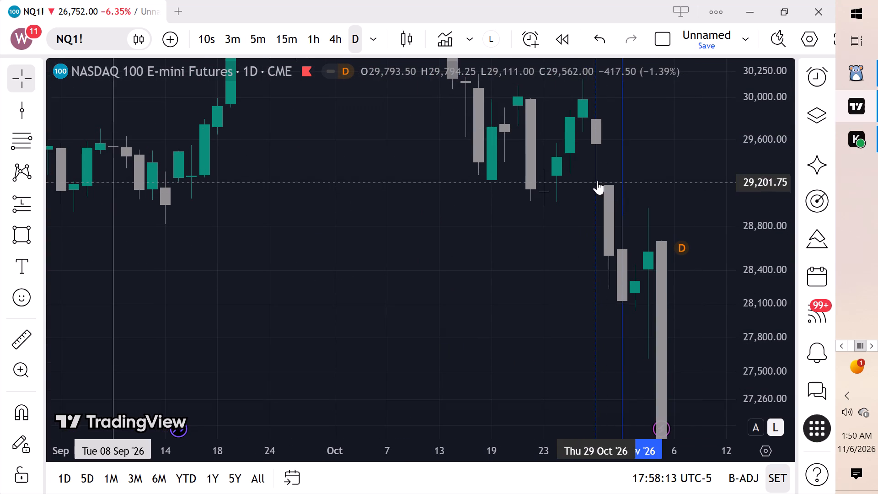
left_click_drag(703, 153, 712, 224)
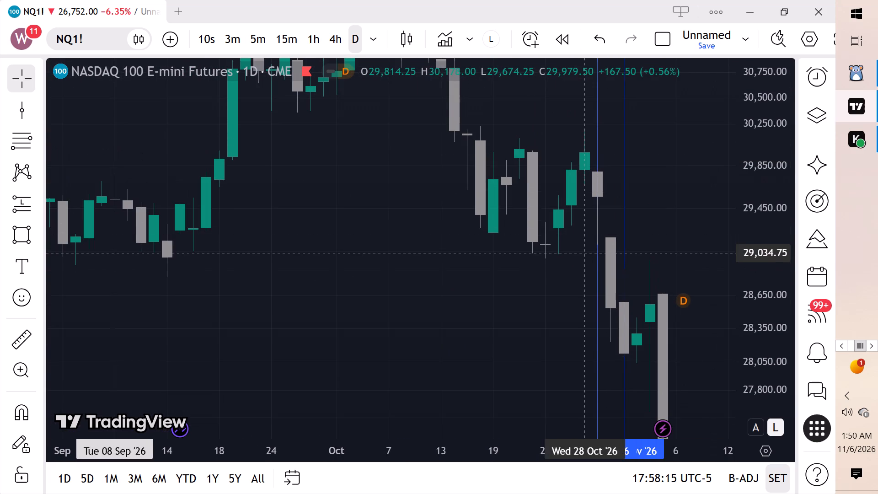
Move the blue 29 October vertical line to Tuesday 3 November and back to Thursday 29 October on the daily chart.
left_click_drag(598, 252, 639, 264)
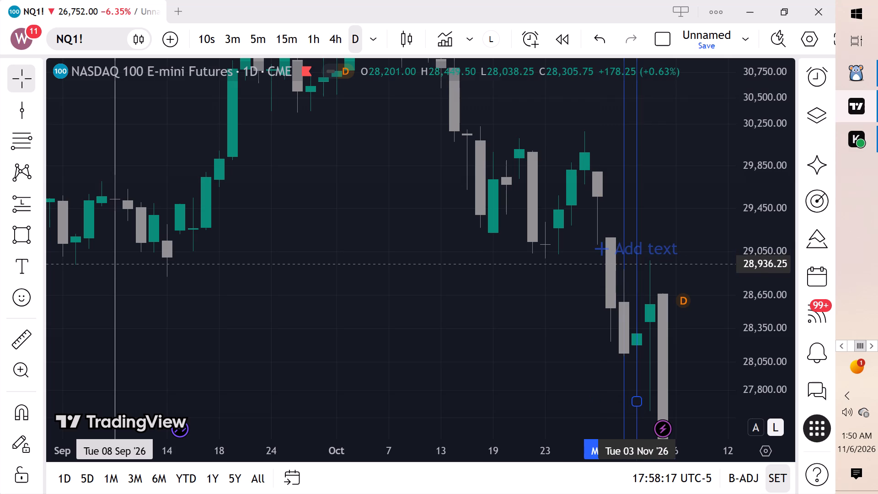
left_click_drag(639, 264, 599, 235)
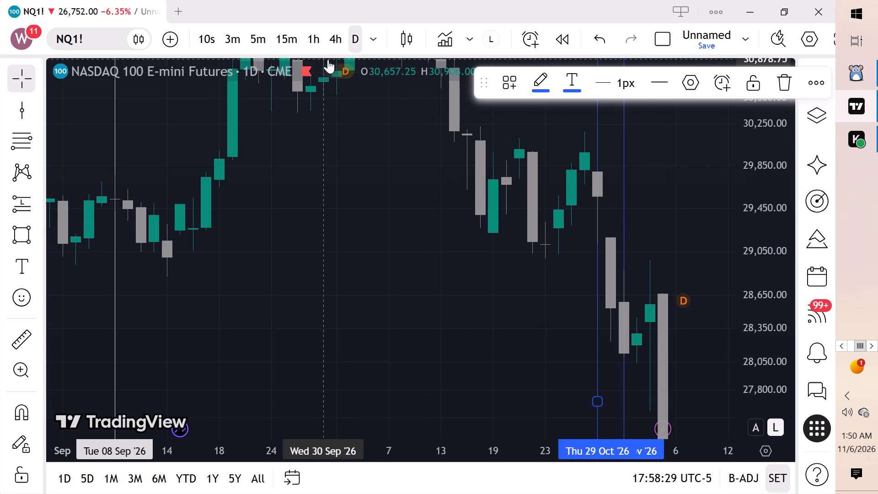
Switch to the 4-hour interval and move the blue vertical line from 28 October 18:00 to Thursday 29 October 18:00.
left_click(334, 47)
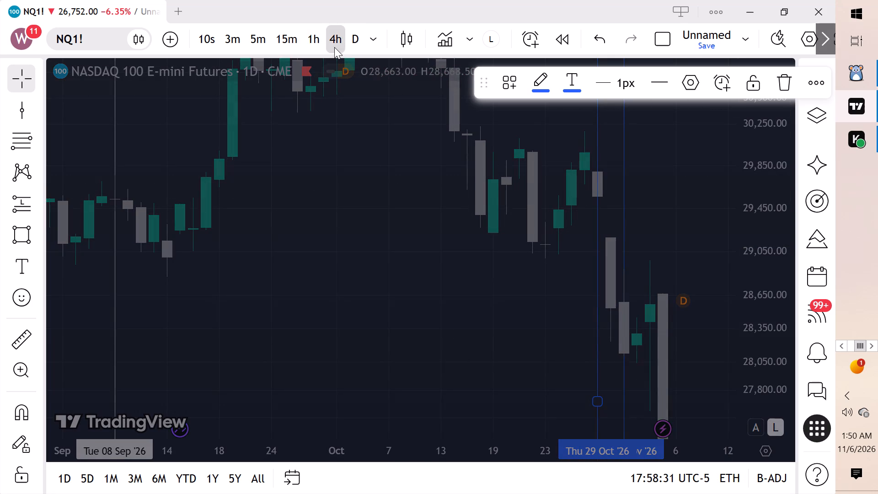
scroll(580, 218, "down", 3)
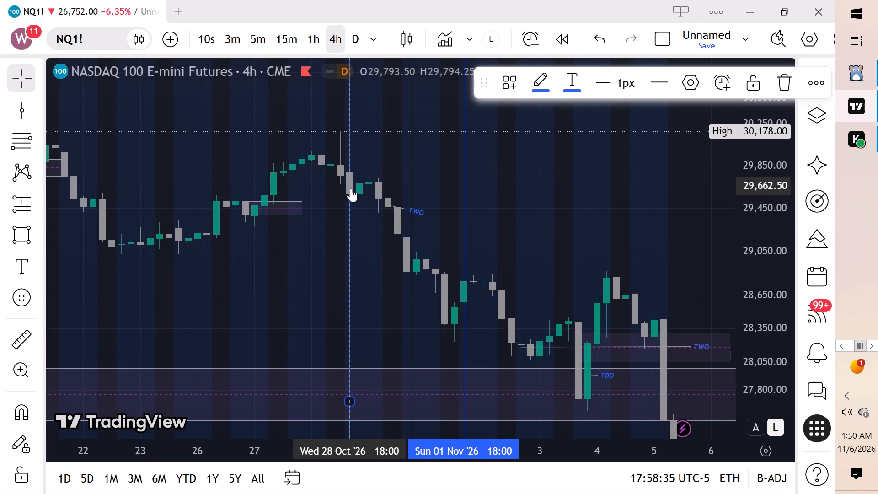
left_click_drag(349, 183, 380, 201)
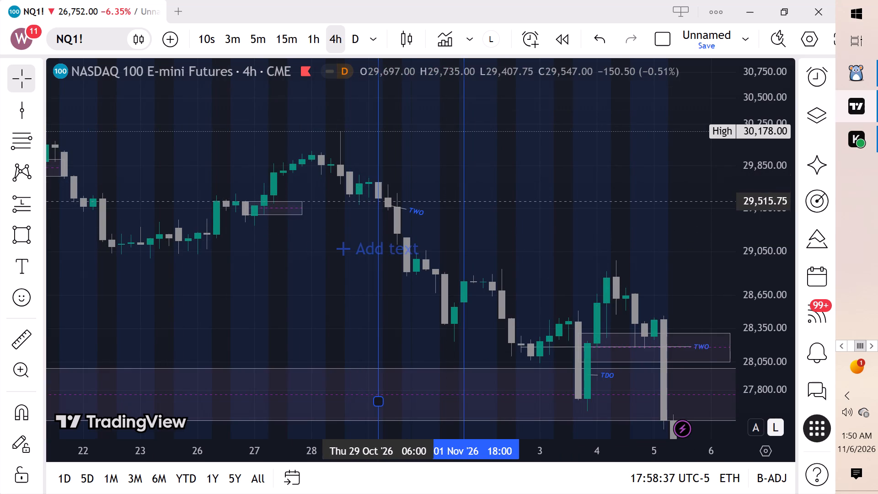
left_click_drag(380, 201, 408, 209)
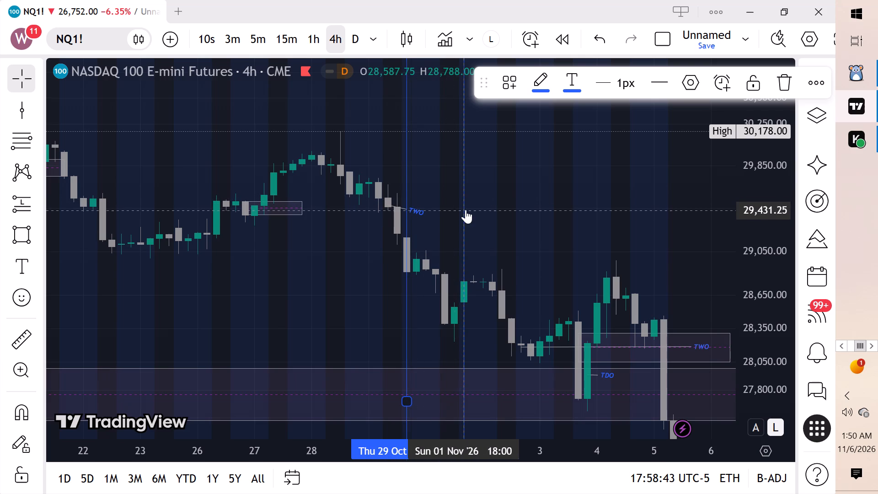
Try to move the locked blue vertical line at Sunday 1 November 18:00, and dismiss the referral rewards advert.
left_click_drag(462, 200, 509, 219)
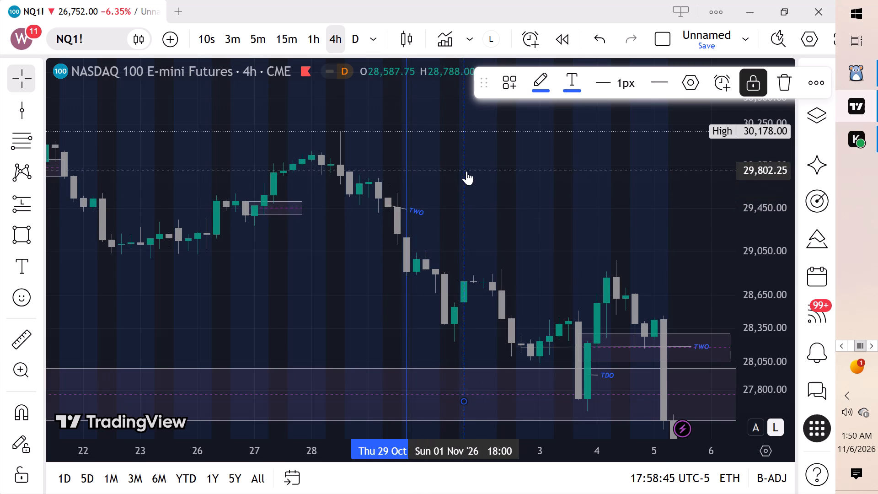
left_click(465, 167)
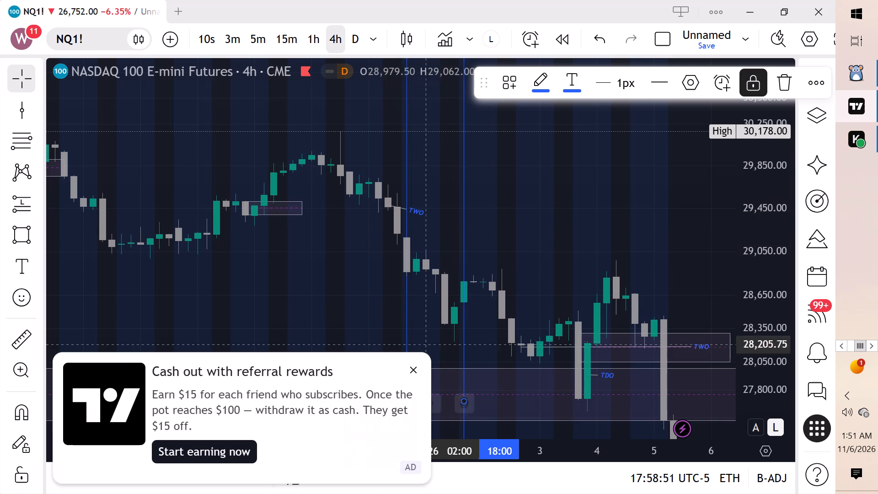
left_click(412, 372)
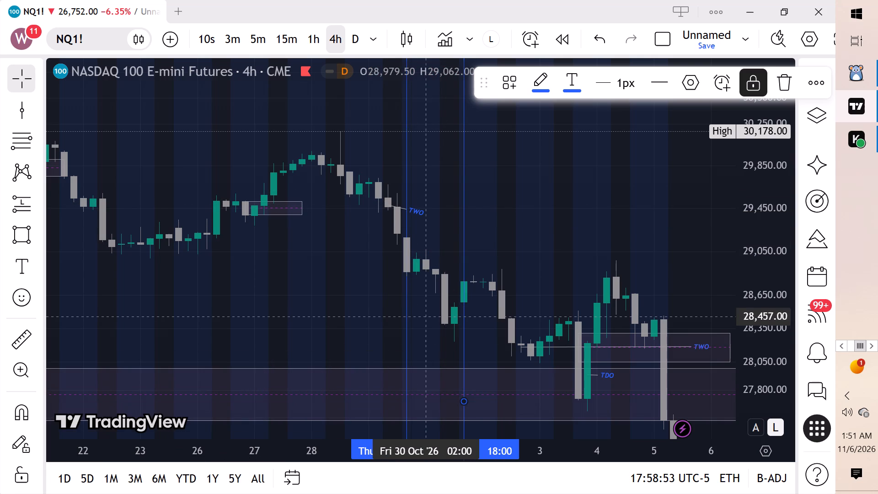
Examine the 4-hour candles from 25 October to 3 November around the two blue vertical lines.
scroll(492, 276, "up", 2)
left_click_drag(484, 215, 626, 220)
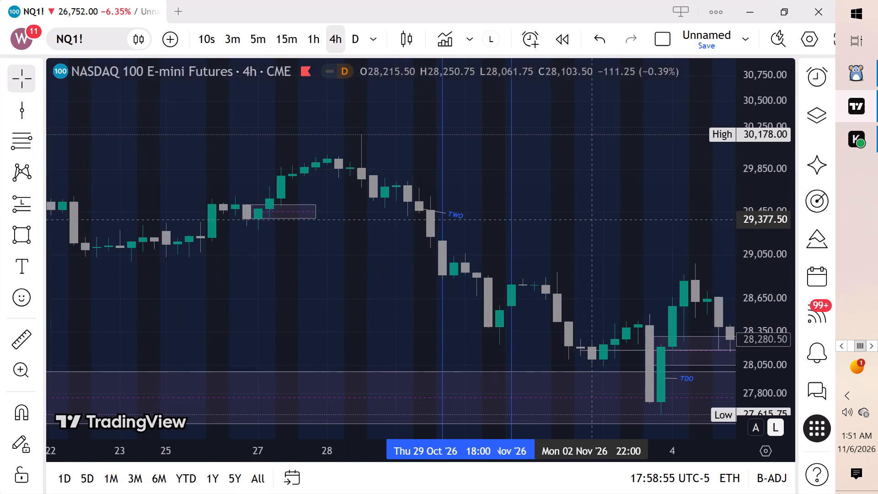
left_click_drag(626, 220, 639, 220)
scroll(759, 195, "up", 4)
scroll(643, 243, "up", 3)
left_click_drag(583, 278, 604, 244)
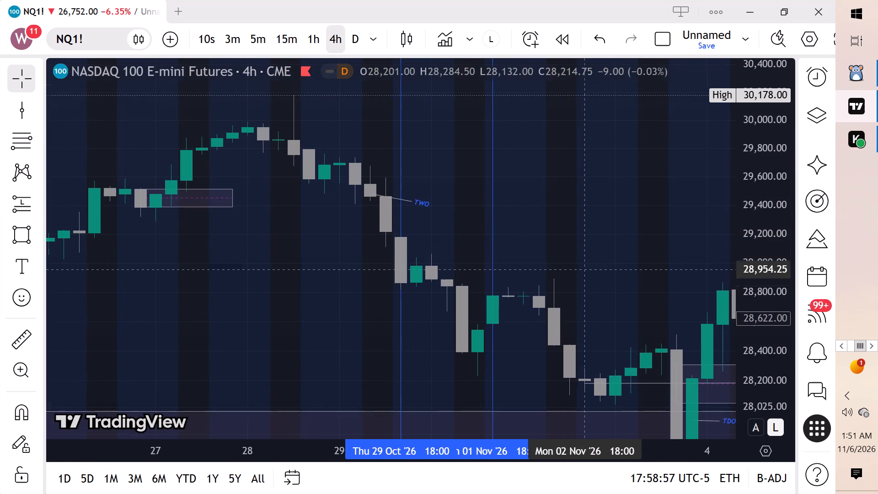
left_click_drag(604, 244, 637, 202)
scroll(791, 206, "up", 6)
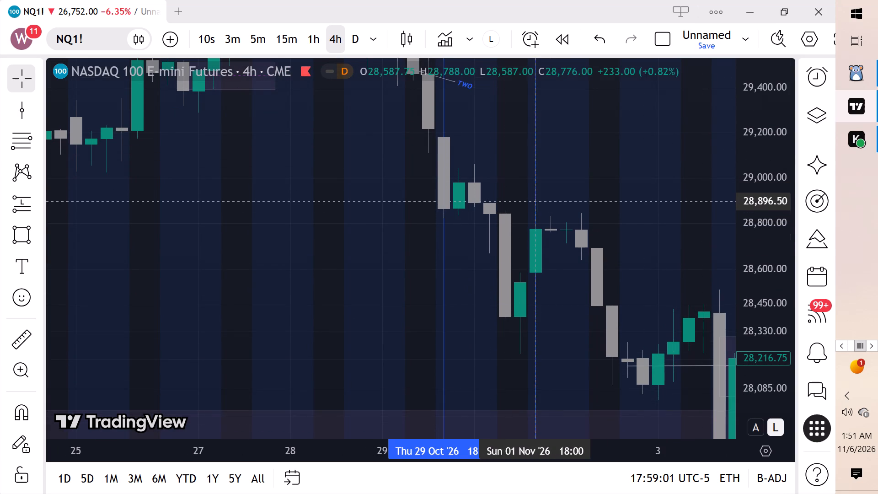
scroll(783, 189, "down", 5)
left_click_drag(676, 199, 669, 185)
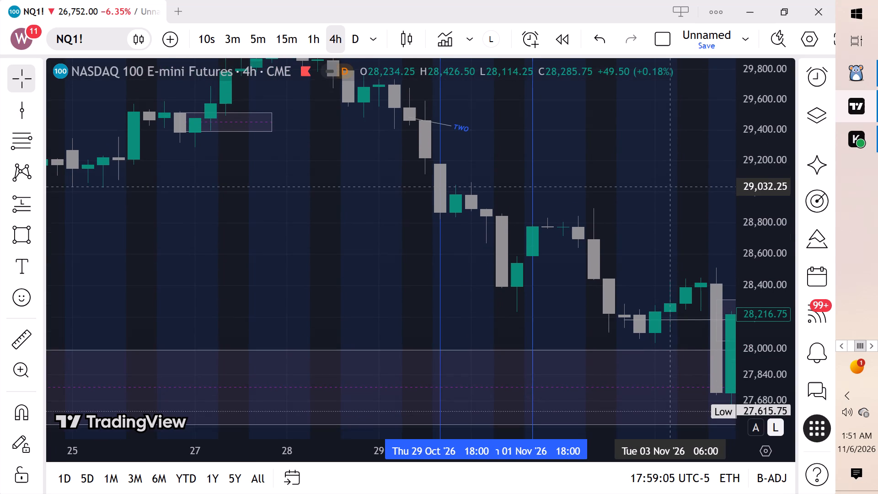
left_click_drag(669, 187, 679, 210)
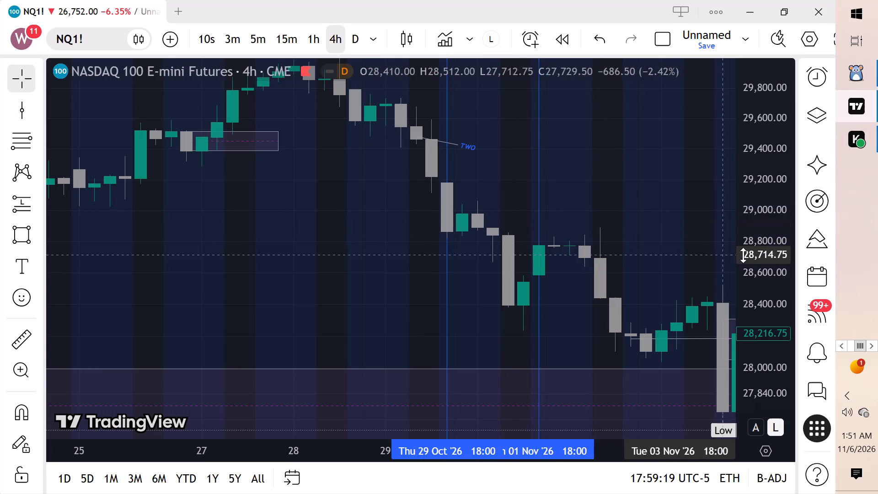
scroll(835, 252, "up", 12)
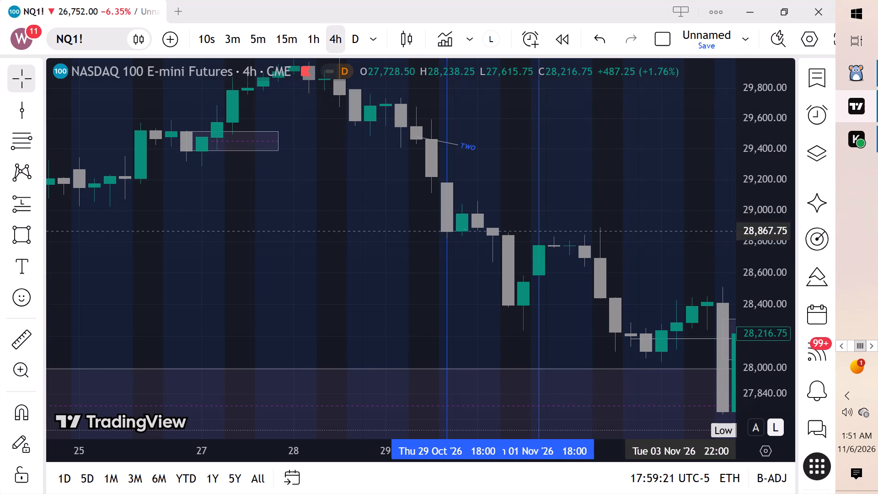
scroll(778, 215, "up", 1)
scroll(778, 215, "down", 1)
scroll(778, 214, "up", 6)
left_click_drag(677, 174, 686, 246)
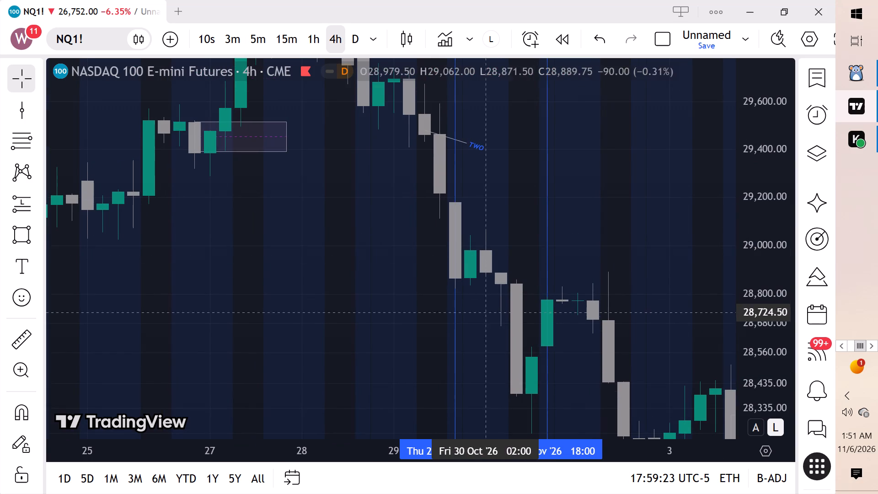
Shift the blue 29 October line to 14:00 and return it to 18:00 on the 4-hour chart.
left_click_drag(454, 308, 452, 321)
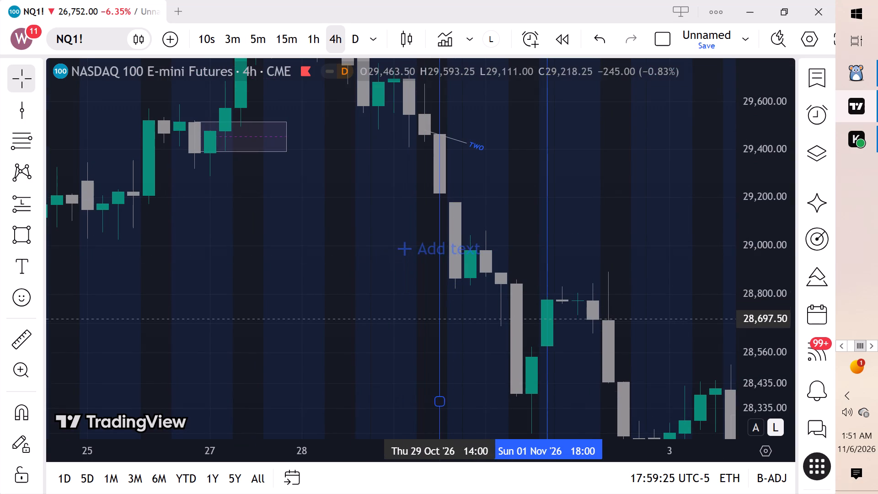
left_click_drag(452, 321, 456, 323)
Draw a rectangle zone from about 29,060 down to 28,836, spanning late 29 October to 30 October 14:00.
left_click_drag(514, 262, 514, 203)
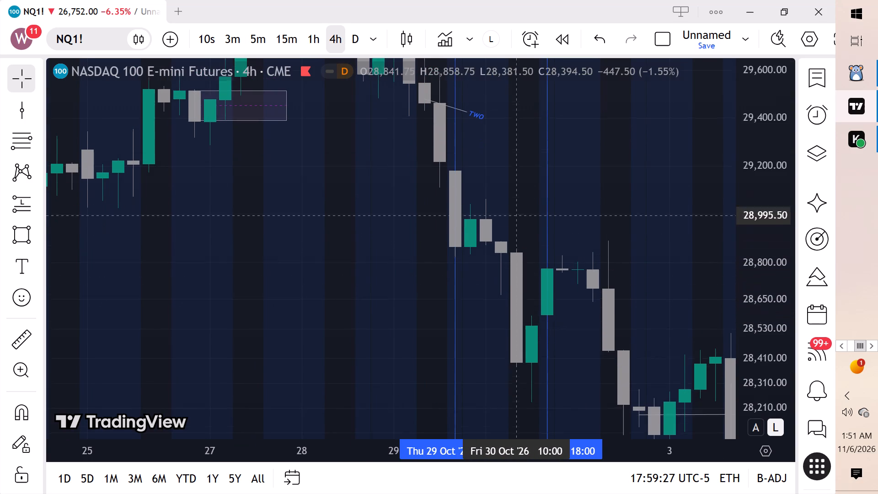
left_click_drag(514, 203, 514, 202)
left_click(0, 230)
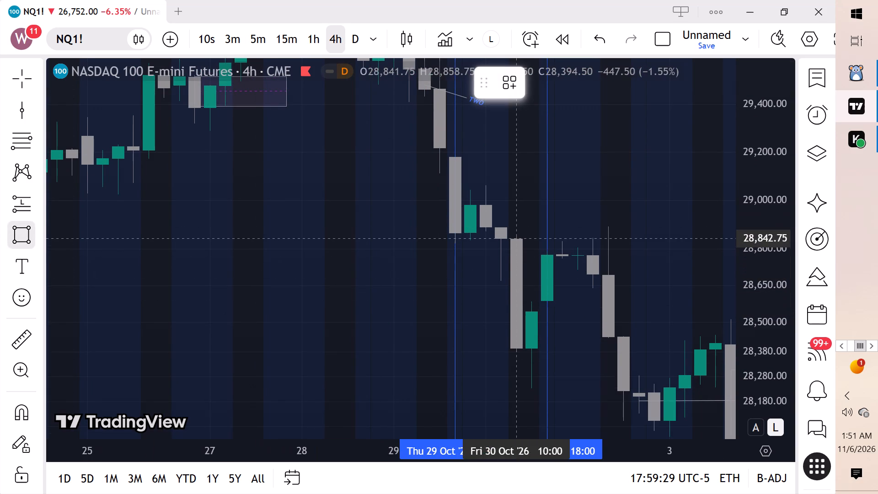
left_click(473, 186)
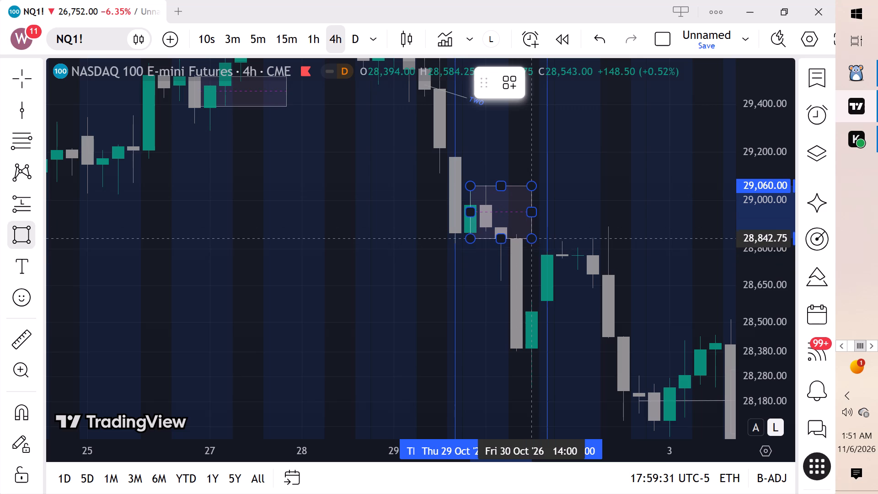
left_click(534, 240)
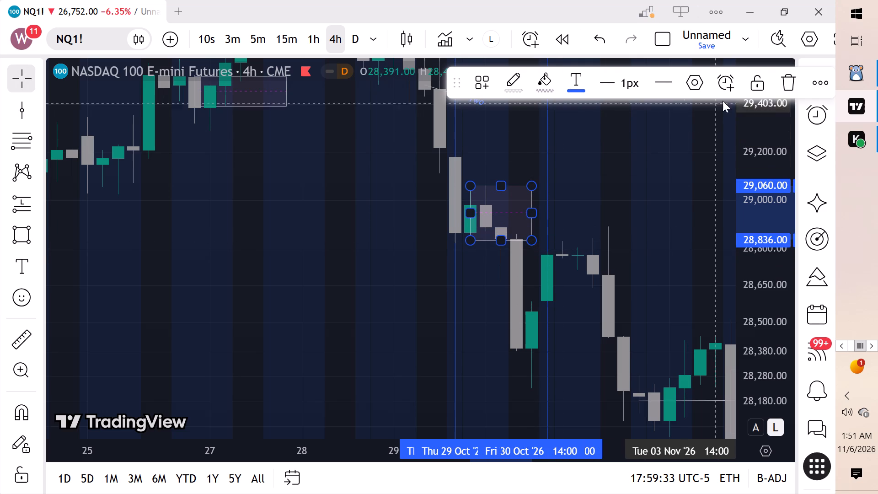
Limit the new rectangle's visibility to a maximum of 3 hours in the hours range.
left_click(690, 86)
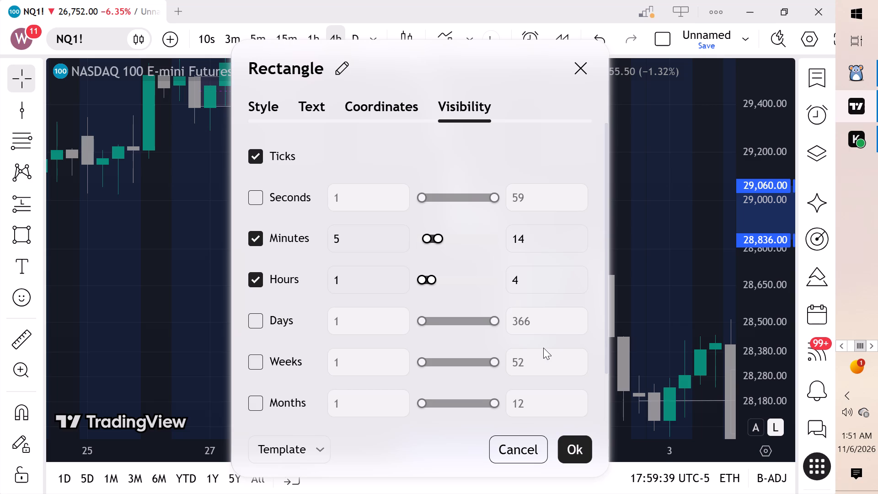
left_click(582, 287)
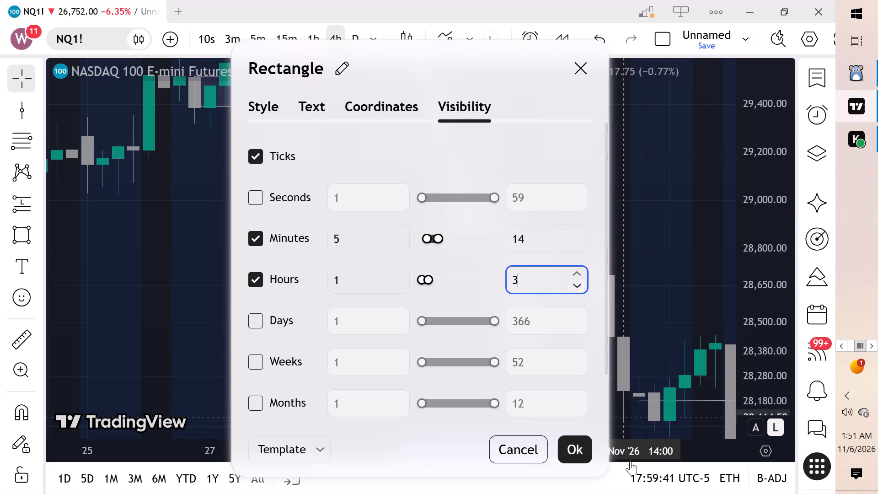
left_click(579, 454)
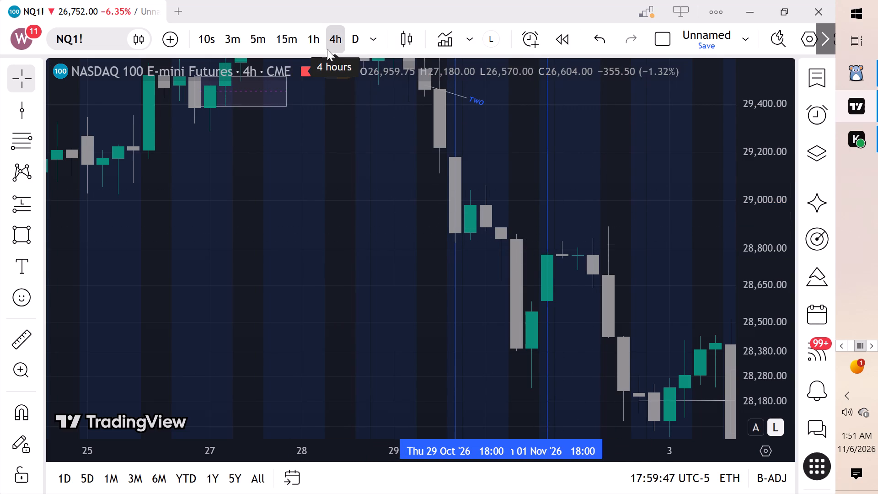
Draw a rectangle zone from about 29,063 down to 28,822, spanning late 29 October to 30 October 14:00.
left_click(34, 228)
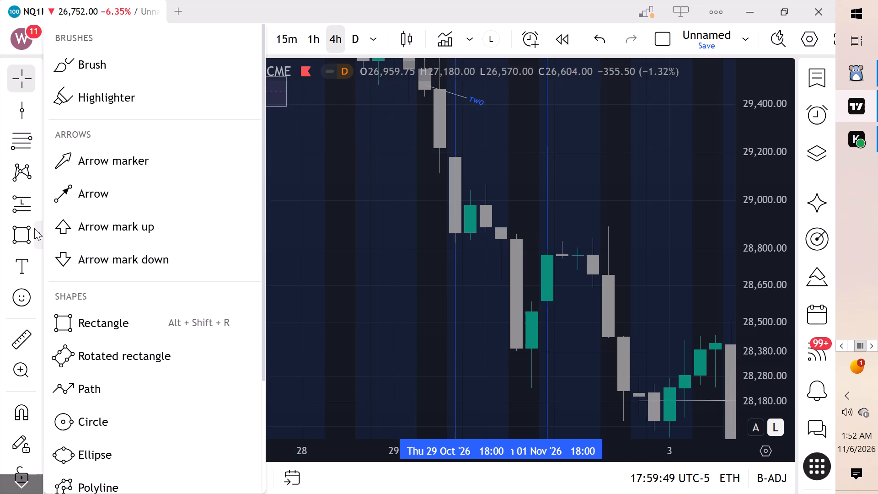
left_click(93, 327)
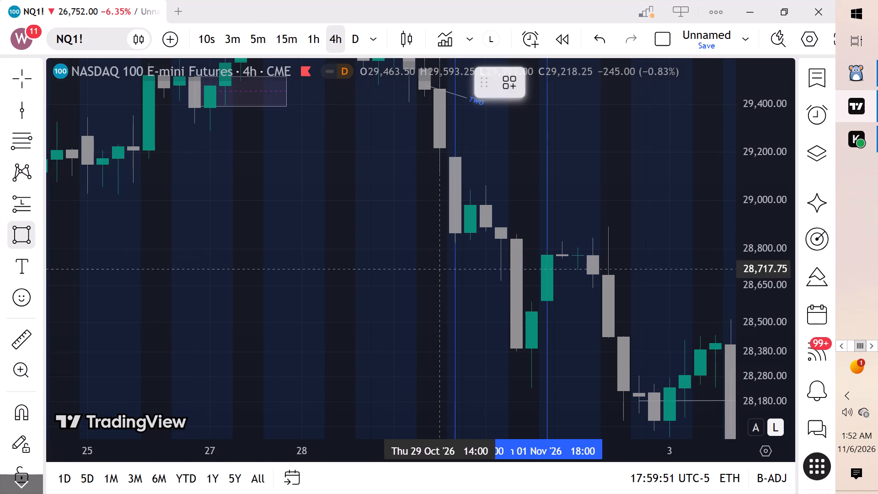
left_click(470, 185)
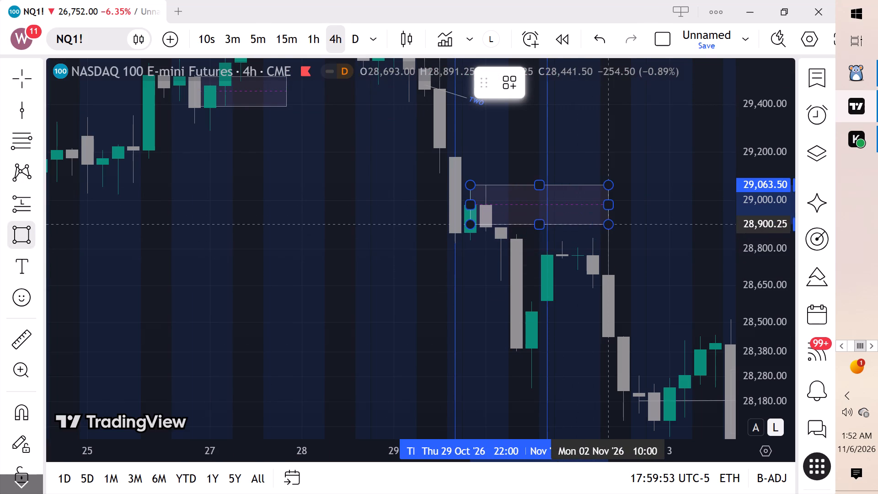
left_click(534, 244)
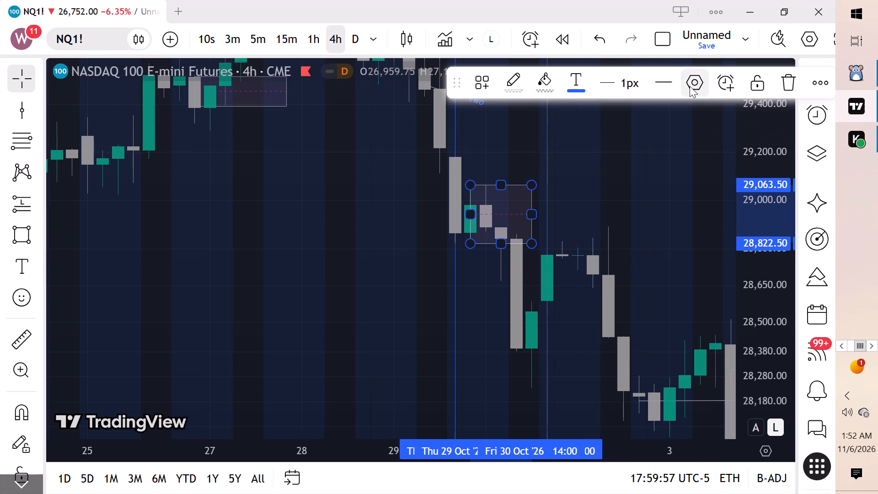
Set the new rectangle's visibility to 6–15 minutes and 2–4 hours, and lock the rectangle.
left_click(690, 86)
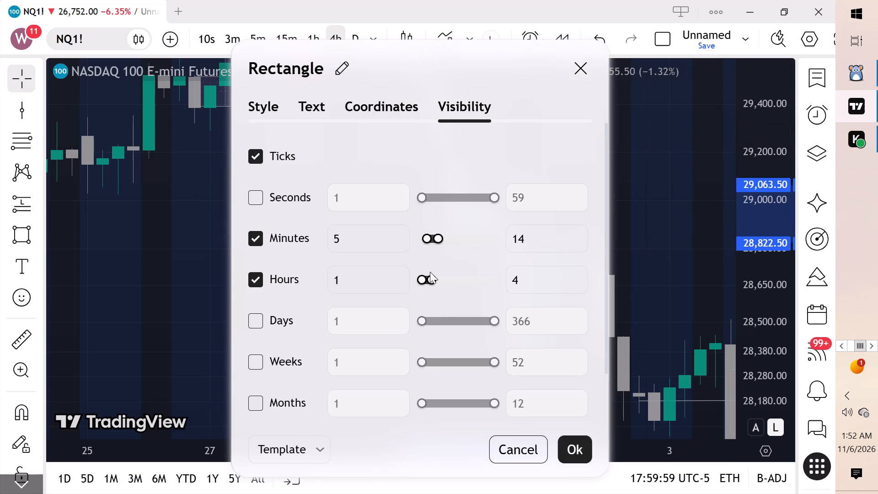
left_click(398, 273)
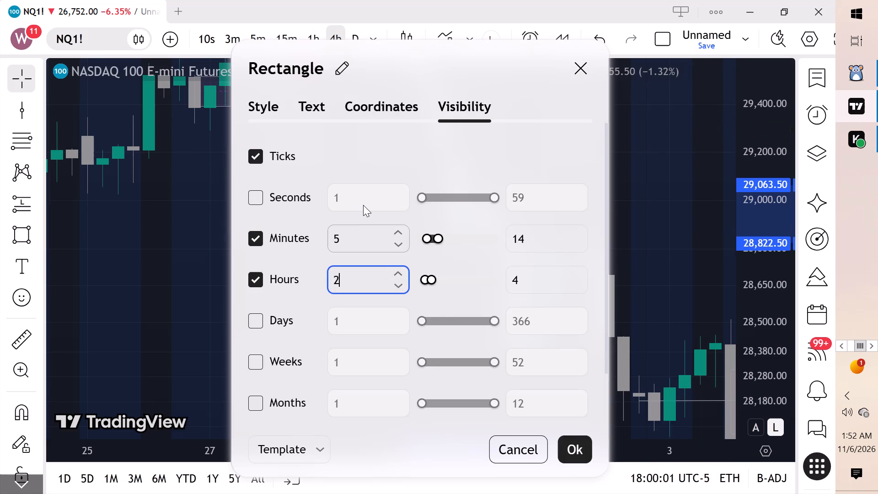
left_click(402, 229)
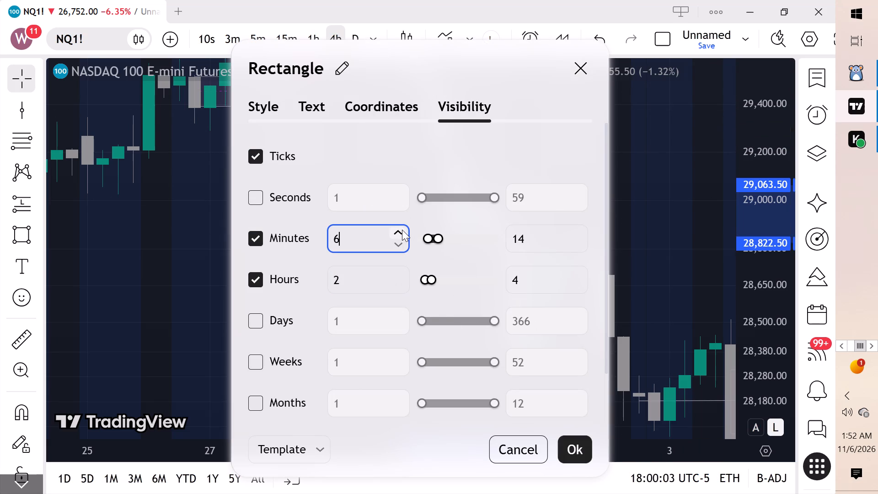
left_click(578, 232)
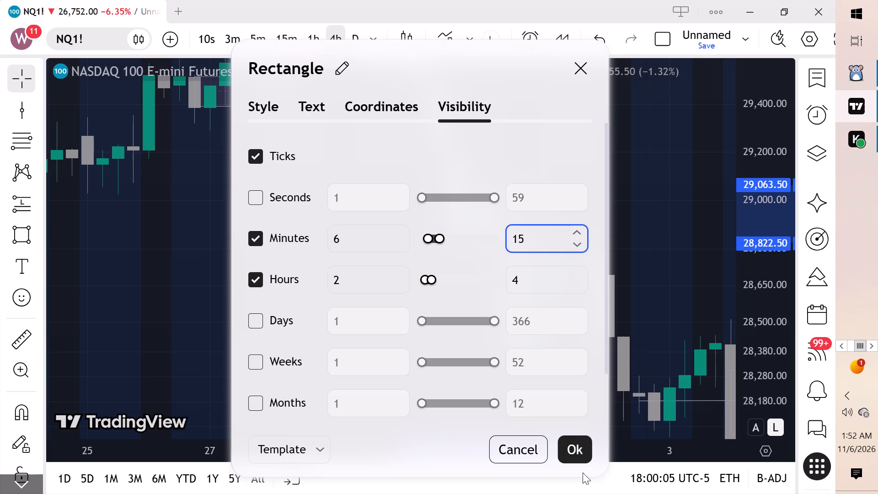
left_click(586, 451)
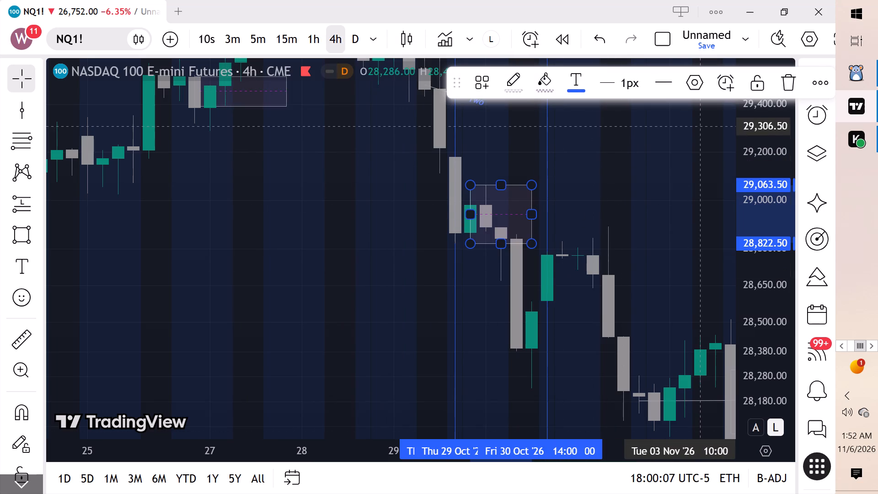
left_click(757, 88)
left_click(564, 199)
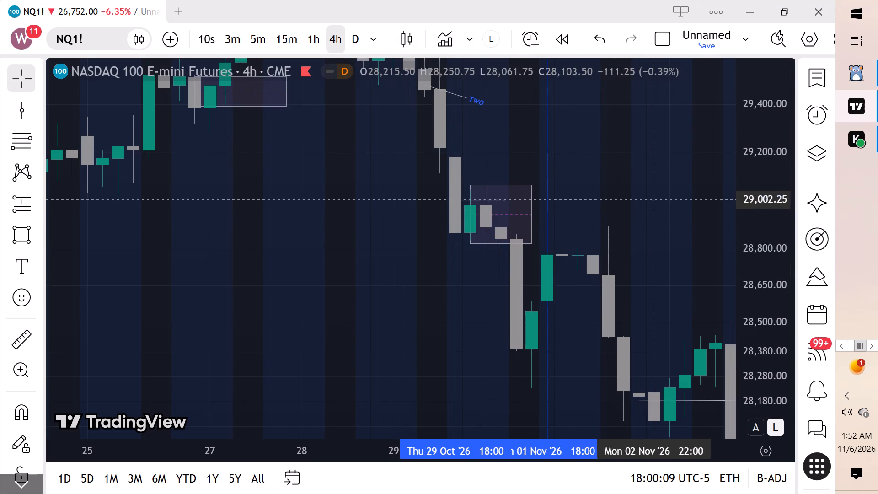
Switch to the 15-minute interval and examine price action from 25 October to 5 November around the zones and vertical lines.
scroll(651, 199, "up", 2)
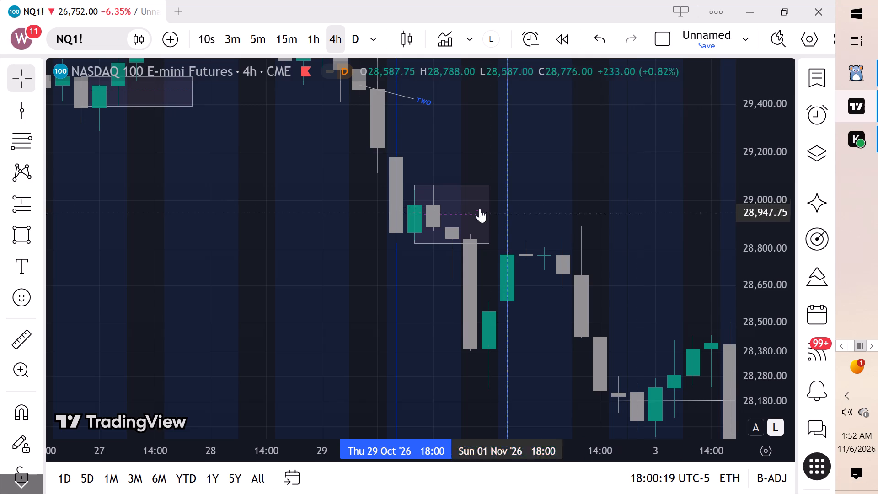
left_click(286, 35)
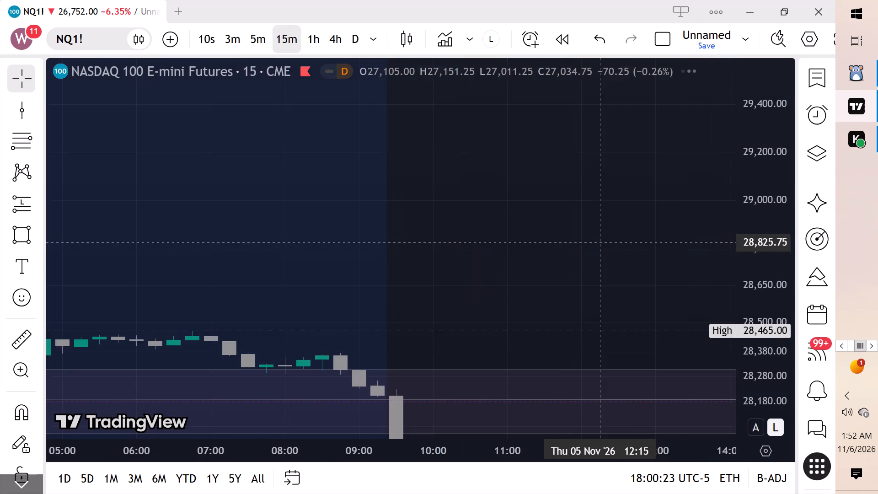
scroll(567, 261, "down", 7)
scroll(522, 313, "up", 1)
scroll(522, 314, "down", 6)
scroll(527, 304, "up", 1)
scroll(527, 304, "down", 6)
scroll(493, 294, "up", 3)
scroll(493, 294, "down", 5)
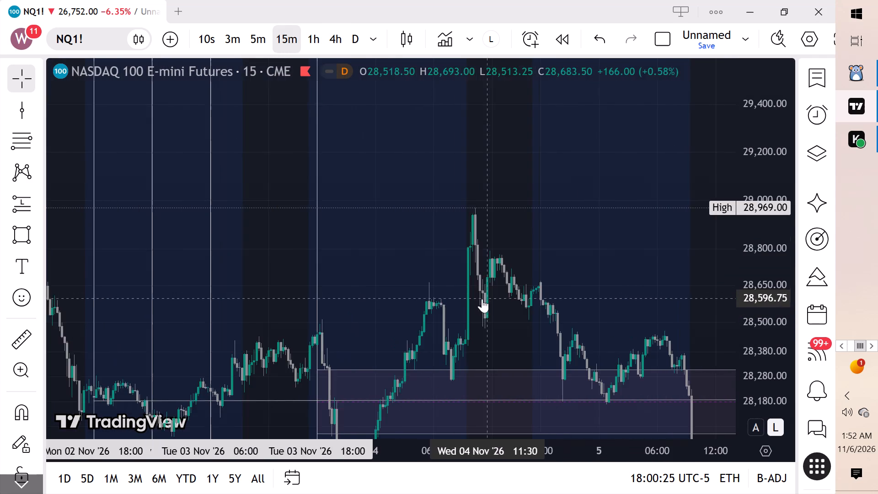
scroll(471, 300, "down", 1)
scroll(471, 300, "up", 1)
scroll(470, 301, "down", 6)
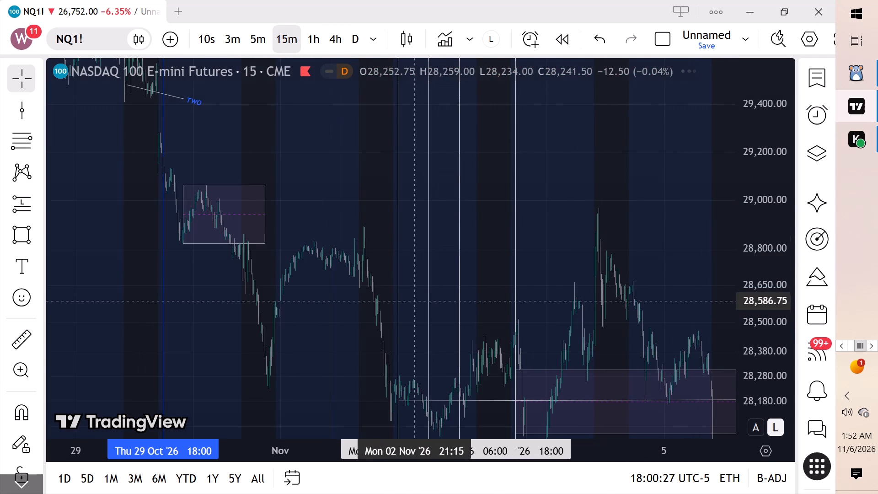
scroll(363, 299, "down", 3)
left_click_drag(358, 296, 492, 321)
scroll(740, 251, "down", 4)
scroll(740, 251, "up", 1)
scroll(740, 251, "down", 5)
scroll(740, 251, "up", 1)
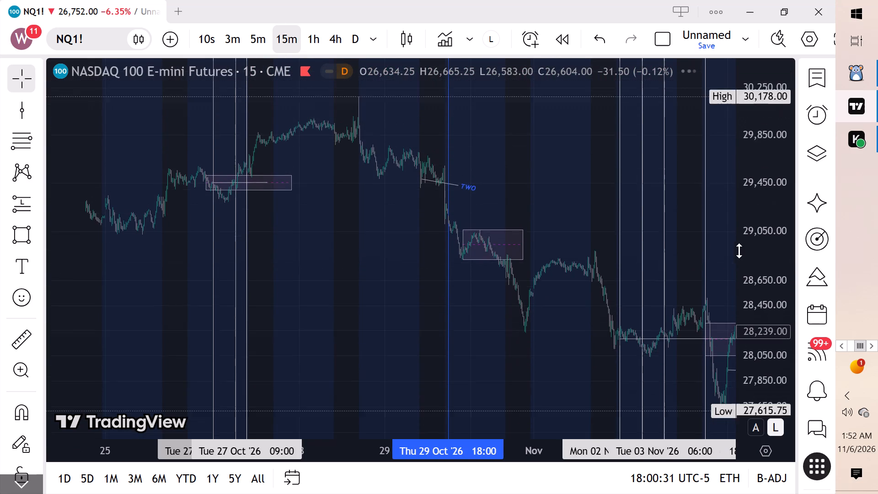
scroll(739, 251, "up", 2)
scroll(739, 251, "down", 4)
left_click_drag(545, 284, 231, 260)
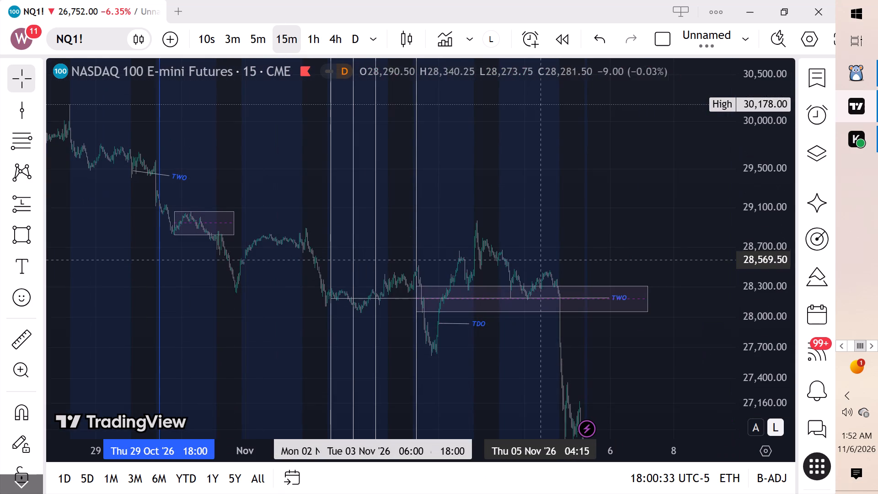
left_click_drag(530, 242, 587, 122)
scroll(443, 211, "down", 3)
scroll(509, 232, "up", 5)
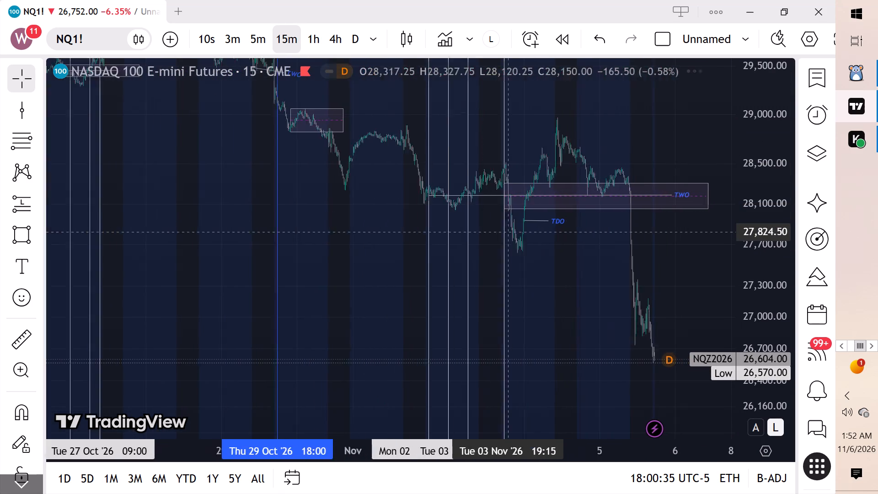
scroll(509, 232, "up", 1)
left_click_drag(489, 259, 606, 325)
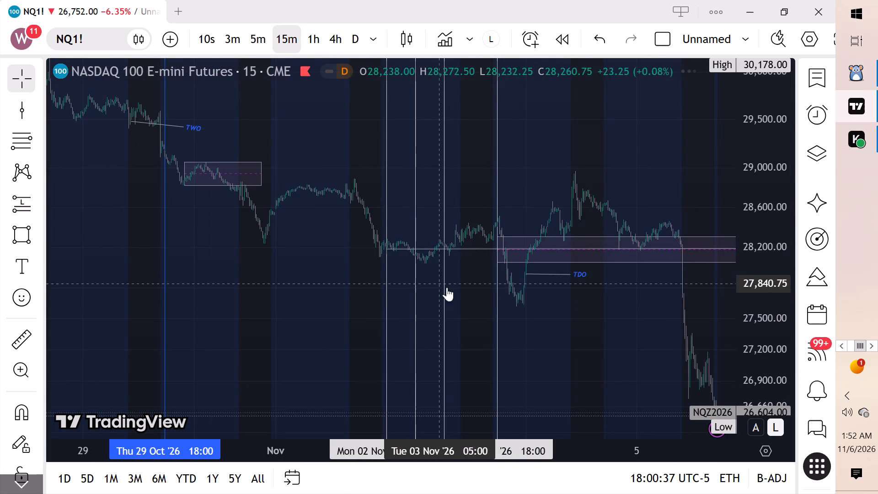
Delete the three white vertical lines between 2 November 18:00 and 3 November 06:00.
left_click(444, 285)
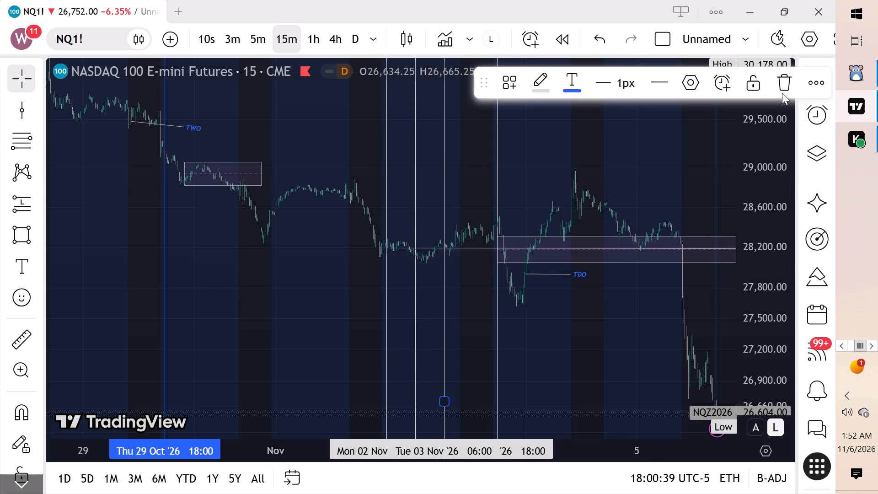
left_click(783, 81)
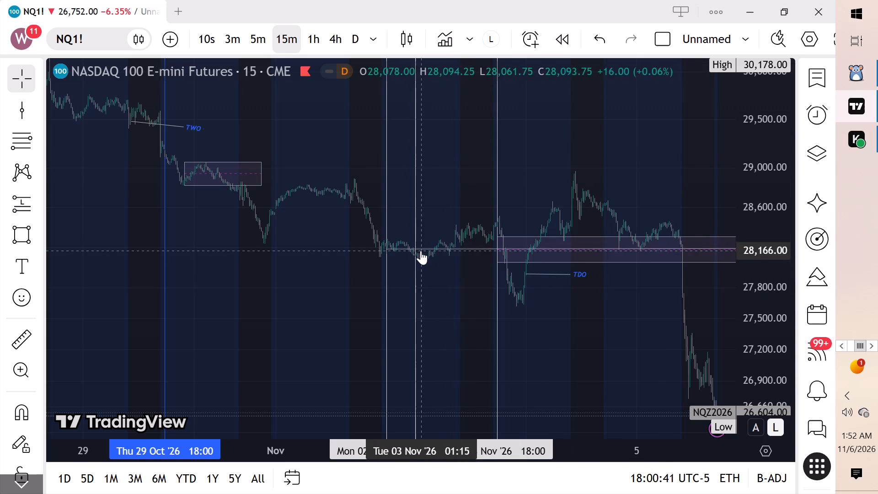
left_click(415, 246)
left_click(788, 81)
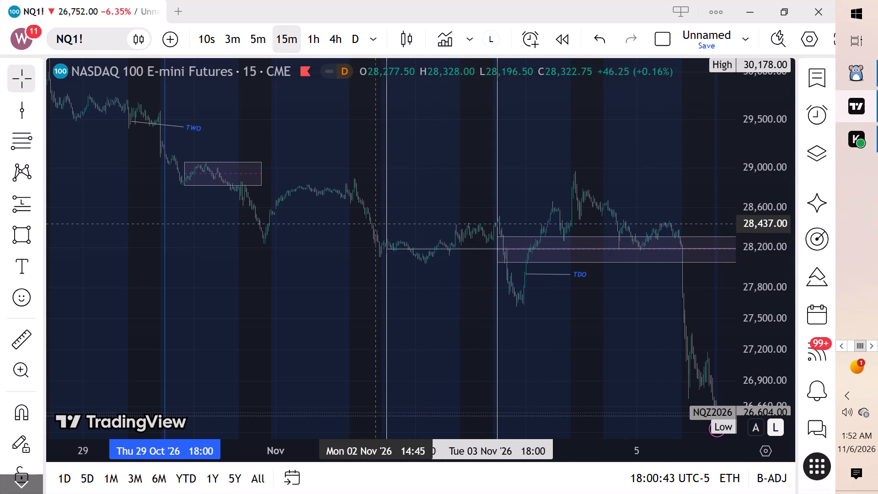
left_click(387, 229)
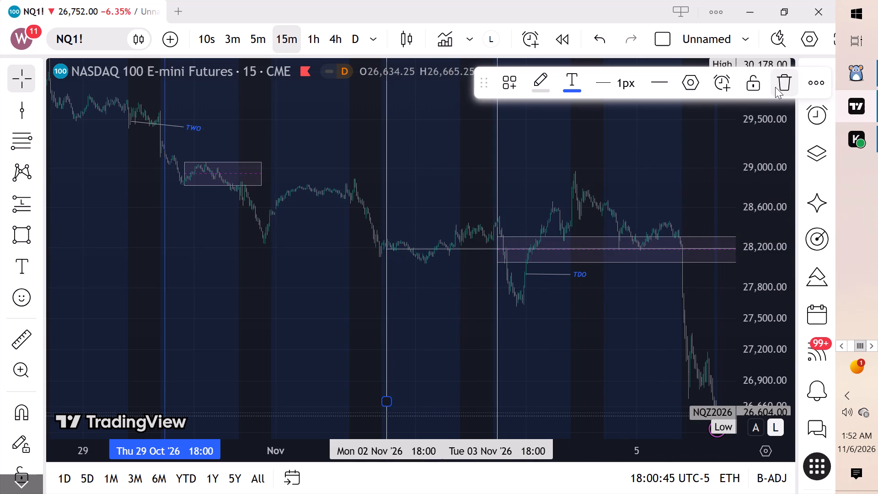
left_click(776, 87)
Add a white vertical line at 30 October 00:00, crossing the 29–30 October zone.
left_click_drag(389, 284, 514, 304)
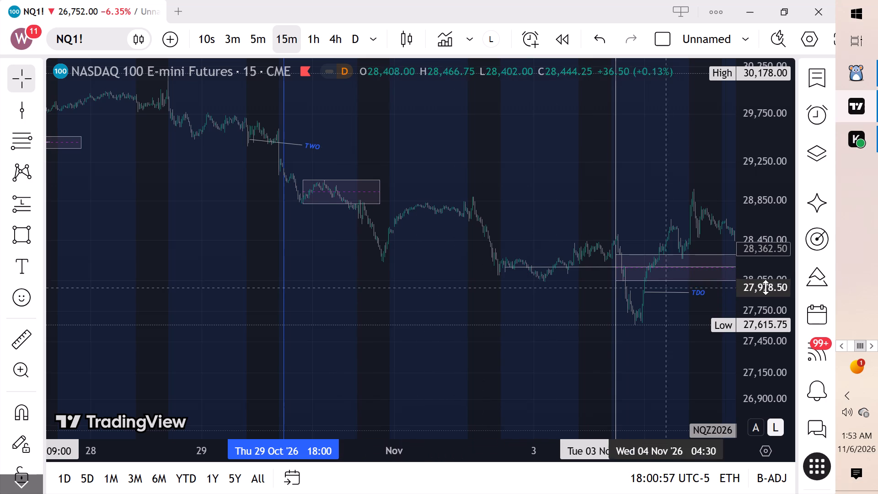
scroll(755, 240, "up", 6)
scroll(764, 220, "down", 1)
scroll(764, 220, "up", 3)
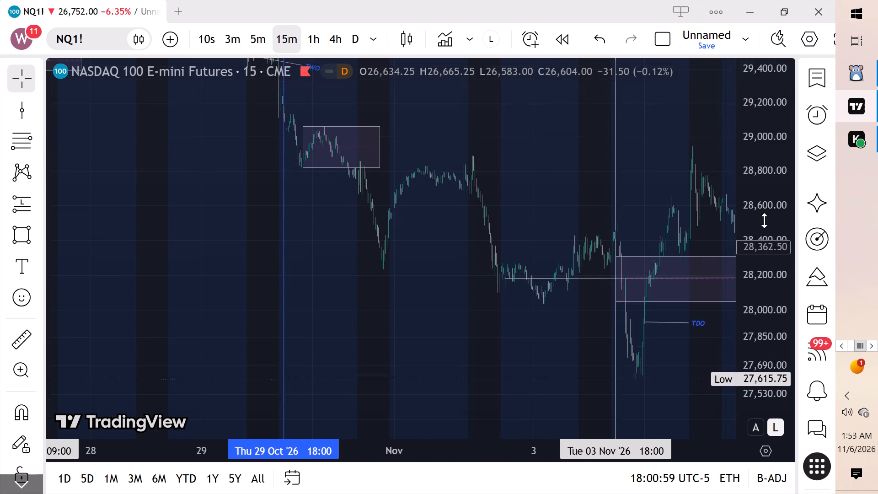
scroll(764, 220, "up", 1)
left_click_drag(506, 220, 658, 314)
scroll(618, 320, "up", 6)
left_click_drag(429, 395, 555, 368)
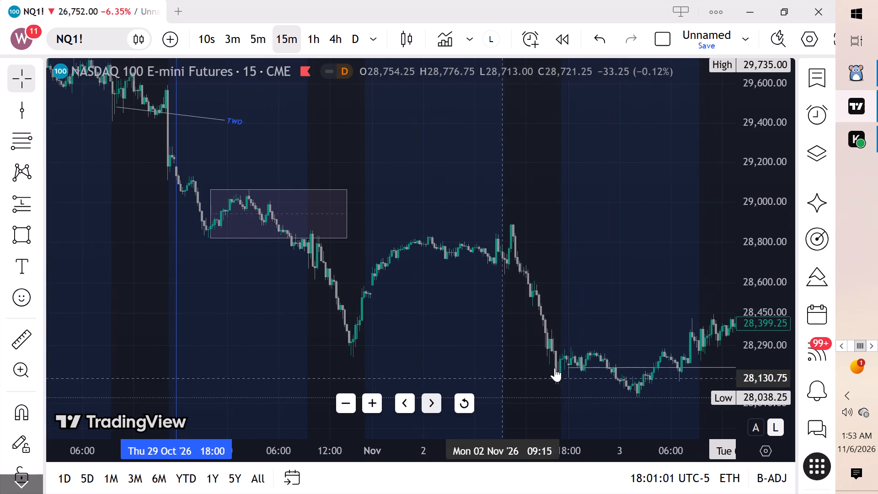
left_click_drag(555, 368, 560, 360)
left_click_drag(451, 294, 629, 260)
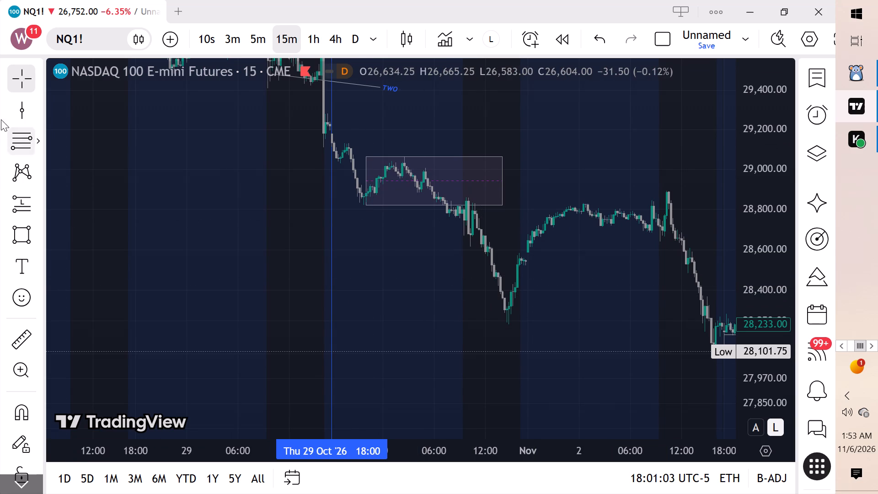
left_click(42, 108)
left_click(96, 283)
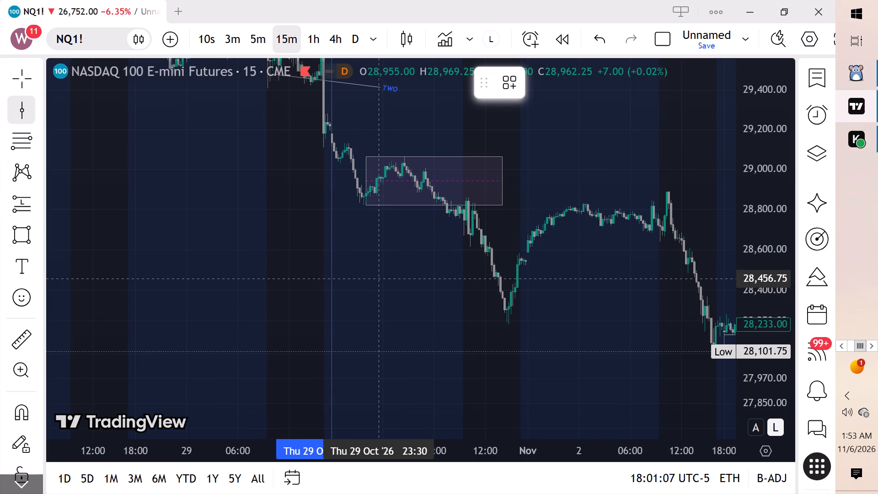
left_click(384, 277)
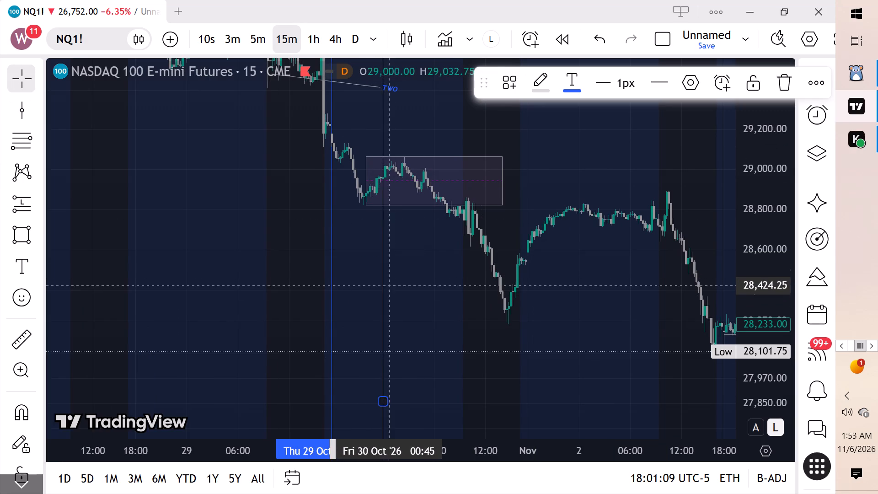
Add two more white vertical lines at 30 October 06:00 and 10:30.
left_click(21, 113)
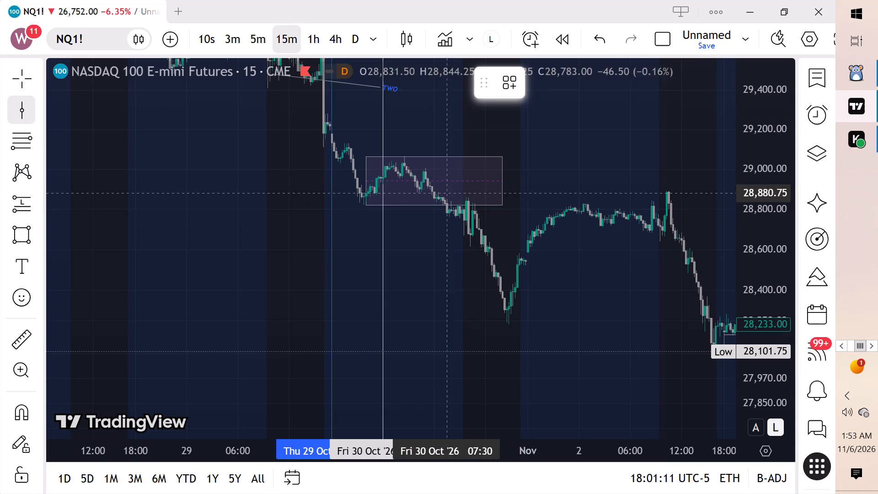
left_click(435, 190)
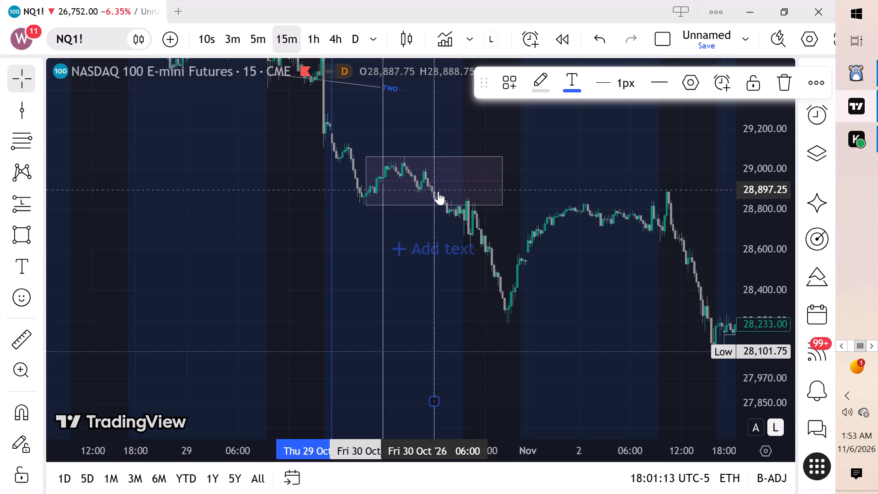
scroll(611, 215, "up", 1)
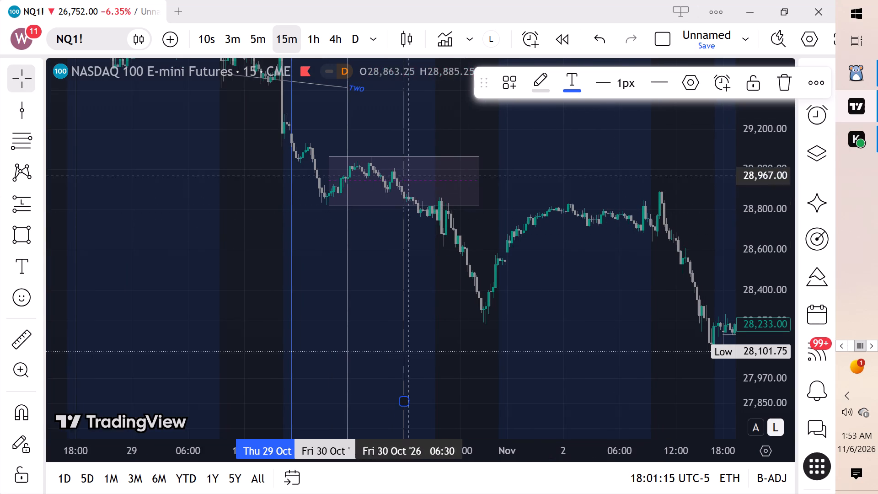
left_click(16, 108)
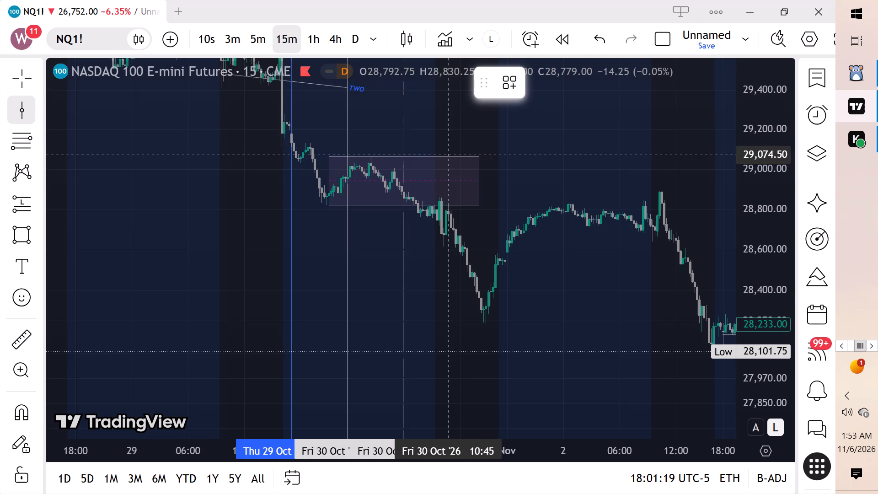
left_click(448, 151)
Examine the 15-minute candles in the 29–30 October zone around the three white vertical lines.
scroll(682, 245, "up", 3)
left_click_drag(510, 165, 668, 210)
scroll(755, 209, "up", 5)
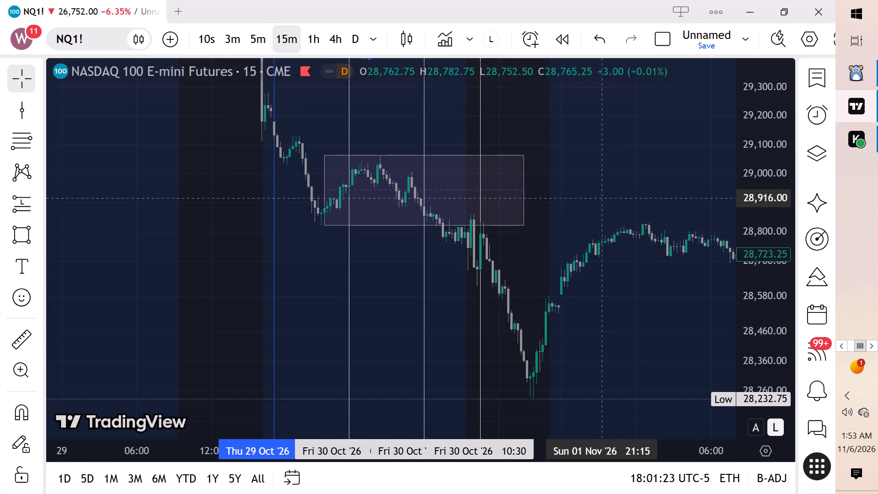
left_click_drag(598, 196, 704, 175)
scroll(708, 210, "up", 3)
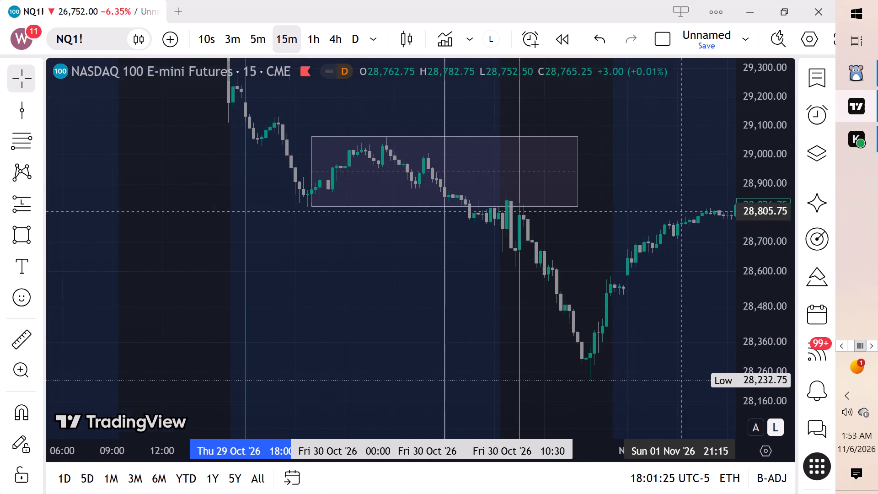
scroll(785, 168, "up", 5)
left_click_drag(686, 110, 699, 186)
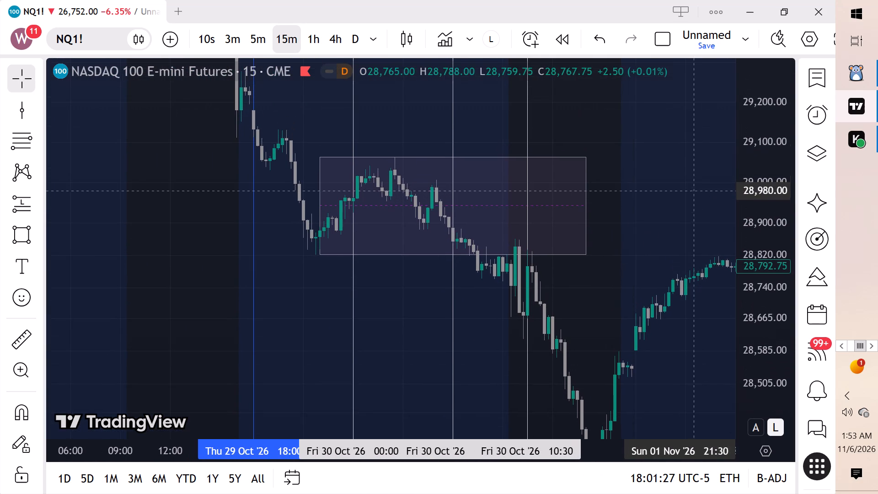
Draw a horizontal info line at 28,955.50 from 30 October 00:00 to 1 November 21:45, through the 29–30 October zone.
left_click_drag(725, 222, 680, 145)
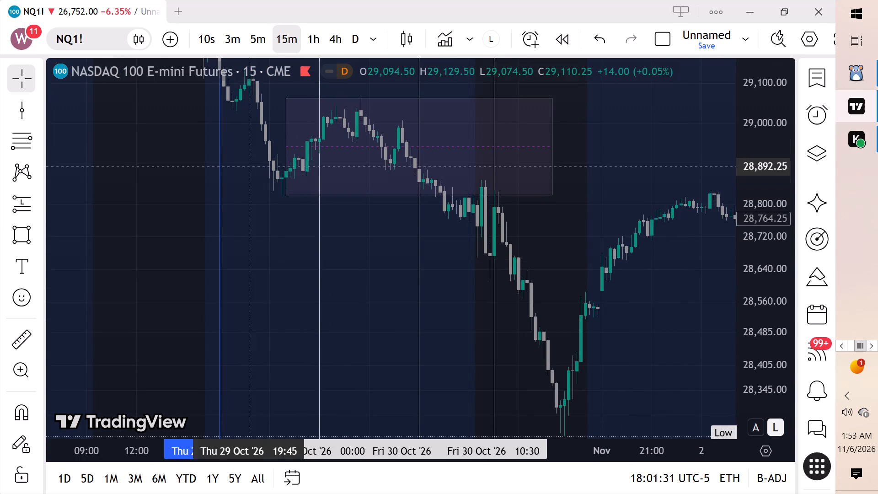
left_click_drag(146, 204, 173, 292)
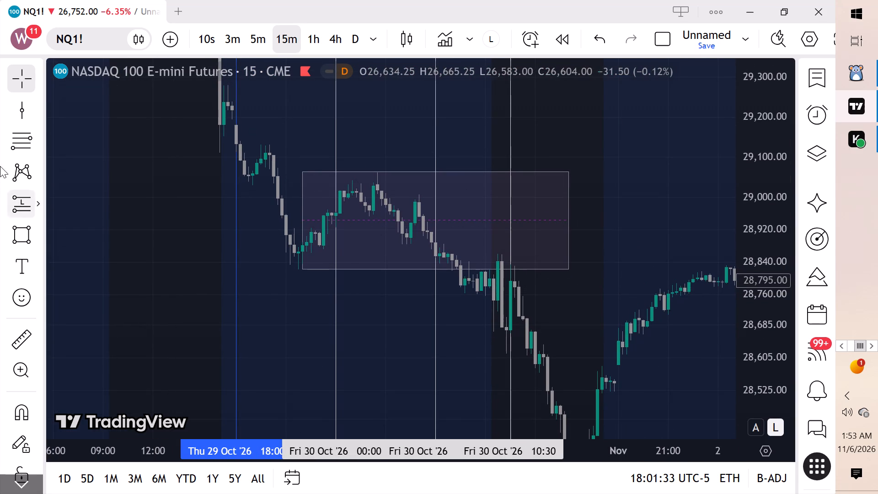
double_click(18, 117)
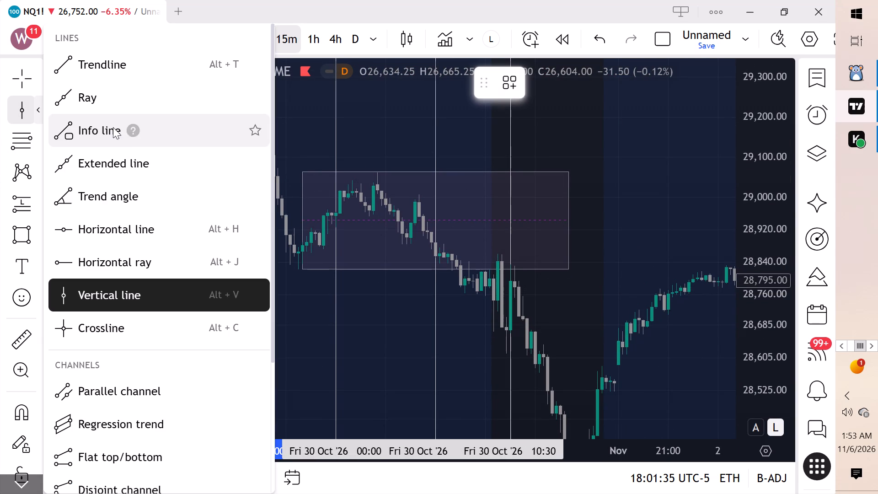
left_click(113, 127)
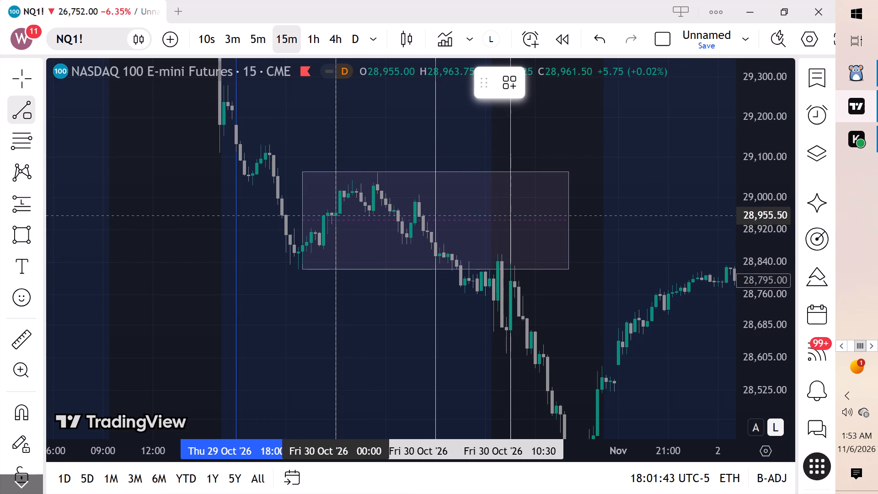
left_click(336, 215)
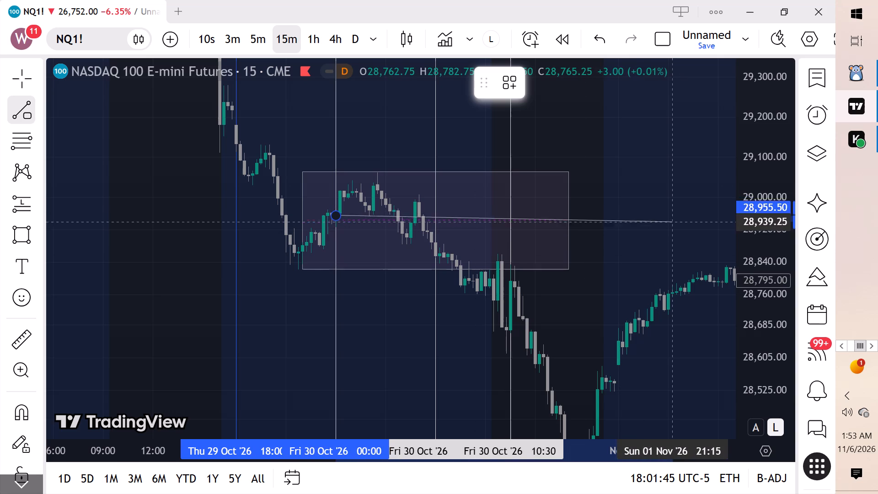
left_click(682, 216)
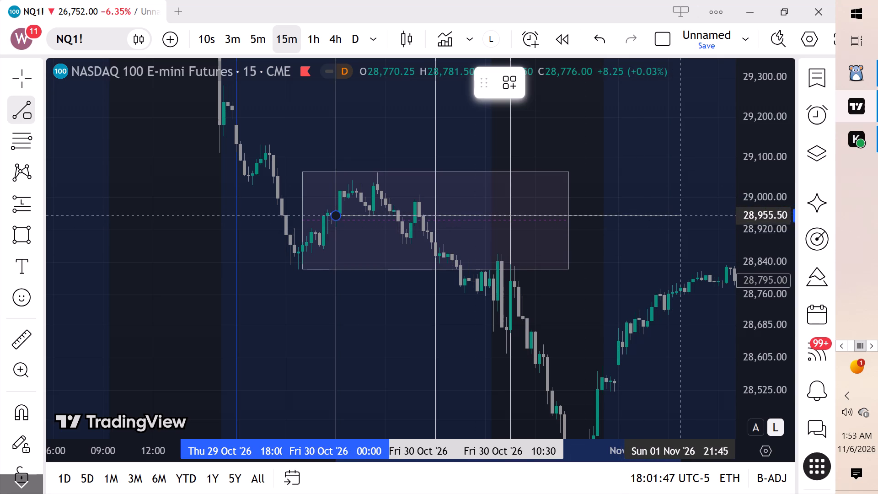
left_click(679, 183)
left_click_drag(698, 145, 693, 125)
Open the watchlist and switch the chart to ES1!.
left_click(815, 81)
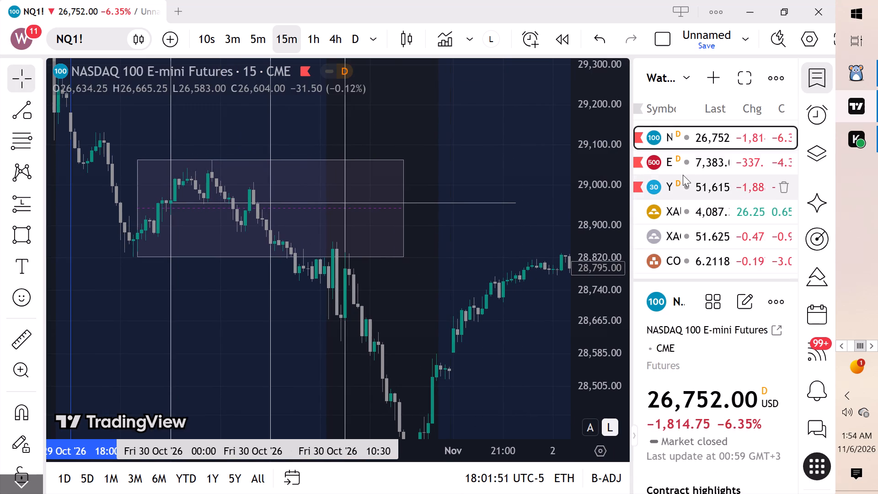
left_click(678, 163)
Examine the ES1! 15-minute candles from 1 to 5 November, including the three white session-time lines.
scroll(578, 200, "down", 1)
scroll(524, 212, "down", 1)
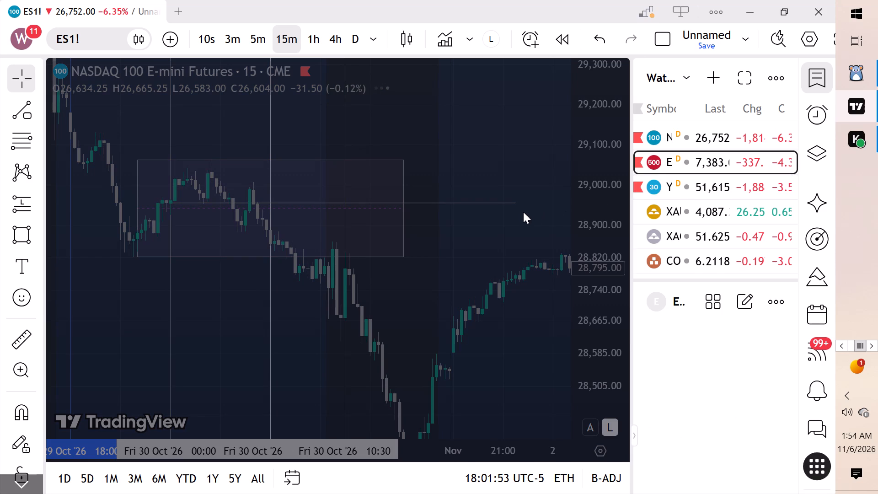
scroll(523, 212, "down", 7)
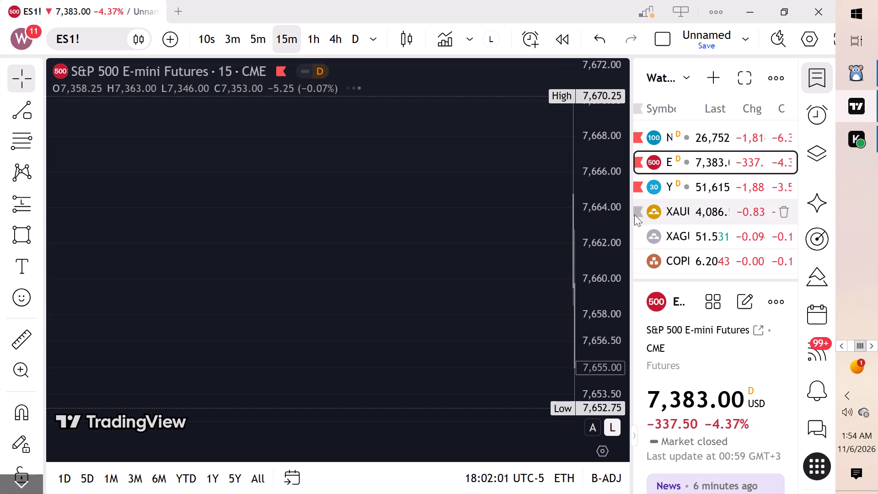
left_click_drag(498, 229, 141, 231)
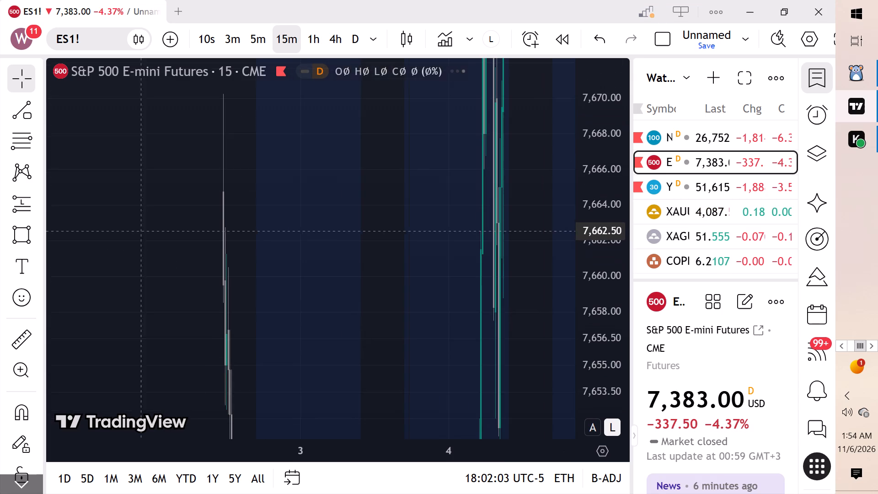
scroll(712, 199, "down", 3)
scroll(625, 205, "down", 6)
scroll(613, 212, "up", 1)
scroll(613, 212, "down", 3)
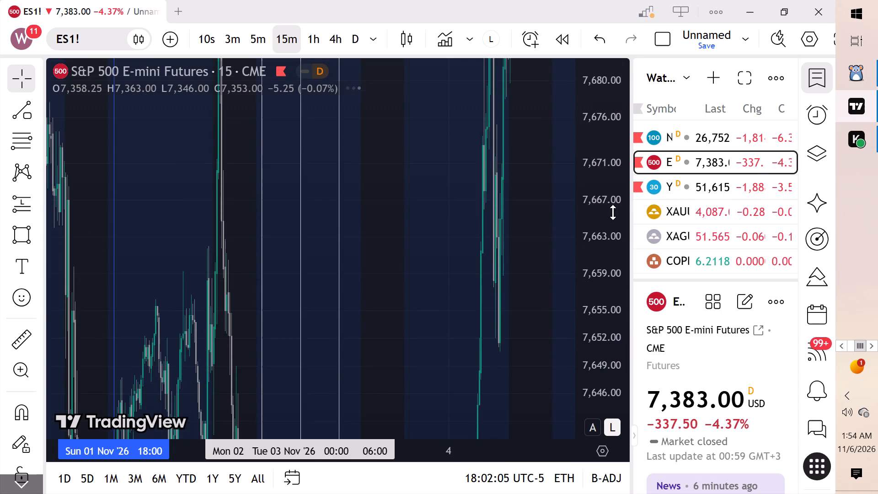
scroll(613, 212, "down", 1)
scroll(613, 212, "up", 1)
scroll(613, 212, "down", 5)
scroll(613, 215, "up", 1)
scroll(613, 217, "down", 9)
scroll(603, 235, "up", 1)
scroll(603, 235, "down", 4)
left_click_drag(508, 259, 507, 259)
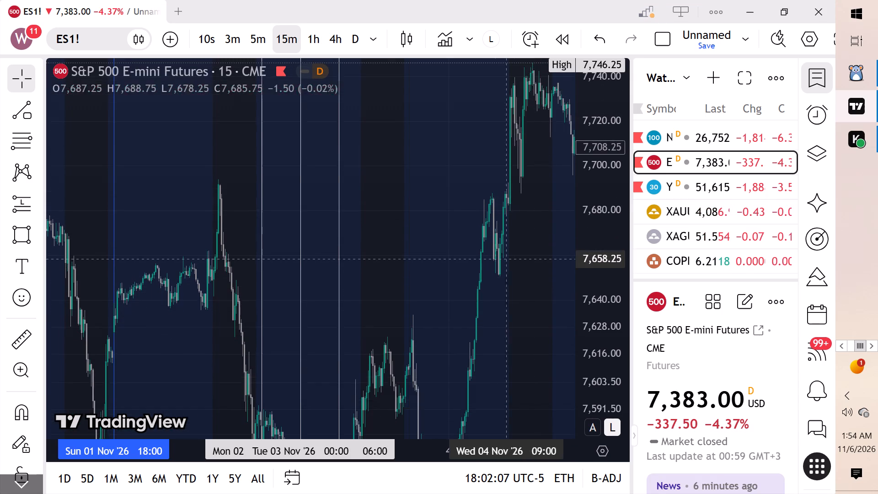
left_click_drag(507, 259, 19, 260)
scroll(225, 264, "up", 5)
left_click_drag(211, 251, 504, 182)
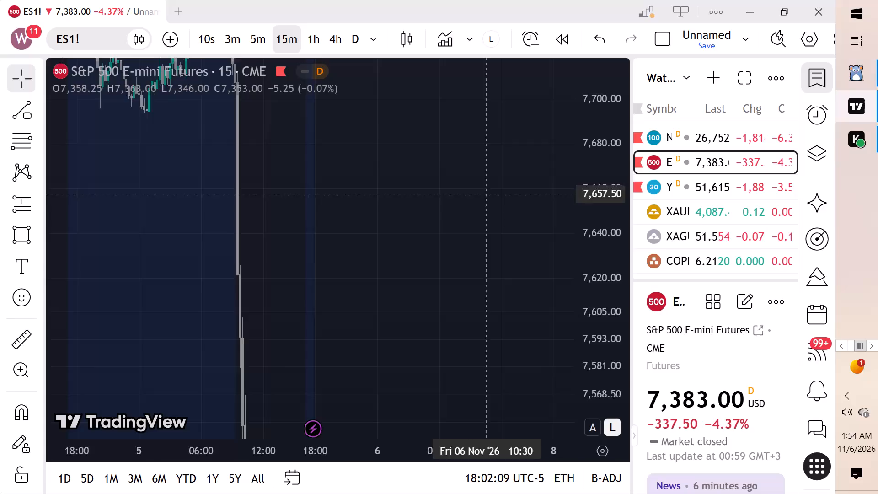
scroll(626, 199, "down", 20)
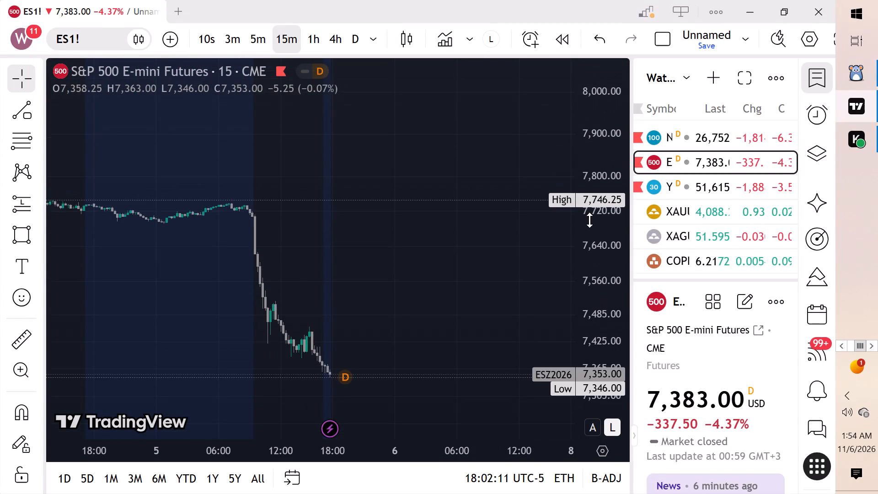
scroll(589, 220, "down", 1)
scroll(589, 220, "up", 3)
scroll(589, 220, "down", 2)
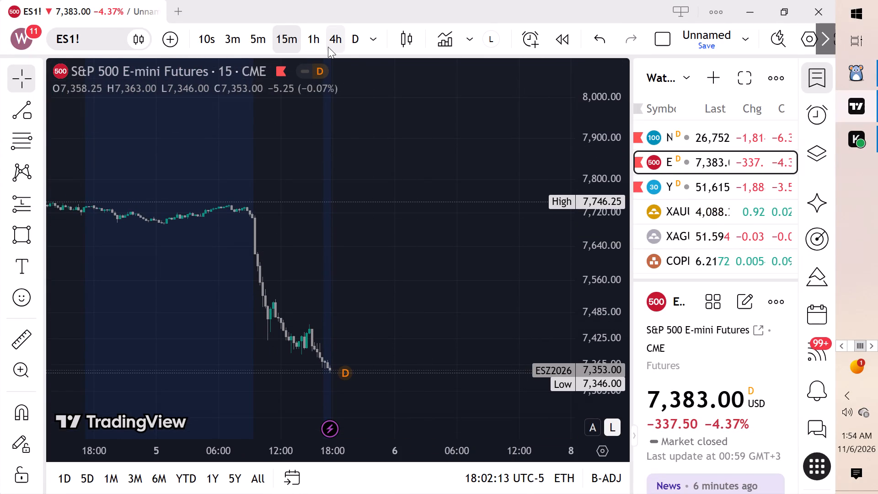
On the daily interval, separate the overlapping white vertical lines at 27 October by moving one to 29 October, and delete both.
left_click(329, 47)
left_click(357, 47)
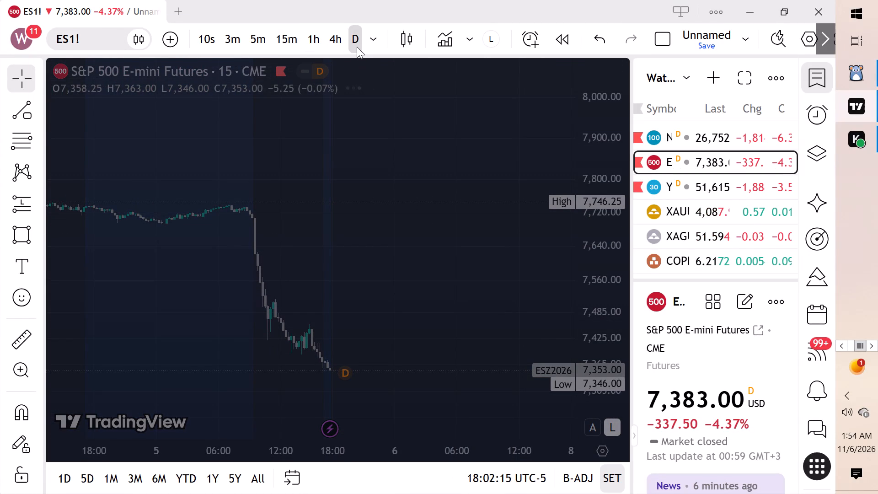
scroll(507, 235, "down", 3)
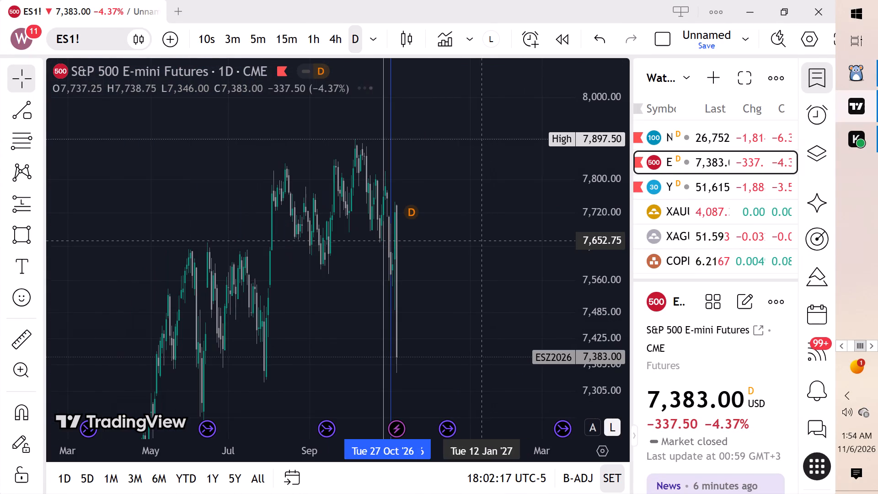
scroll(468, 253, "up", 10)
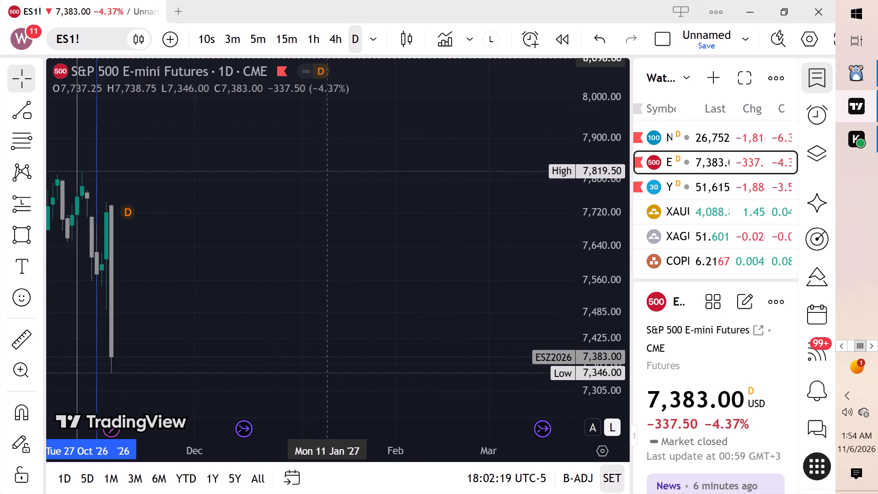
left_click_drag(280, 189, 606, 206)
scroll(531, 249, "up", 5)
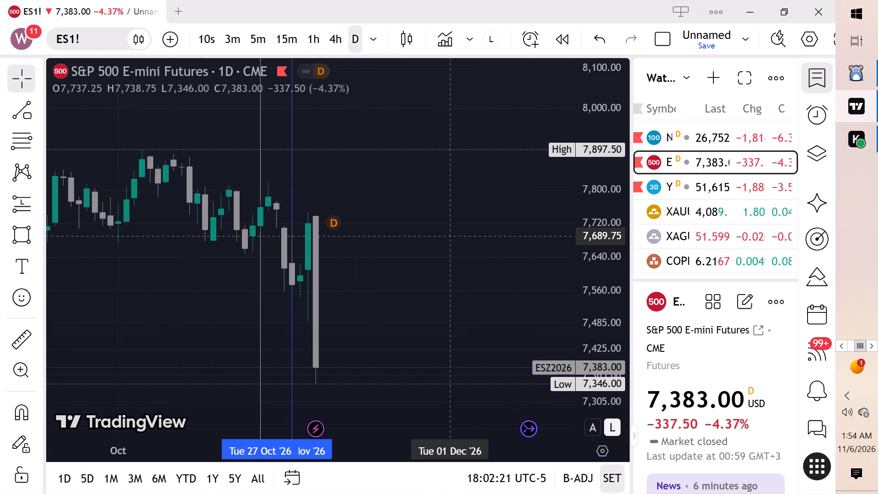
left_click_drag(453, 236, 666, 238)
scroll(472, 260, "up", 5)
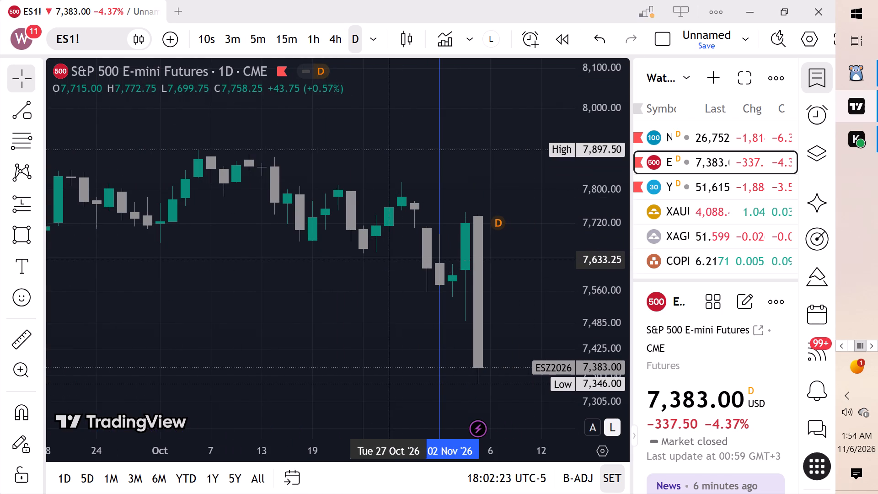
left_click_drag(386, 260, 399, 263)
left_click_drag(399, 270, 410, 277)
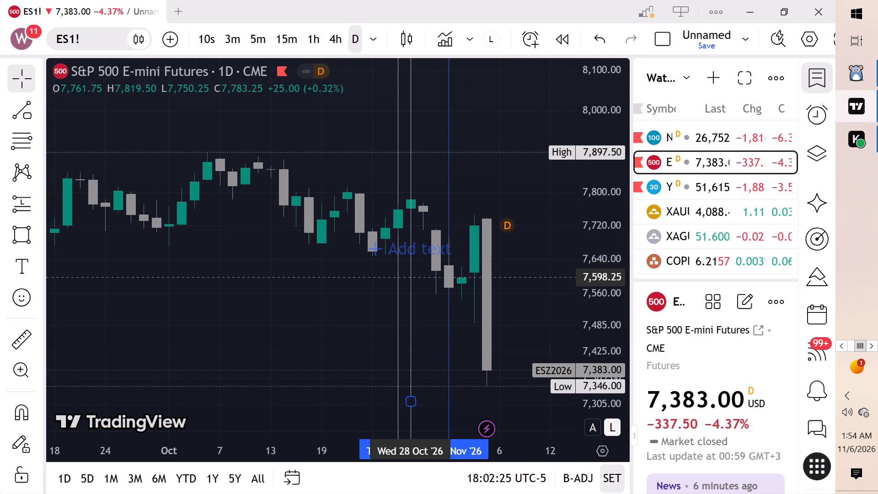
left_click_drag(410, 277, 421, 285)
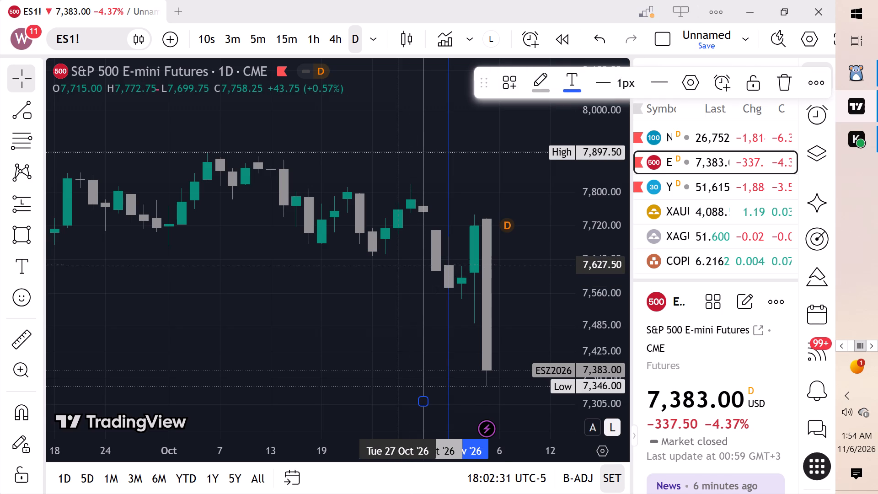
left_click(400, 262)
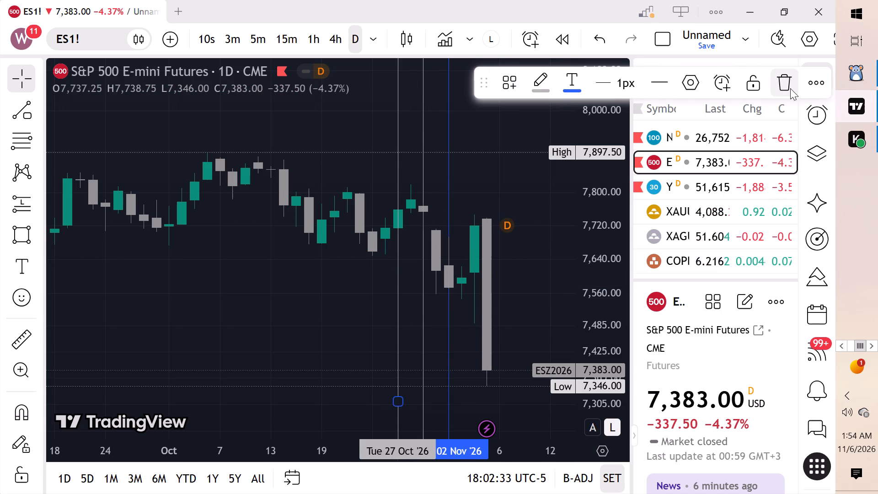
left_click(789, 88)
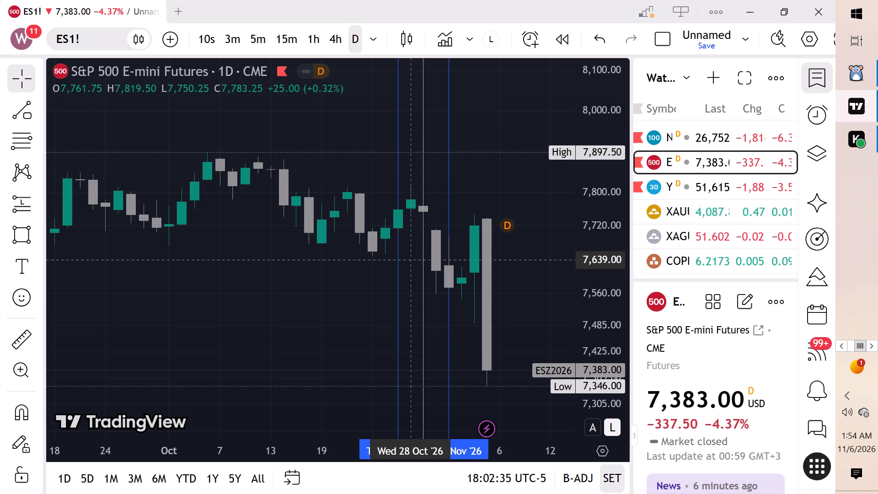
left_click(426, 267)
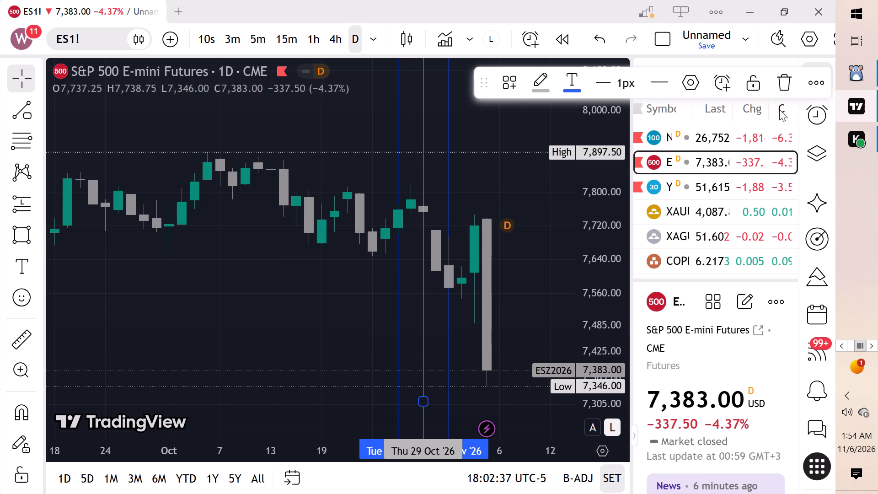
left_click(788, 85)
Move the blue vertical line from 27 October to 29 October on the daily chart.
left_click_drag(398, 273, 419, 279)
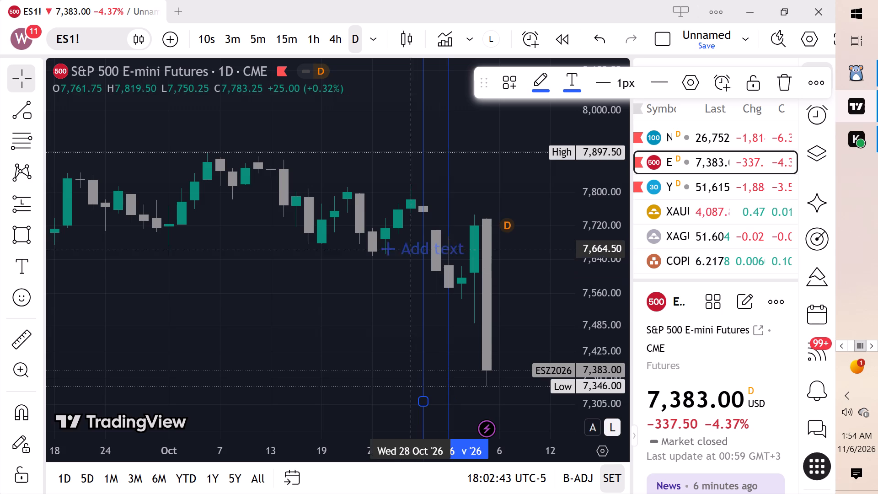
Return ES1! to the 15-minute interval and examine the price action between 28 October and 2 November.
left_click(327, 47)
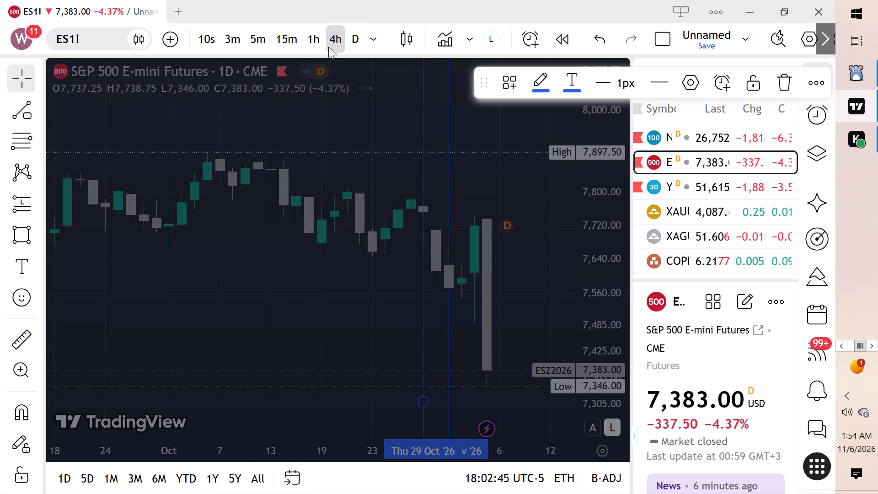
left_click(296, 30)
scroll(490, 201, "down", 1)
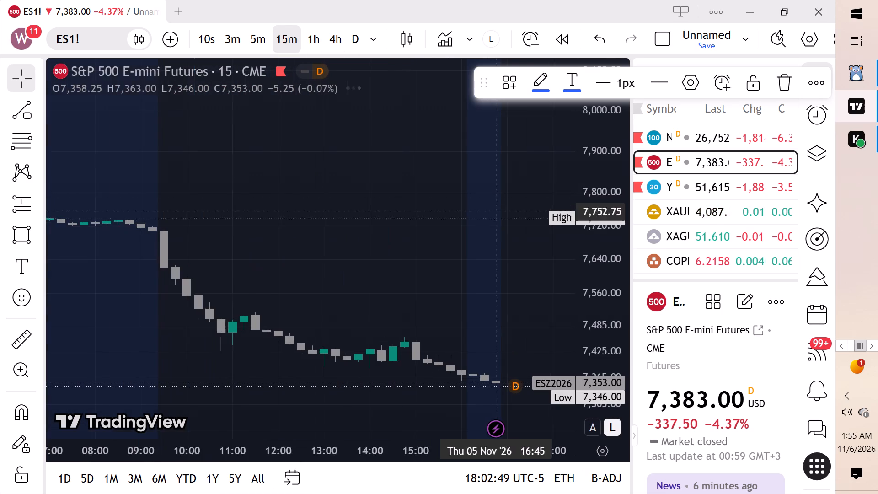
scroll(523, 254, "down", 12)
scroll(447, 252, "up", 1)
scroll(446, 252, "down", 1)
scroll(446, 252, "up", 1)
scroll(444, 252, "down", 9)
scroll(439, 248, "up", 1)
scroll(439, 248, "down", 2)
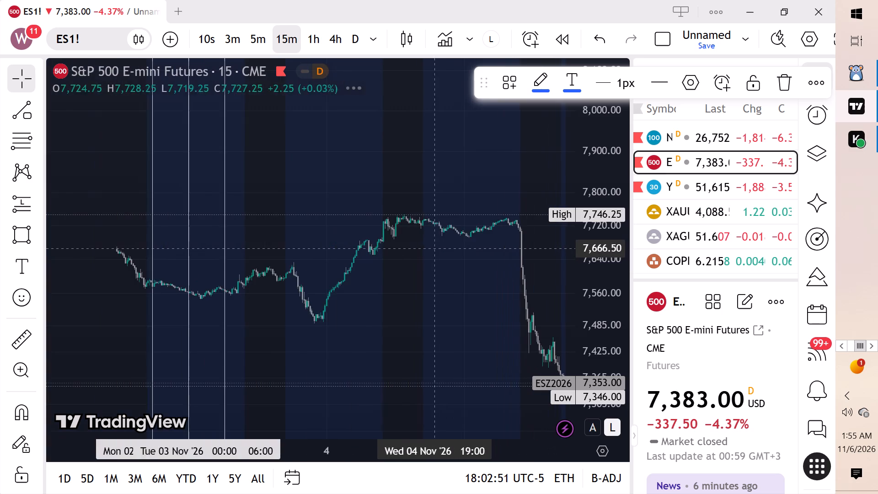
scroll(429, 248, "down", 5)
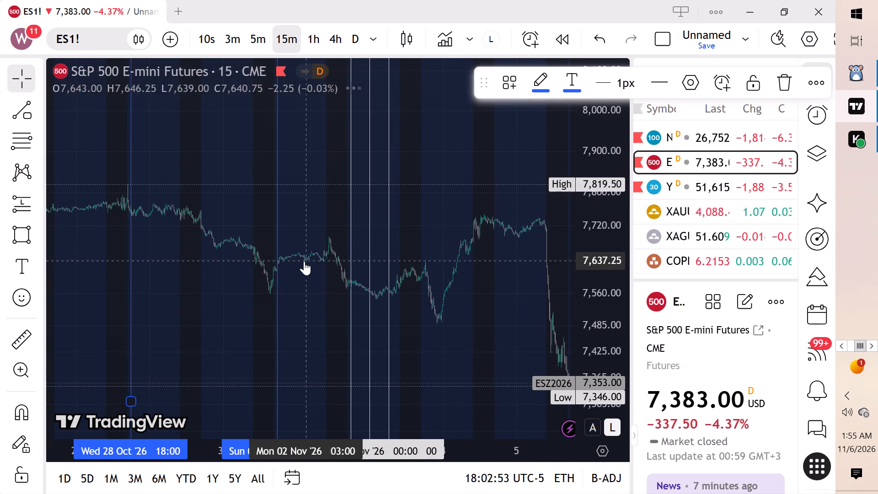
scroll(301, 262, "up", 3)
left_click_drag(224, 221, 513, 262)
scroll(583, 214, "up", 1)
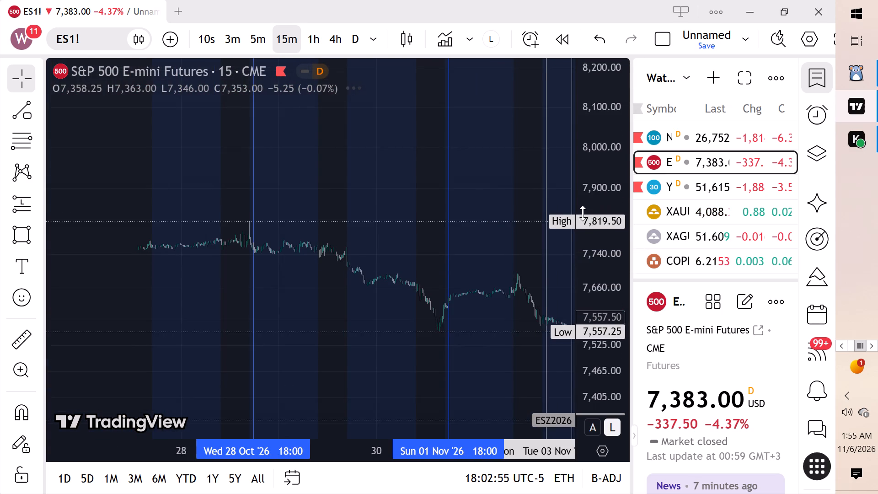
scroll(583, 213, "up", 2)
scroll(620, 187, "up", 7)
scroll(616, 183, "down", 1)
scroll(616, 183, "up", 3)
left_click_drag(522, 289, 523, 237)
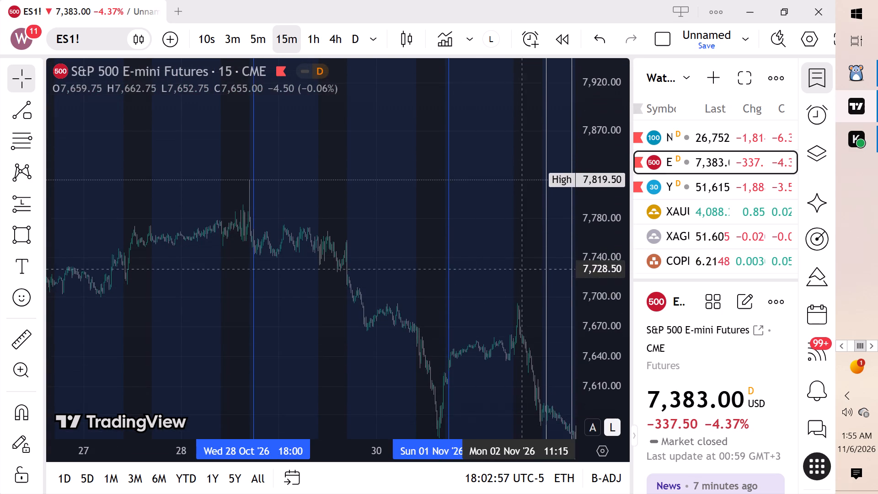
left_click_drag(523, 237, 527, 177)
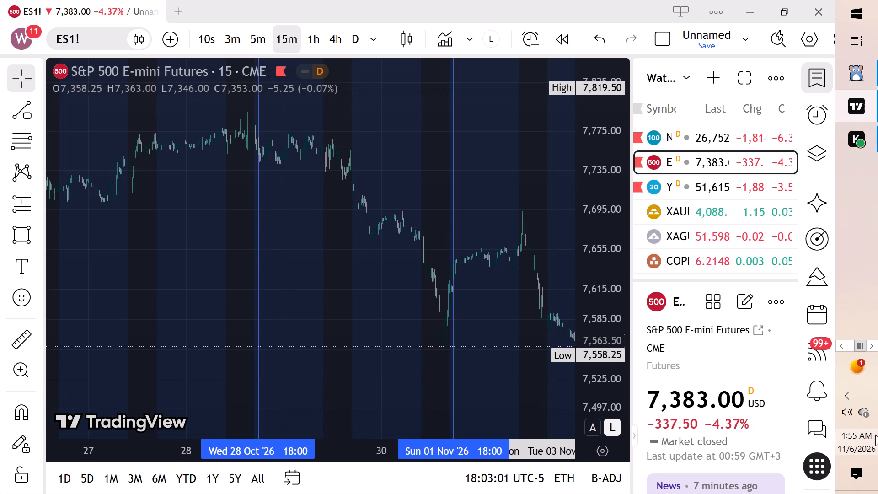
Raise the display brightness slightly in the Windows quick settings and return to the chart.
left_click(855, 471)
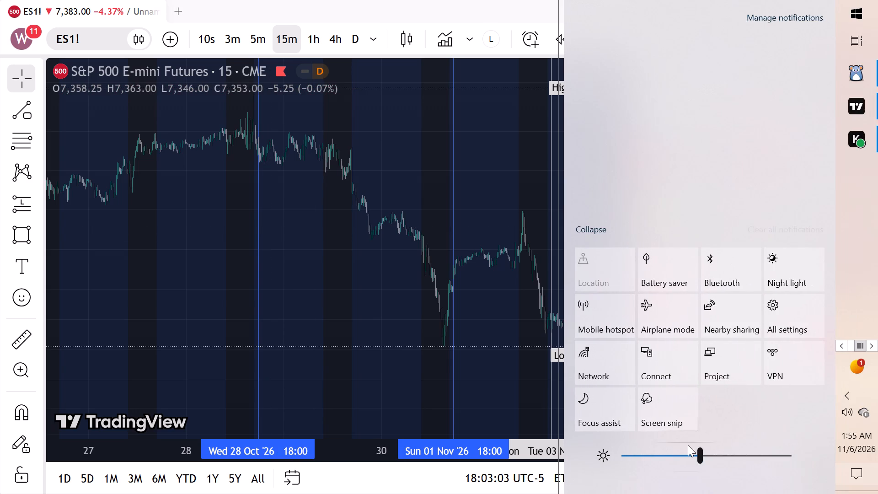
left_click(727, 455)
left_click(371, 328)
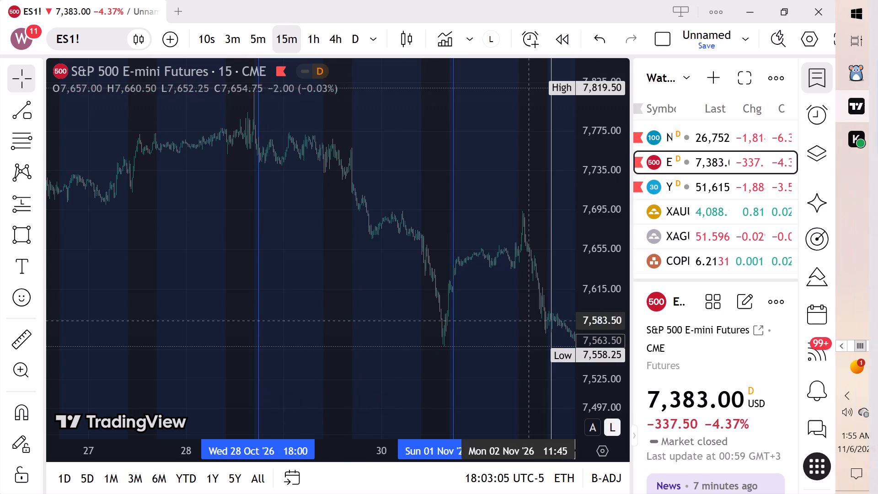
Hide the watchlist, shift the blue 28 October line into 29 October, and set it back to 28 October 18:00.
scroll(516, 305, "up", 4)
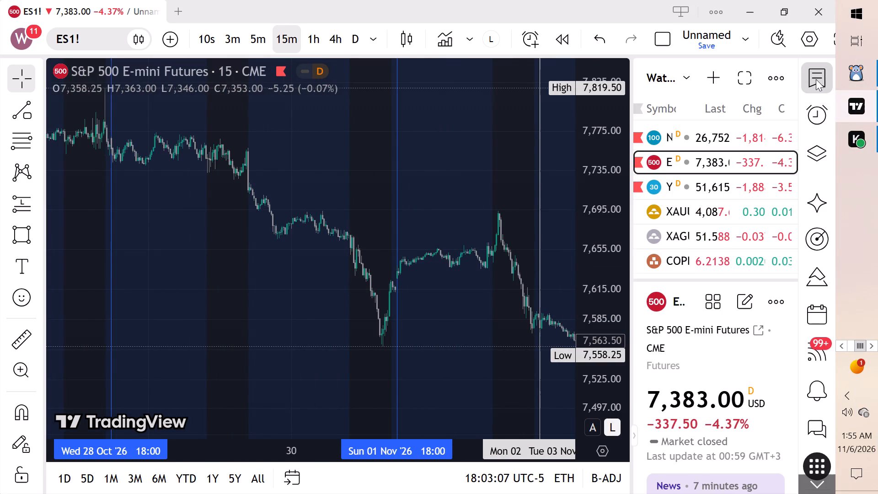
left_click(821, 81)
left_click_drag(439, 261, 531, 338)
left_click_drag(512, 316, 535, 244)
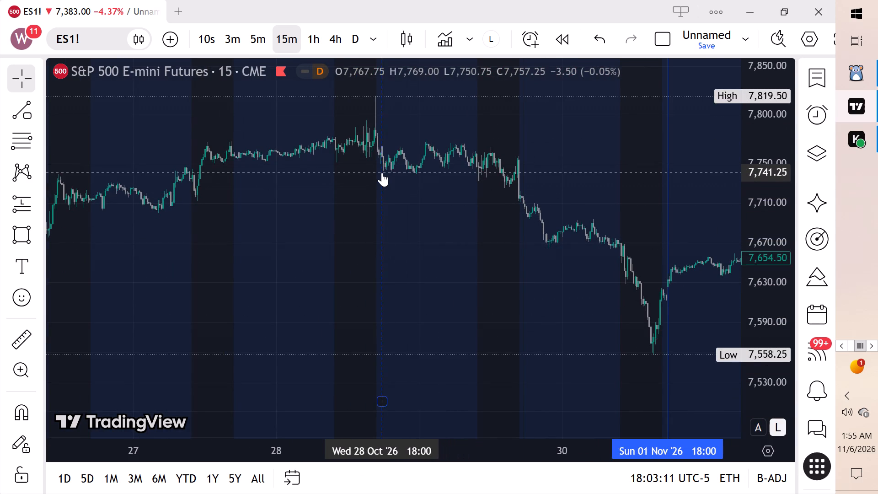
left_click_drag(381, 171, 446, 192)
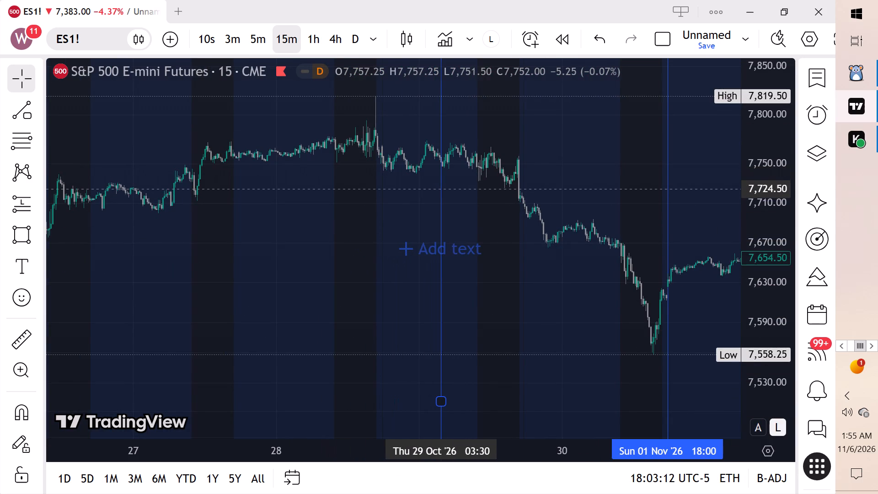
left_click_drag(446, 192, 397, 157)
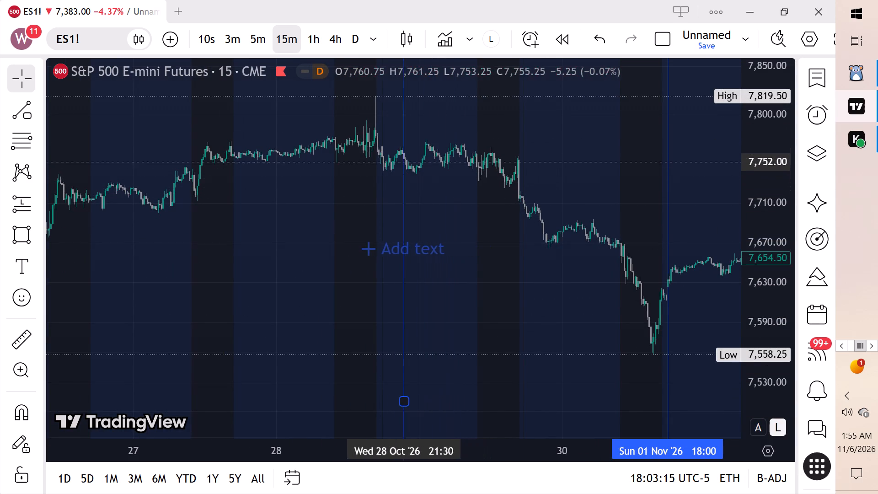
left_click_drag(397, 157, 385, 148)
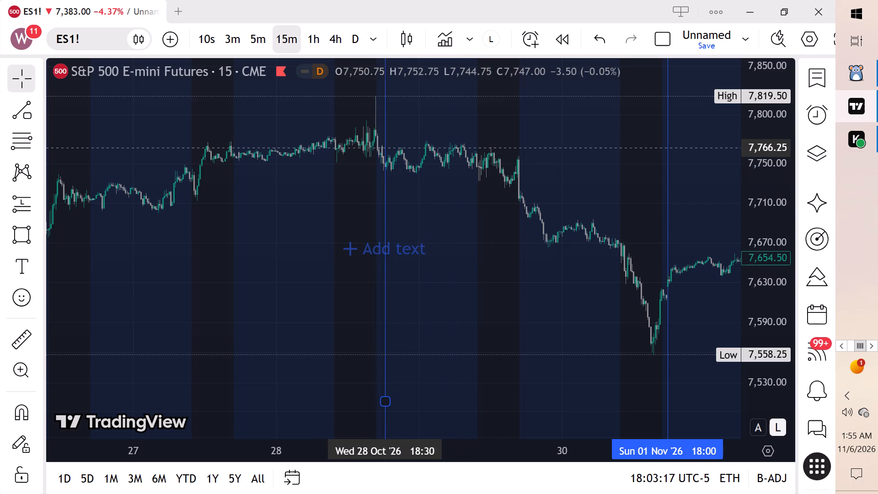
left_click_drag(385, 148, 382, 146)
Add a white vertical line at 29 October 00:00 on the 15-minute ES1! chart.
double_click(24, 112)
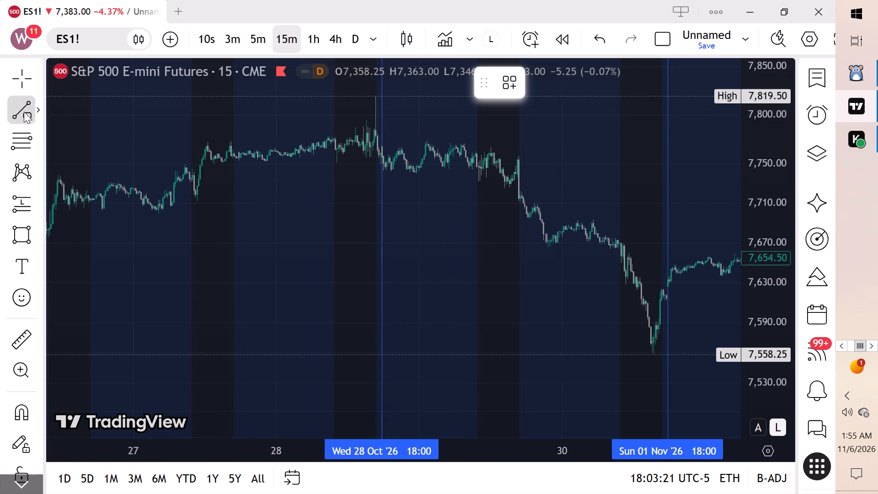
left_click(127, 294)
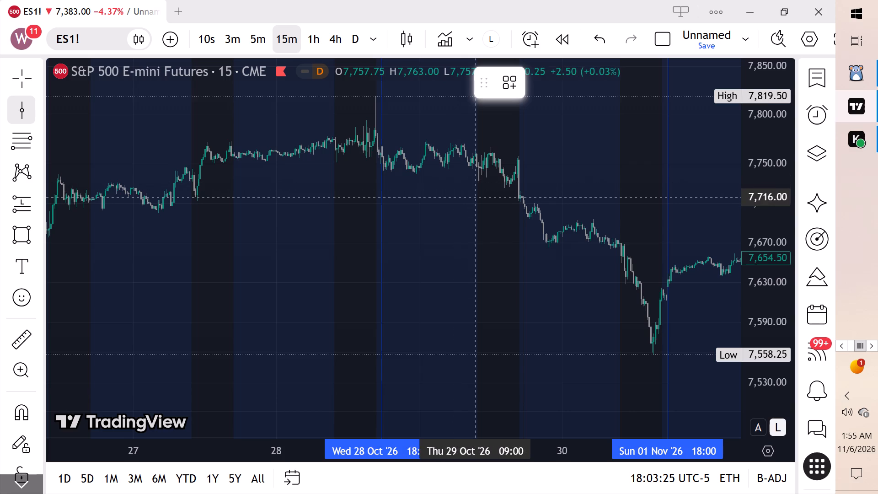
left_click(420, 163)
Add a second white vertical line at 29 October 06:00 on the ES1! chart.
scroll(348, 230, "up", 8)
left_click_drag(177, 226, 558, 248)
scroll(721, 214, "up", 1)
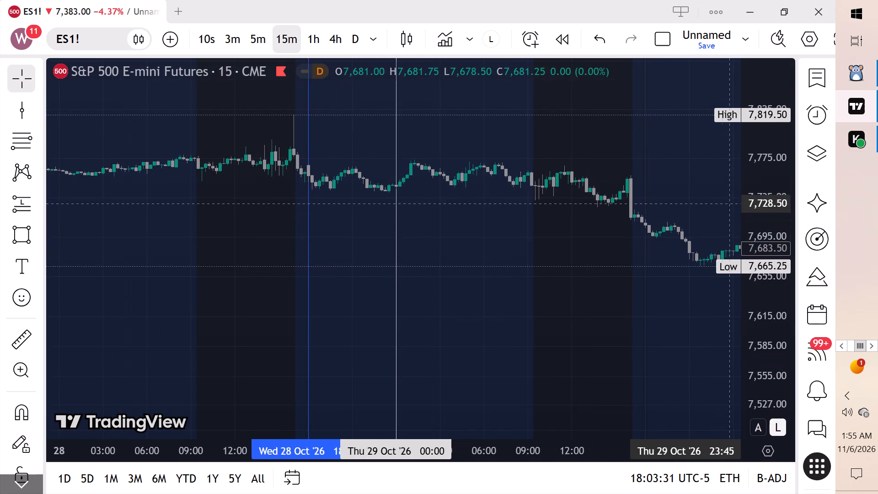
scroll(736, 199, "up", 10)
left_click_drag(446, 242, 605, 345)
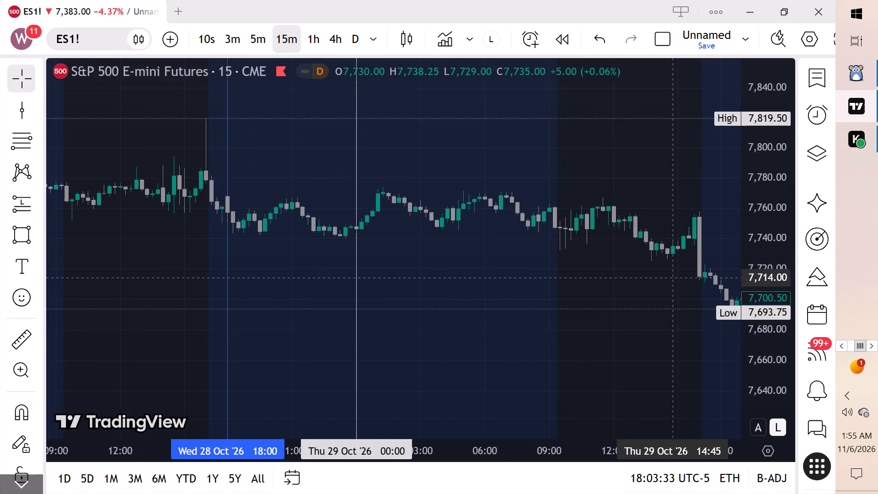
scroll(740, 229, "up", 6)
scroll(389, 348, "down", 6)
scroll(514, 313, "up", 1)
scroll(786, 219, "up", 2)
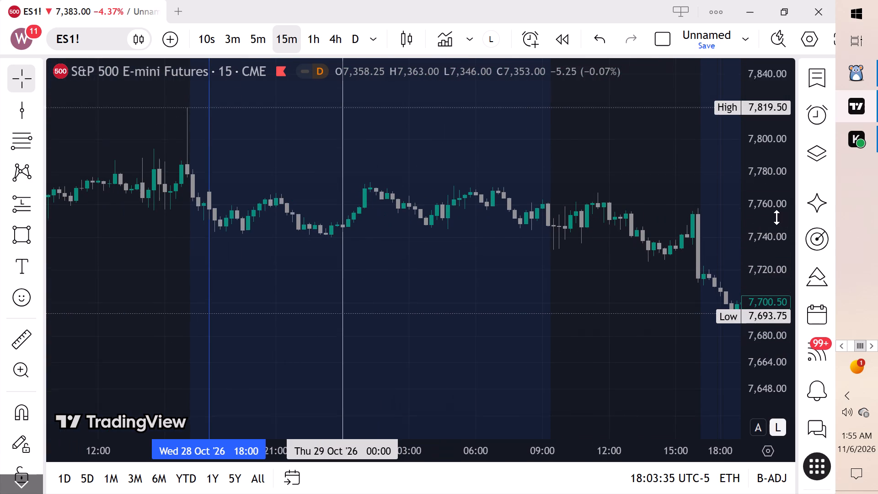
scroll(776, 217, "up", 11)
left_click_drag(450, 263, 609, 268)
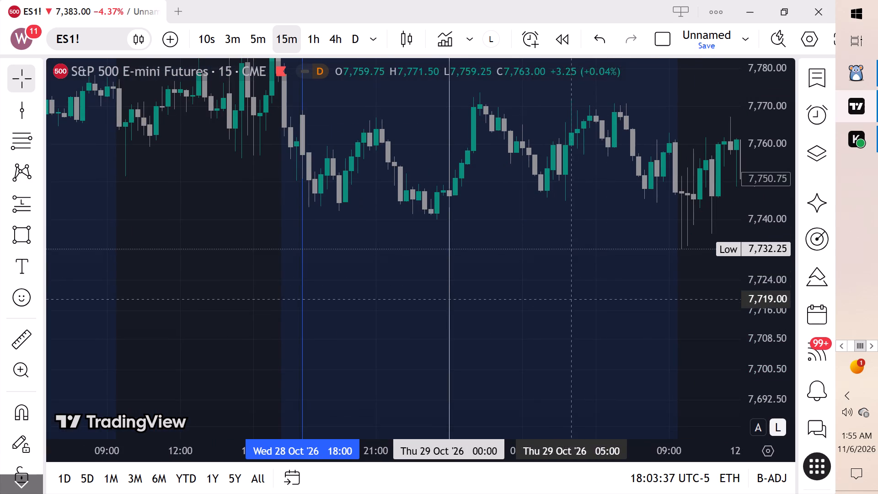
left_click_drag(631, 311, 488, 332)
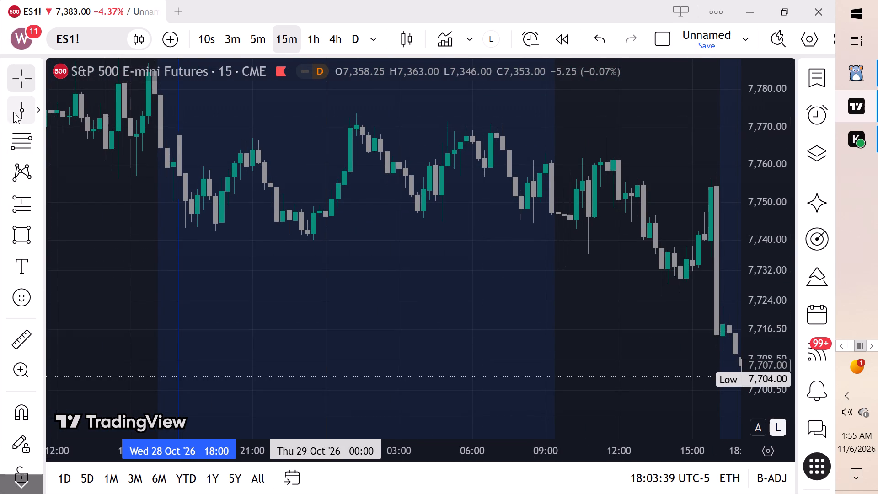
double_click(13, 106)
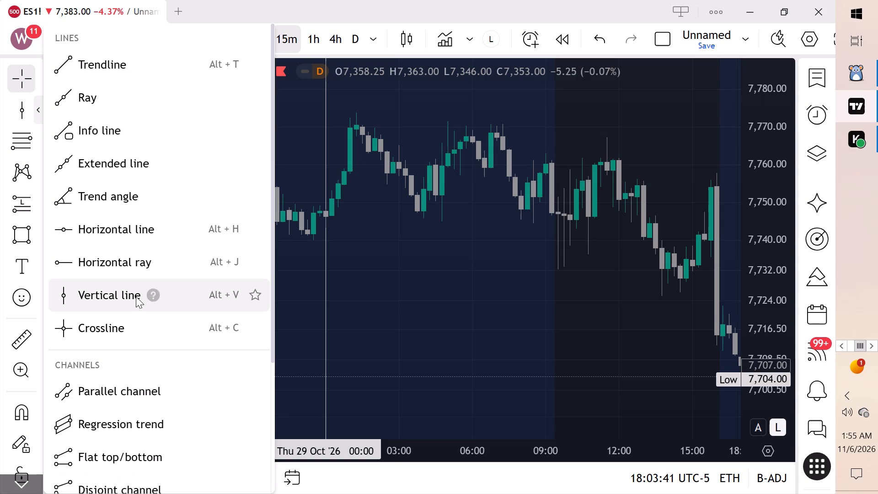
left_click(130, 296)
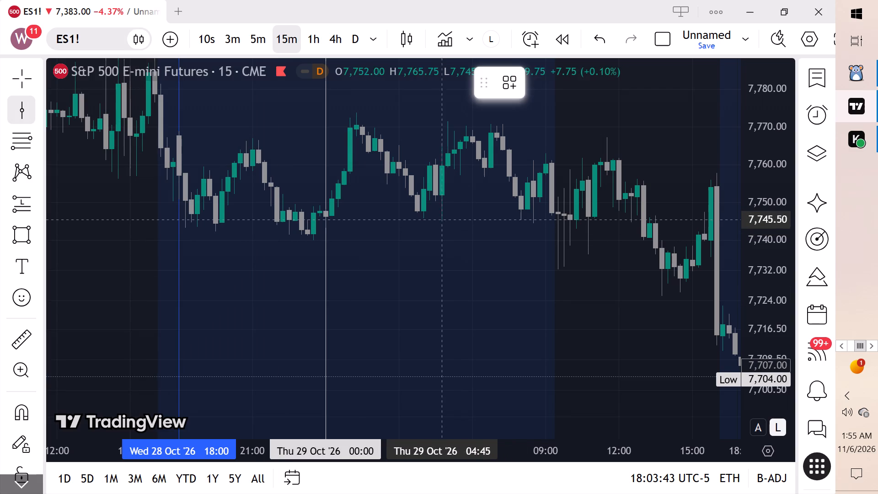
left_click(474, 240)
Examine the 29 October price action around the 00:00 and 06:00 lines, dismissing the referral advertisement.
left_click_drag(533, 253, 544, 333)
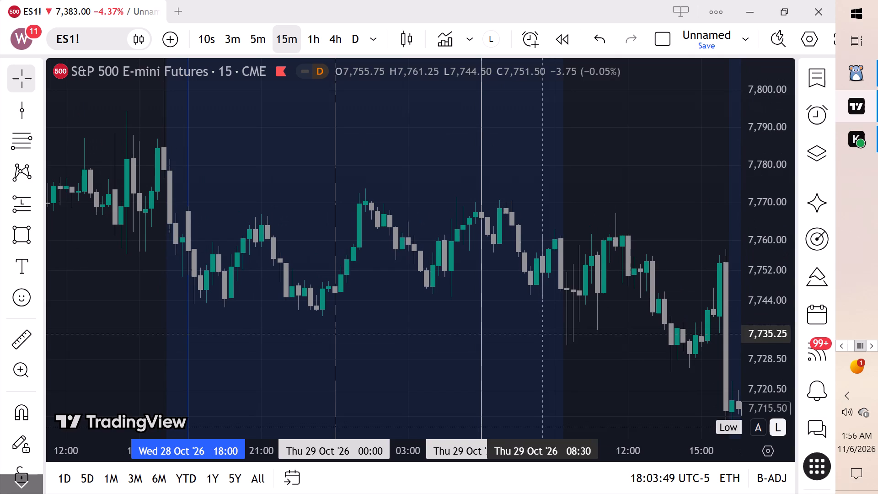
scroll(729, 253, "up", 7)
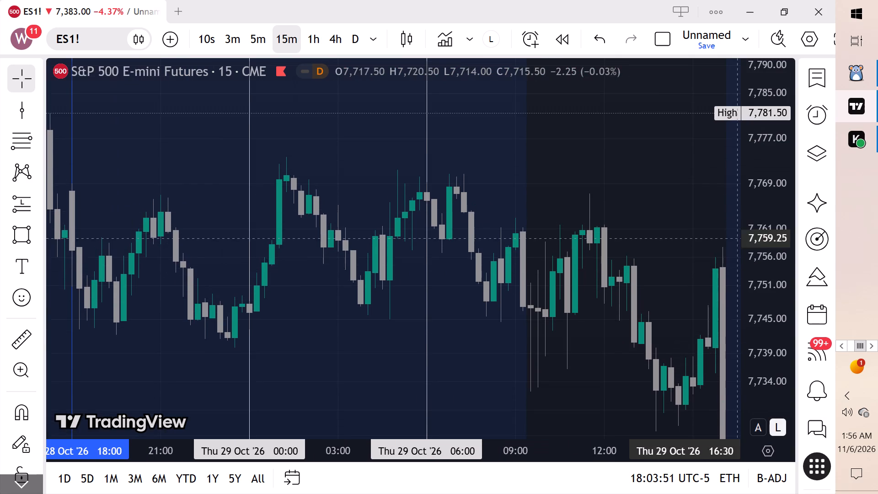
scroll(561, 285, "down", 1)
left_click_drag(510, 339, 519, 308)
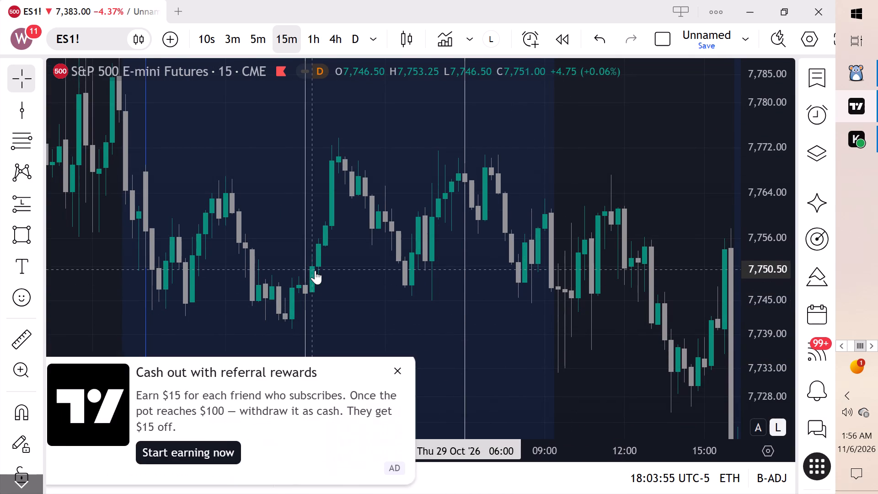
left_click(414, 370)
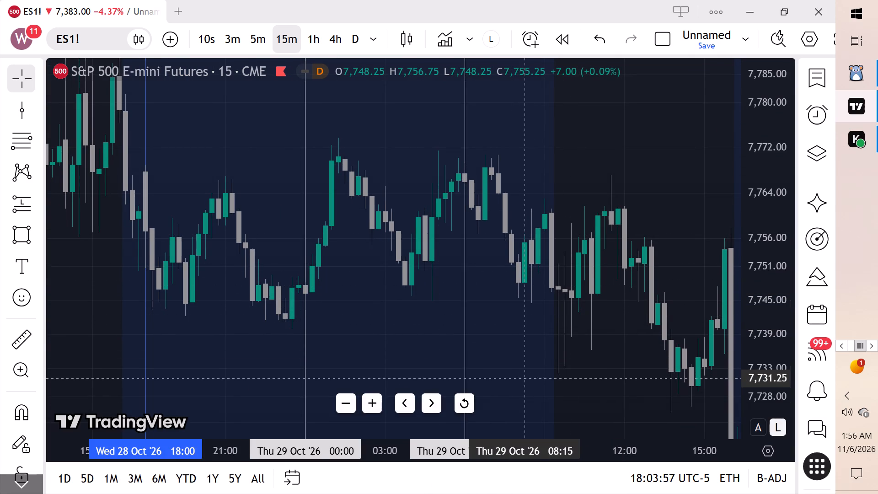
left_click_drag(527, 379, 514, 329)
left_click_drag(494, 296, 503, 346)
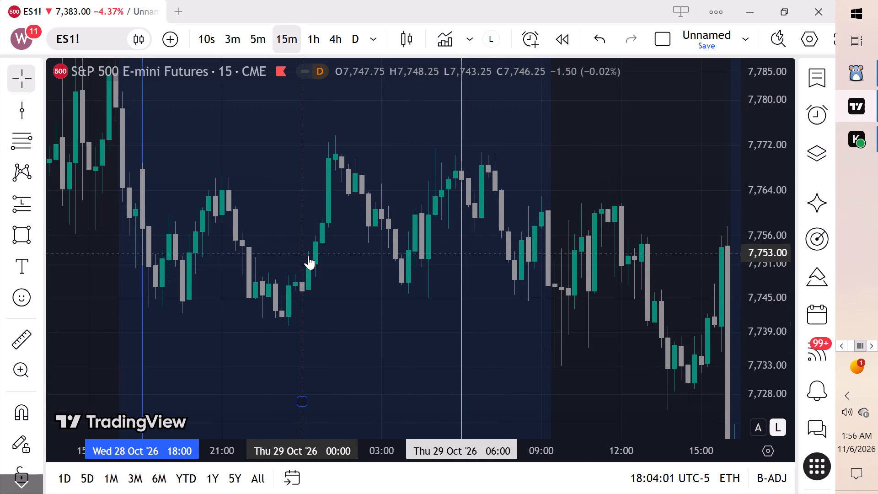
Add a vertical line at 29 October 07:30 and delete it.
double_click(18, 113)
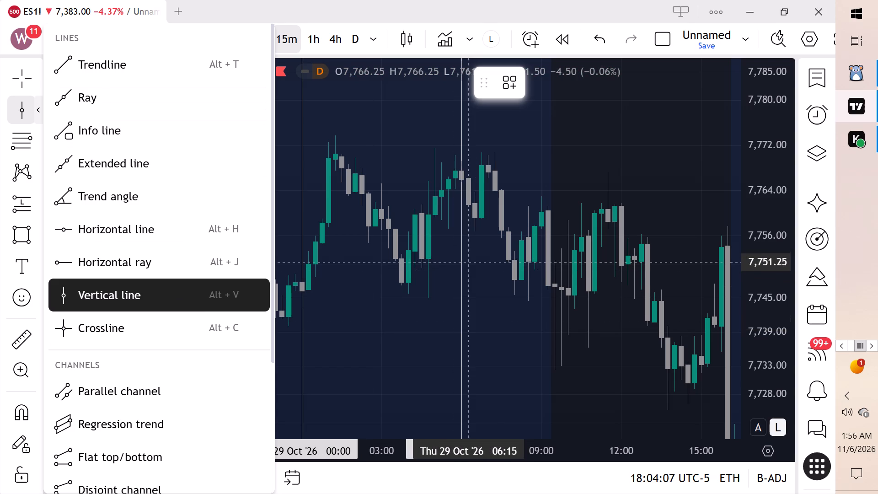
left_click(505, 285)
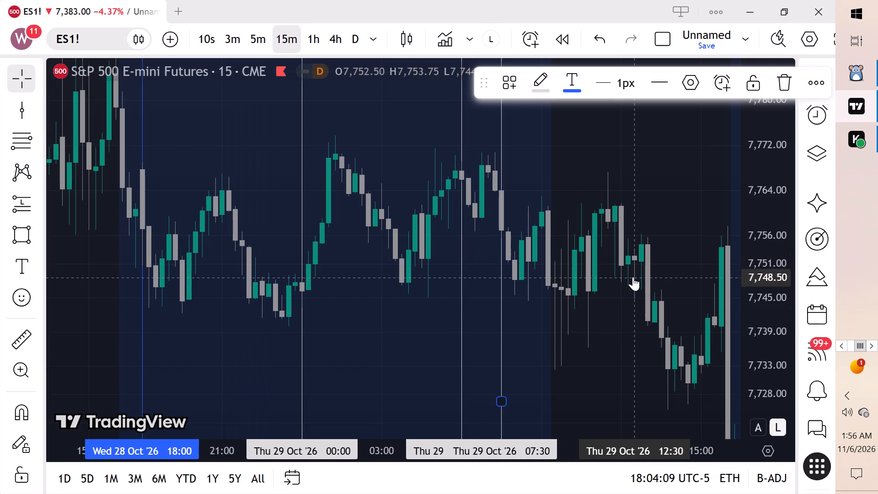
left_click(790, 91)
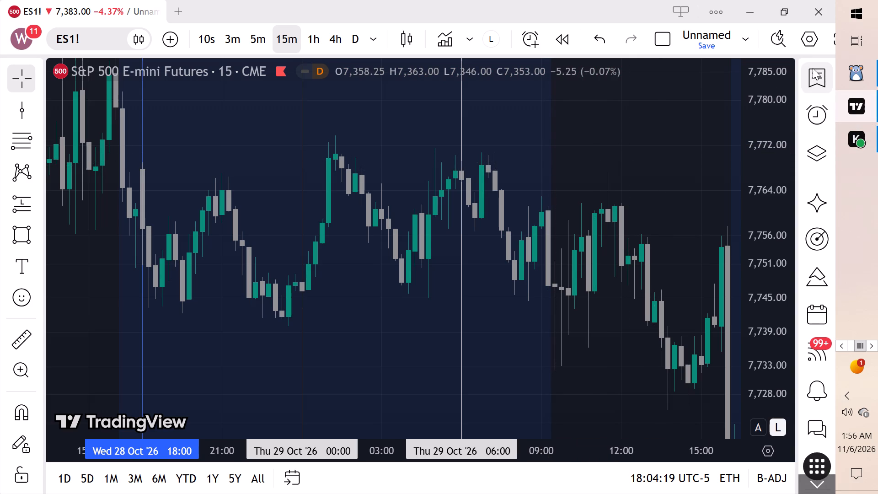
Reopen the watchlist, load YM1! on 15 minutes, and examine the price action around the 1 November 18:00 line.
left_click(819, 82)
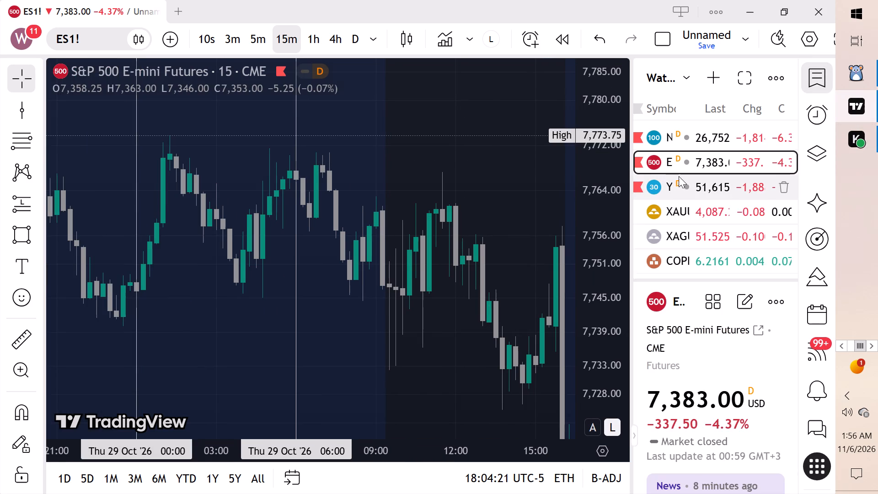
left_click(688, 179)
scroll(498, 220, "down", 2)
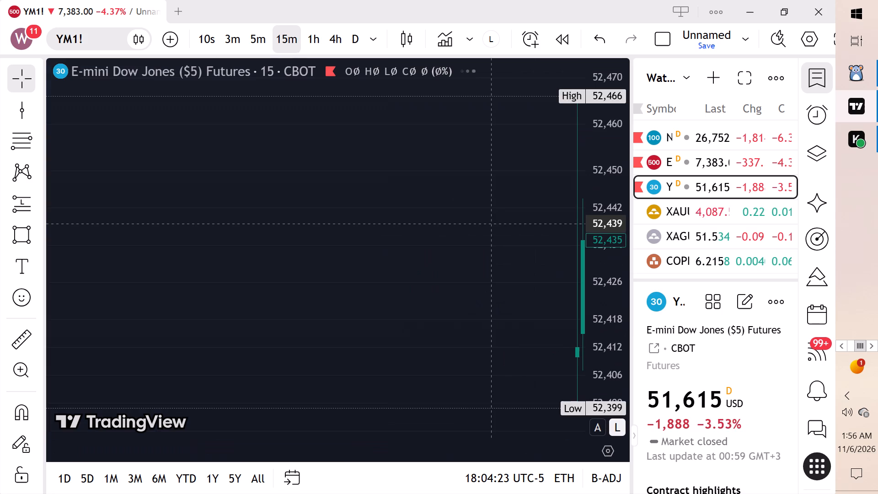
scroll(485, 228, "down", 3)
scroll(655, 162, "down", 5)
scroll(600, 187, "down", 8)
scroll(603, 193, "up", 2)
scroll(603, 193, "down", 1)
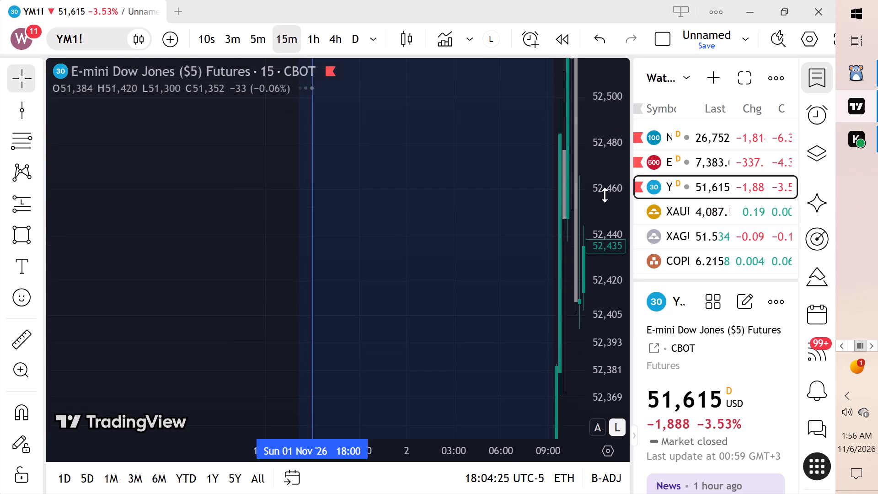
scroll(605, 195, "down", 2)
scroll(607, 201, "up", 1)
scroll(607, 202, "down", 20)
scroll(607, 202, "down", 3)
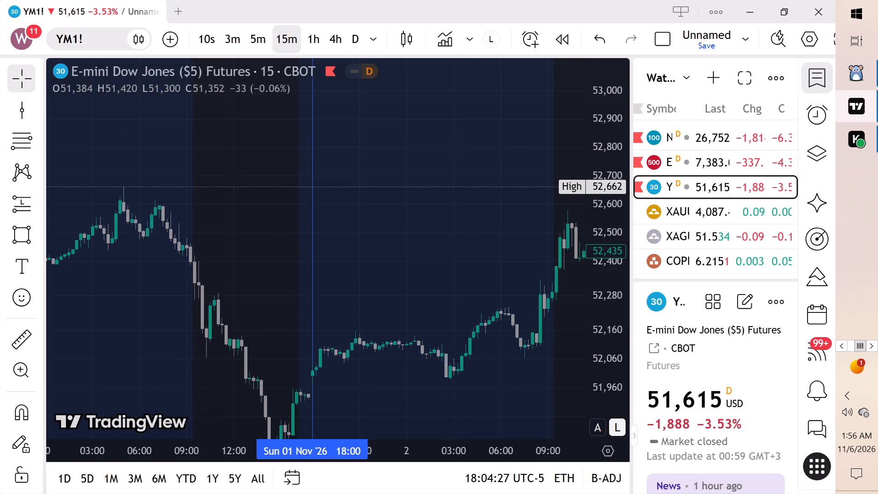
scroll(582, 259, "down", 4)
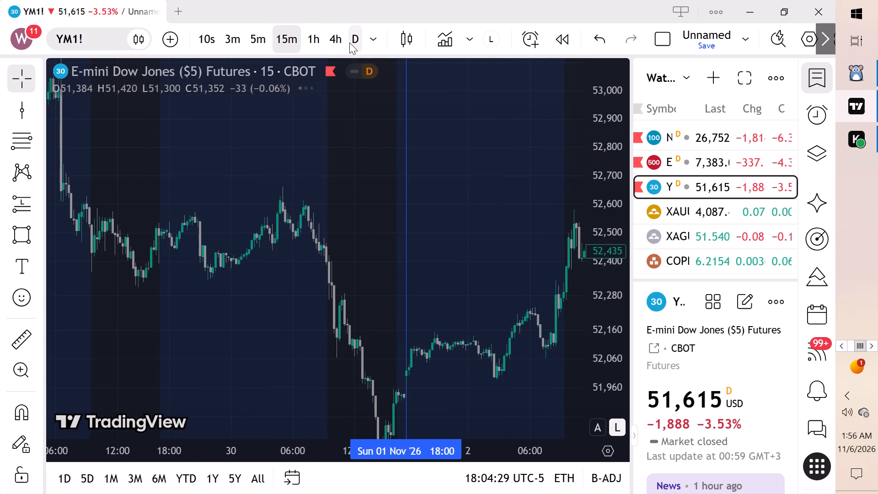
Switch YM1! to the daily interval and reset the chart view.
left_click(349, 43)
scroll(511, 148, "down", 1)
scroll(557, 189, "down", 4)
scroll(637, 181, "down", 1)
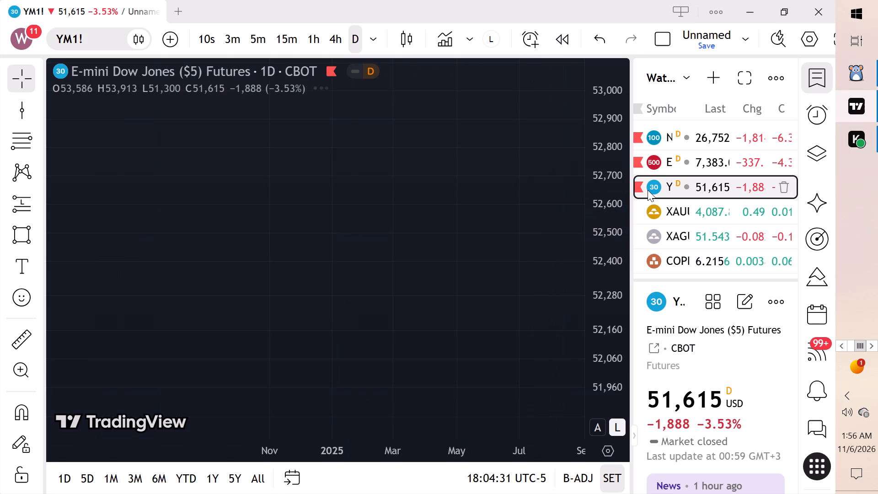
scroll(648, 190, "down", 12)
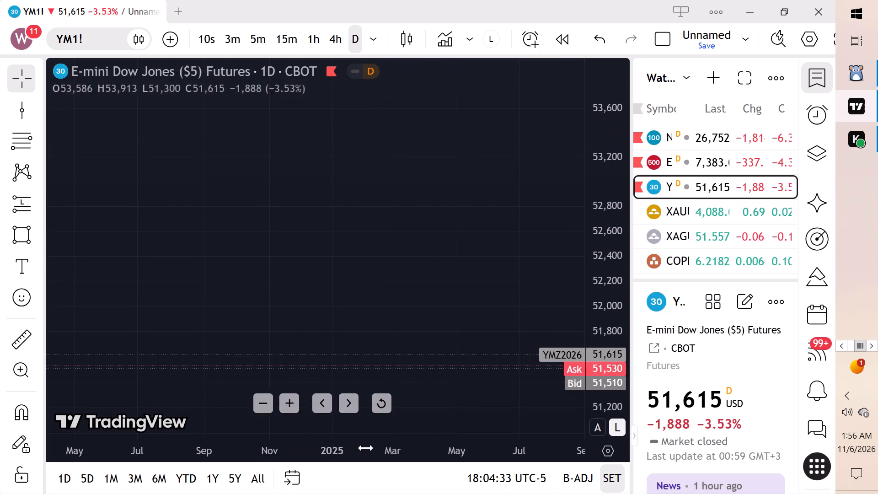
left_click(383, 403)
scroll(477, 315, "up", 5)
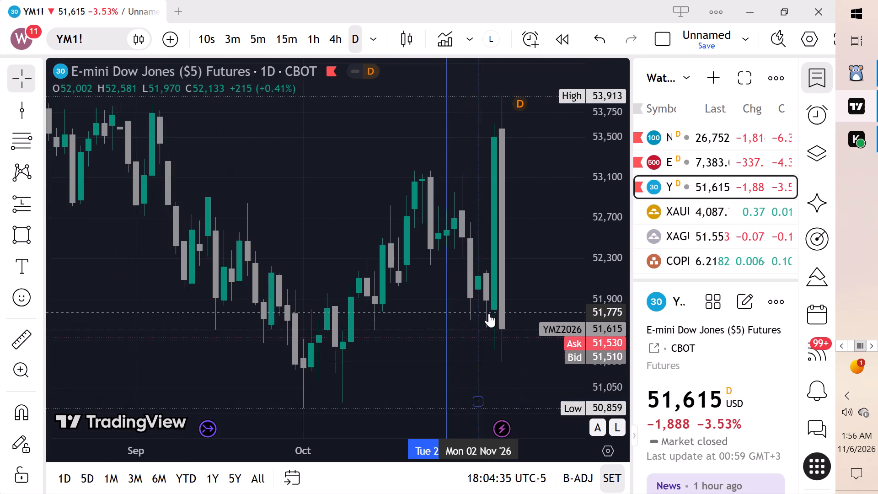
Move one of the overlapping blue vertical lines from 27 October to 29 October on the daily YM1! chart.
scroll(490, 313, "up", 1)
scroll(490, 313, "down", 1)
scroll(490, 313, "up", 11)
left_click_drag(196, 271, 213, 274)
left_click_drag(203, 264, 211, 267)
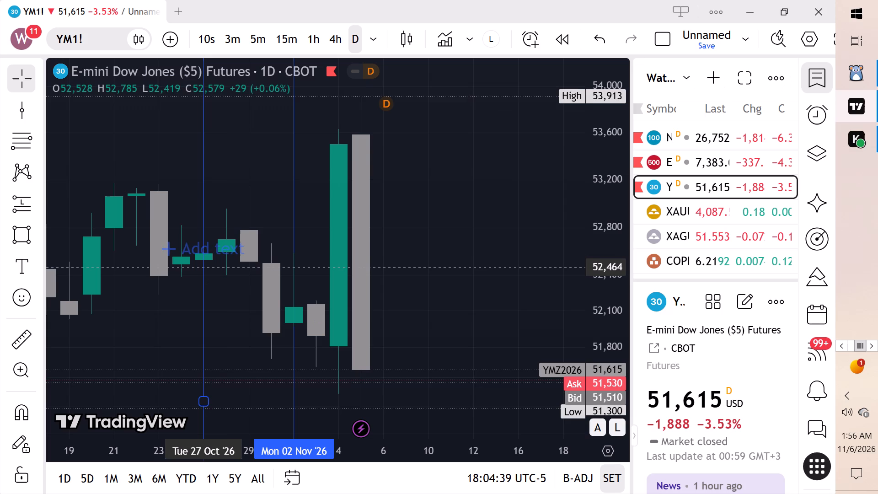
left_click_drag(211, 267, 219, 270)
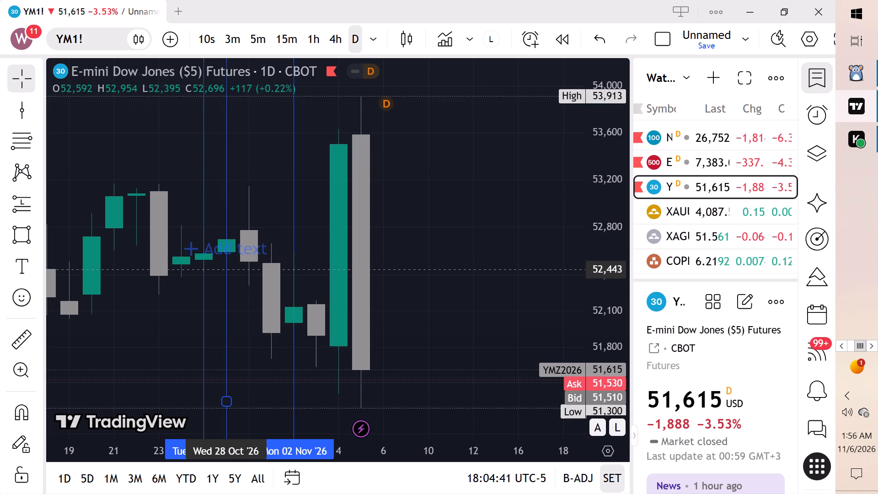
left_click_drag(219, 270, 240, 278)
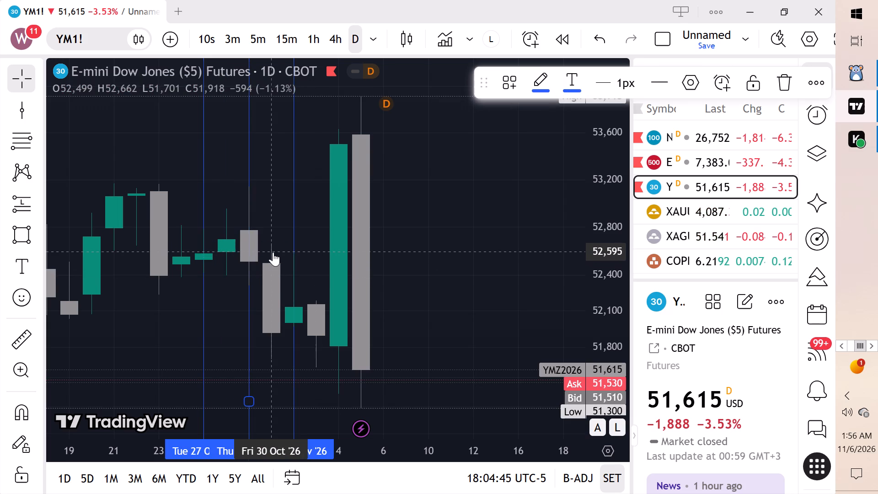
Delete the two overlapping blue vertical lines at 27 October on the daily YM1! chart.
left_click(200, 279)
left_click(198, 257)
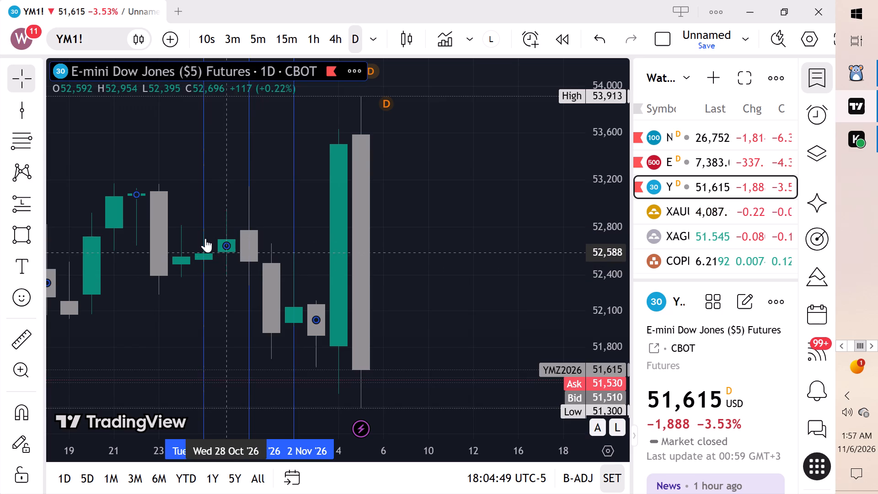
left_click(205, 226)
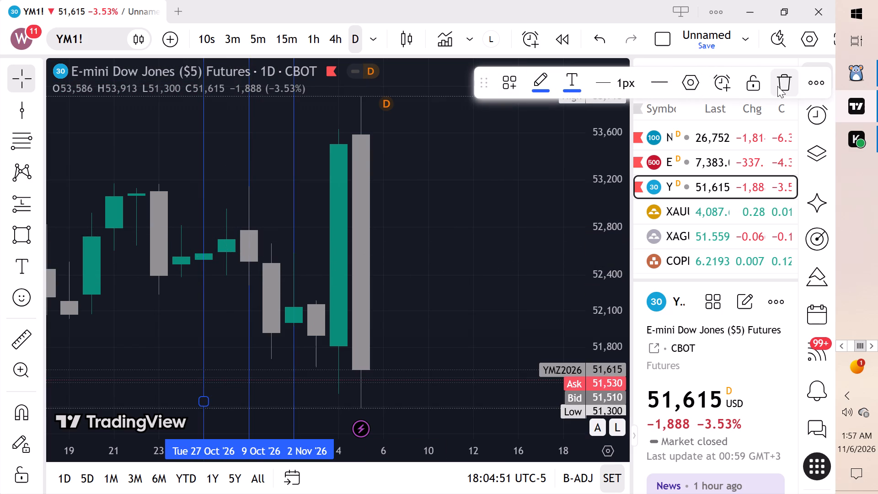
left_click(778, 86)
left_click(199, 252)
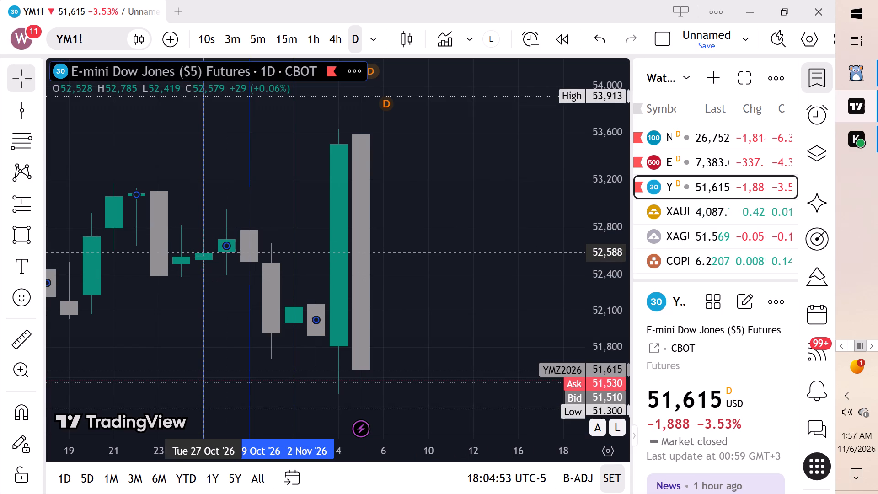
left_click(203, 279)
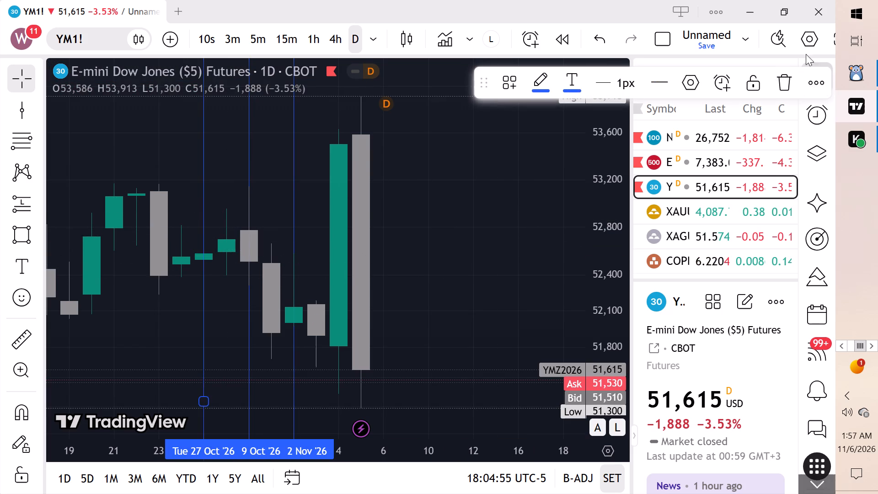
left_click(787, 85)
Switch YM1! to the 15-minute interval and hide the watchlist.
left_click_drag(479, 249, 679, 204)
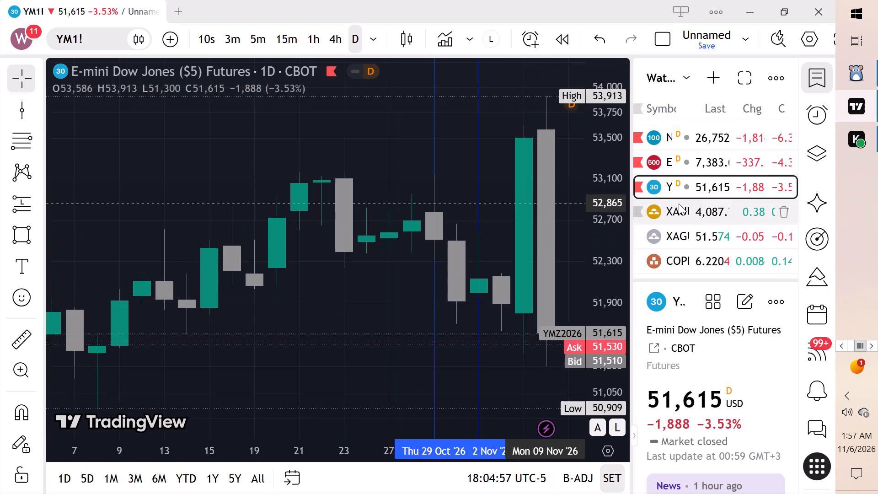
scroll(539, 240, "up", 5)
left_click_drag(582, 237, 517, 139)
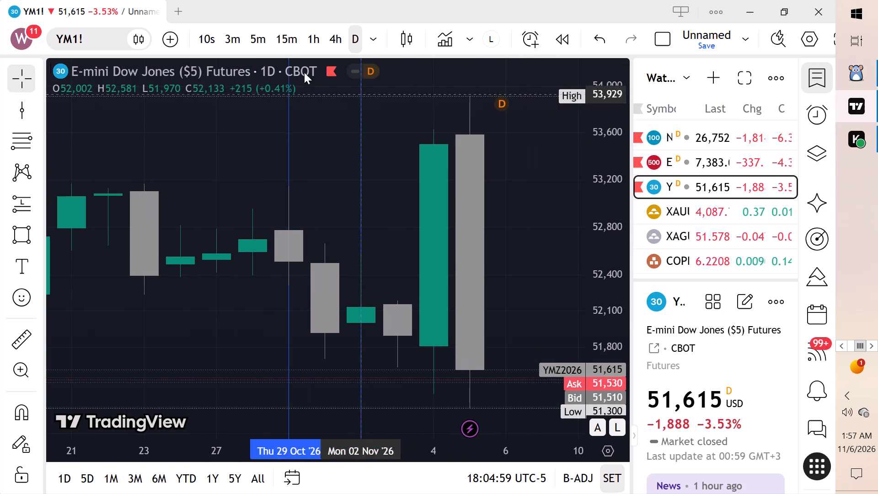
left_click(292, 40)
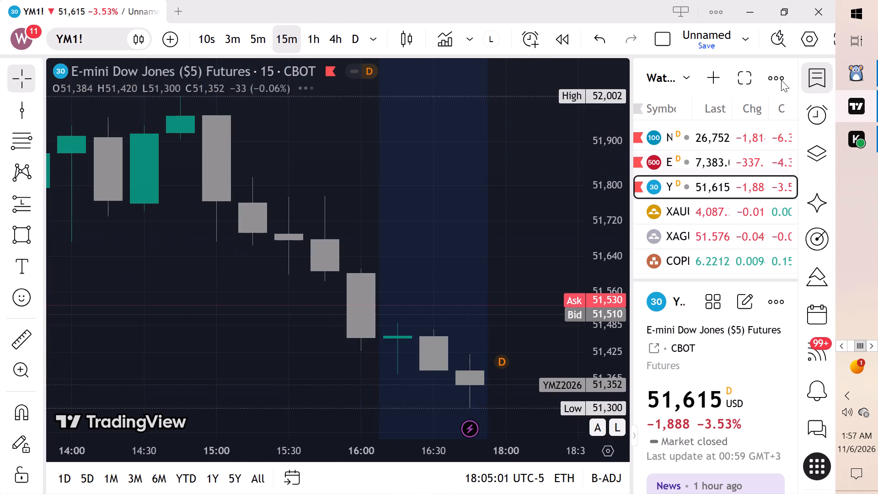
left_click(810, 77)
Examine the 15-minute YM1! price action between the 28 October 18:00 and 1 November 18:00 vertical lines.
scroll(607, 236, "down", 11)
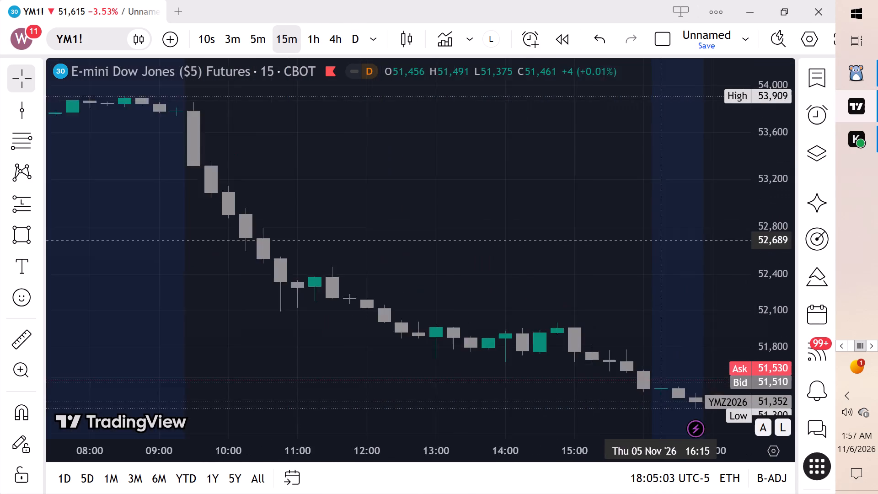
scroll(660, 241, "down", 7)
scroll(651, 239, "up", 1)
scroll(651, 240, "down", 3)
scroll(595, 248, "down", 6)
scroll(589, 253, "up", 1)
scroll(545, 254, "down", 4)
scroll(487, 269, "down", 3)
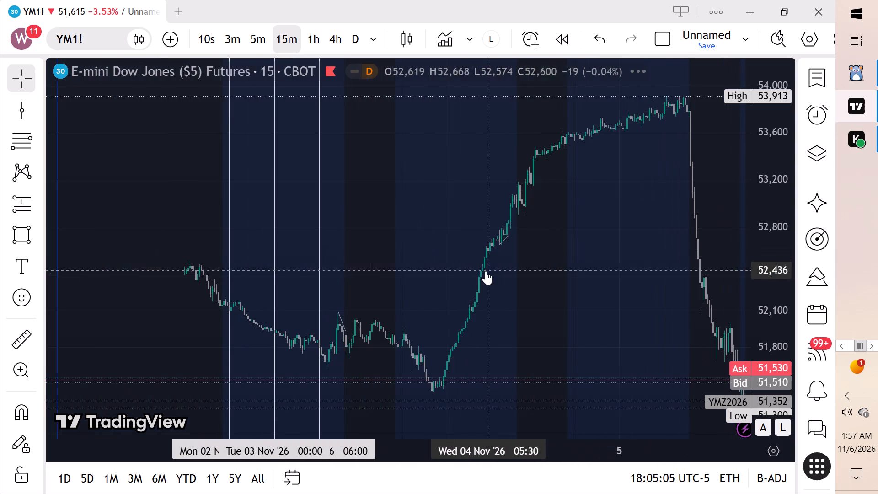
scroll(441, 282, "down", 3)
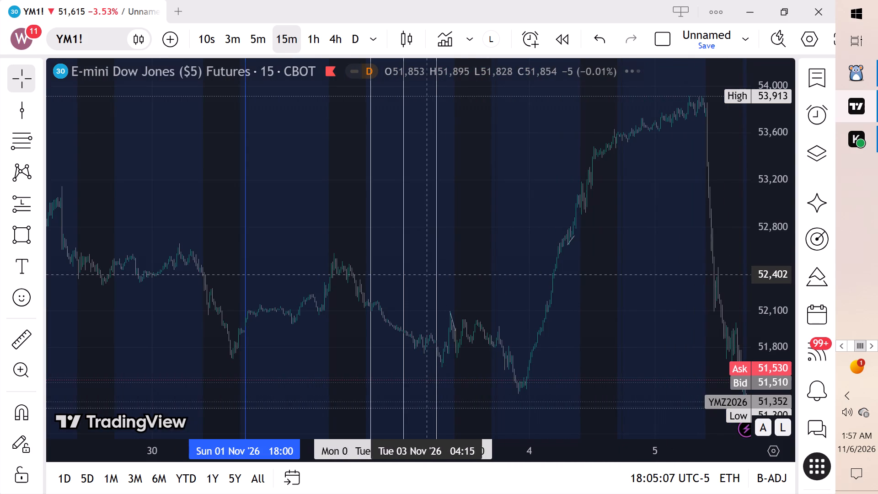
scroll(428, 275, "down", 3)
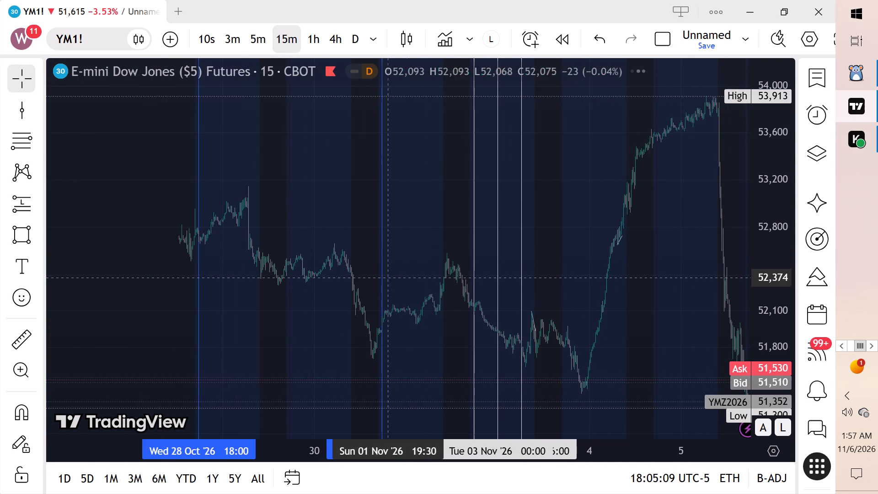
left_click_drag(296, 267, 549, 296)
scroll(514, 300, "up", 6)
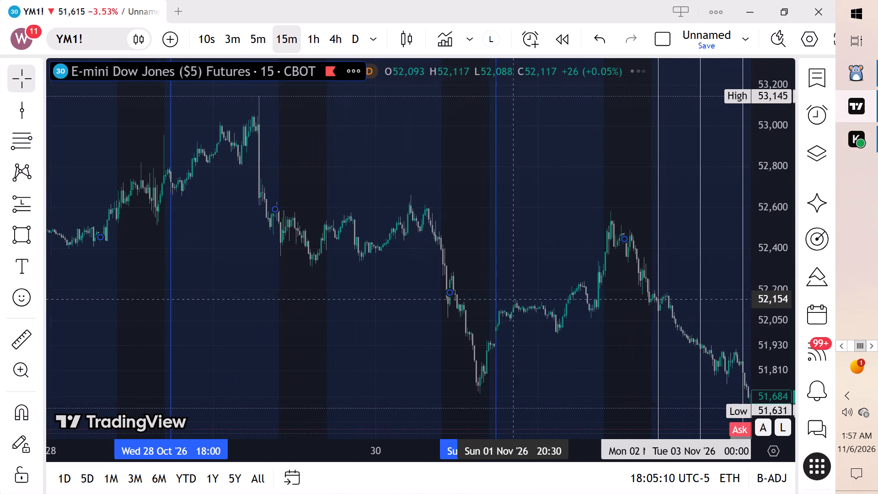
scroll(761, 249, "up", 5)
left_click_drag(388, 288, 632, 303)
scroll(602, 299, "up", 6)
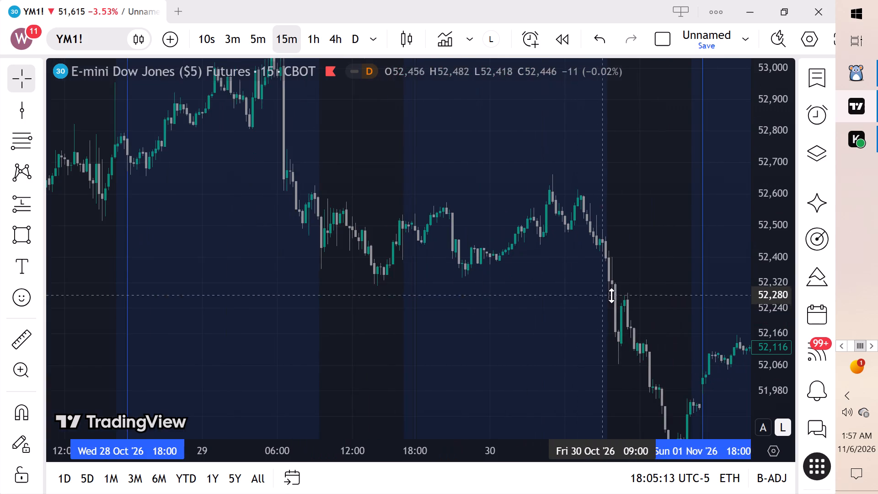
scroll(757, 260, "up", 5)
left_click_drag(578, 278, 613, 330)
scroll(795, 242, "down", 2)
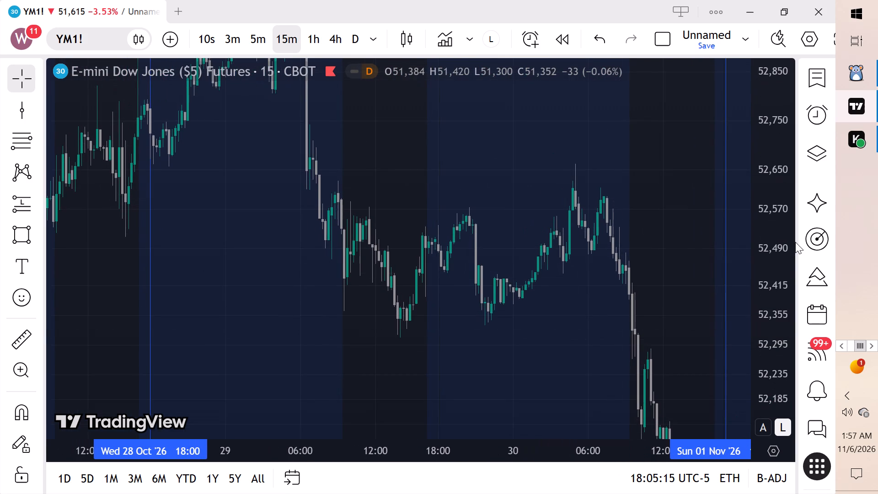
scroll(795, 242, "down", 4)
scroll(757, 237, "down", 8)
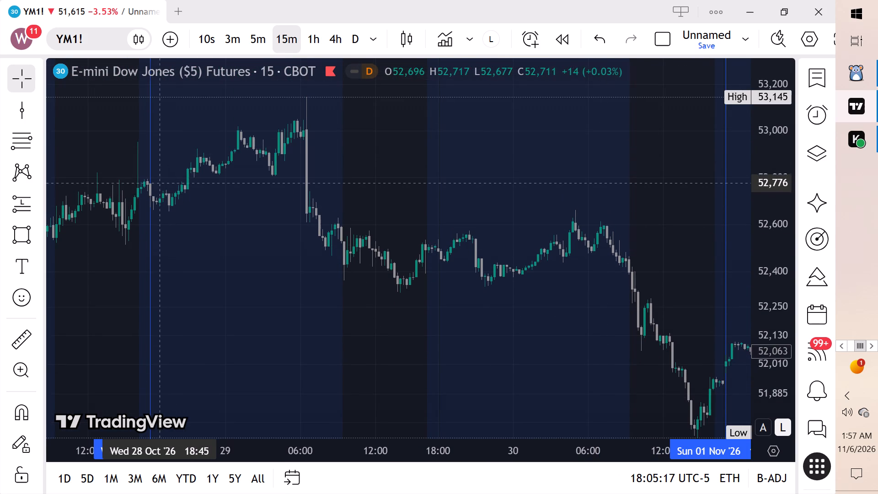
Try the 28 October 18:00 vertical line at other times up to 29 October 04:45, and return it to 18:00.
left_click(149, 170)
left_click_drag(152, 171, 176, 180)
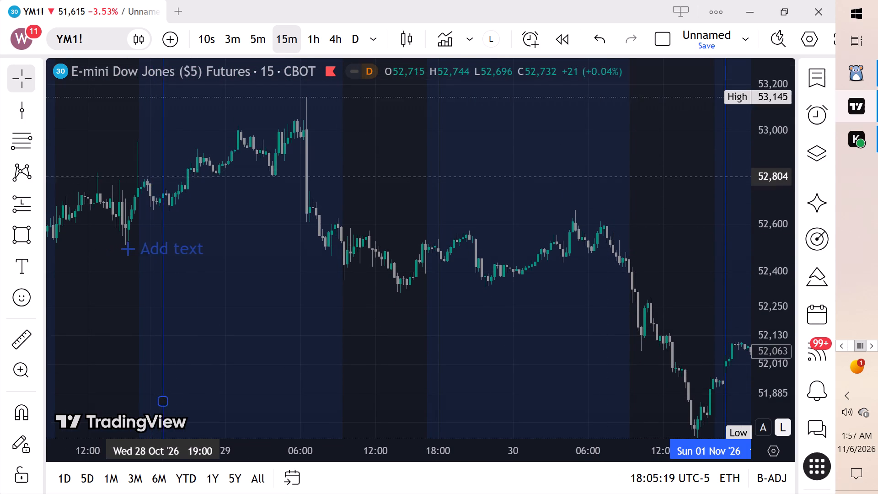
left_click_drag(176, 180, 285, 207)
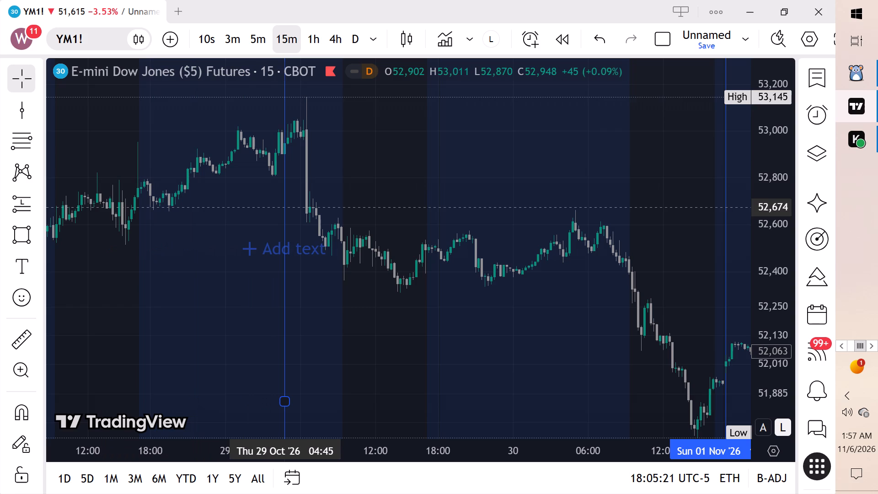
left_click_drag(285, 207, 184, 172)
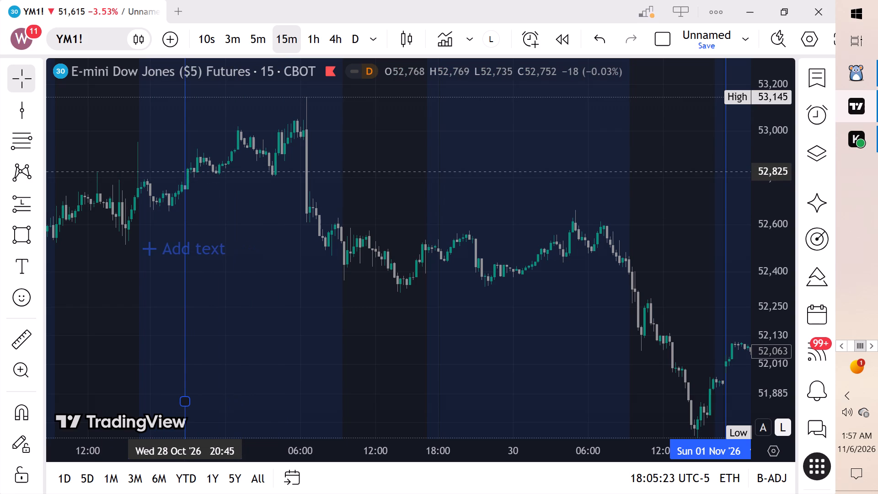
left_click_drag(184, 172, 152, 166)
Add white vertical lines at 00:00, 06:00 and 12:15 on 29 October on the 15-minute chart.
double_click(4, 111)
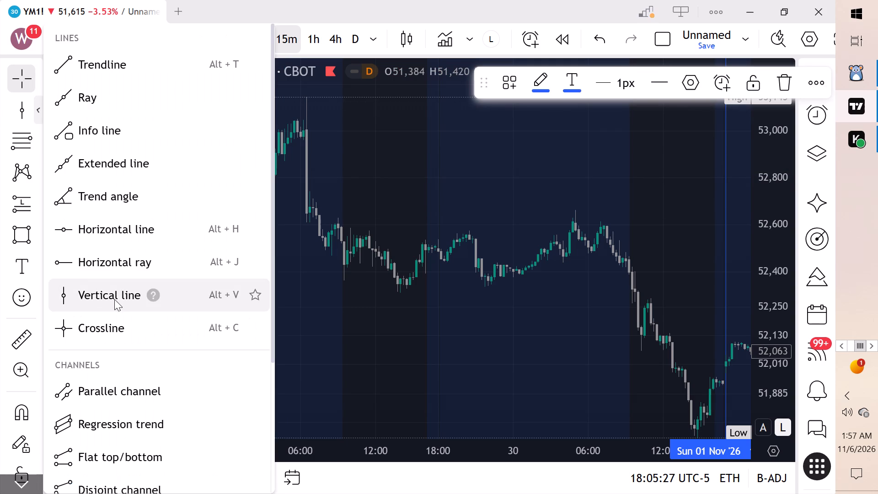
left_click(86, 285)
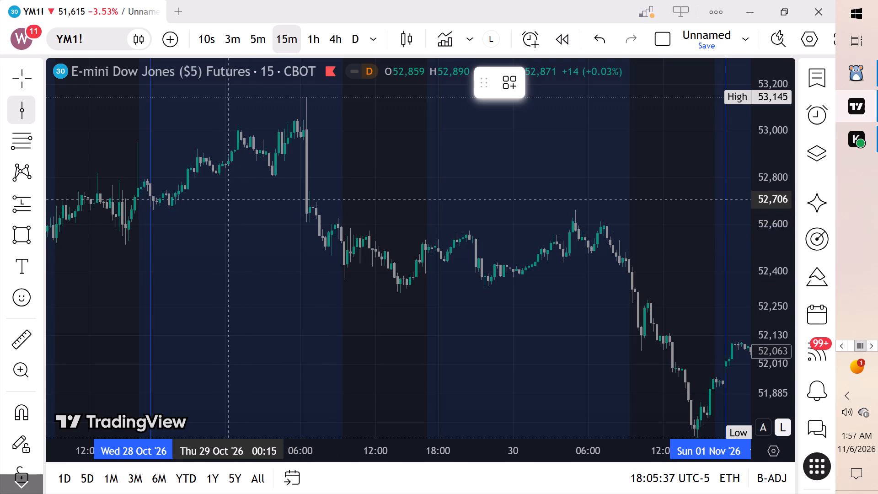
left_click(225, 199)
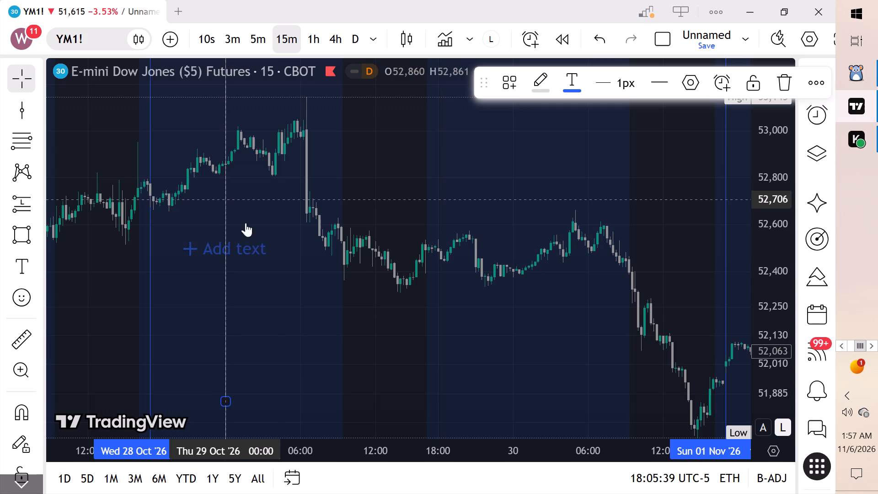
left_click(8, 107)
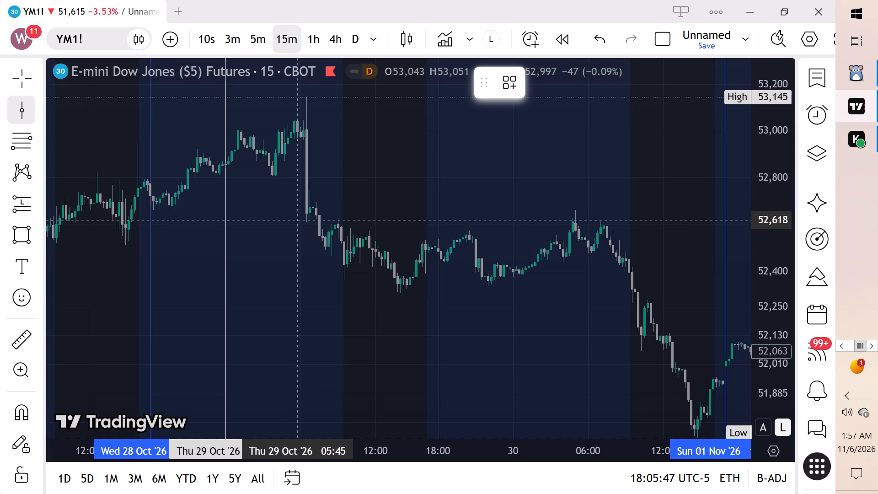
left_click(300, 224)
left_click_drag(404, 162, 419, 169)
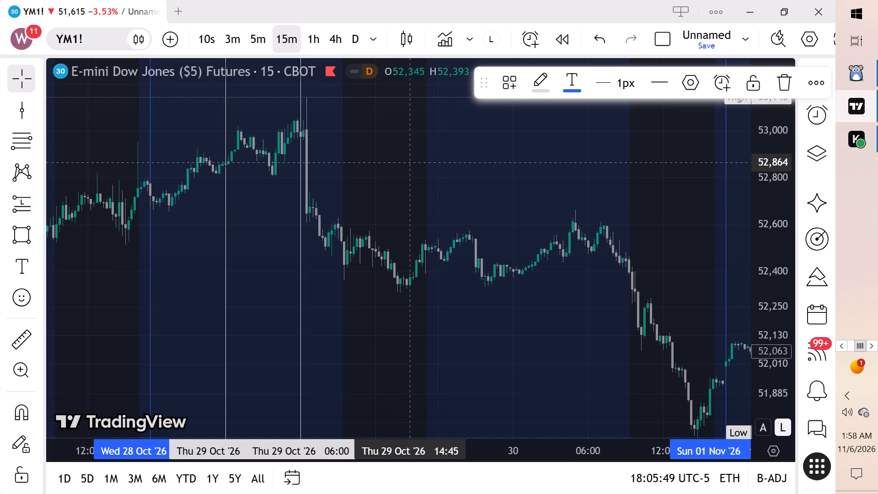
left_click_drag(419, 169, 486, 252)
scroll(487, 279, "up", 4)
left_click_drag(346, 241, 554, 236)
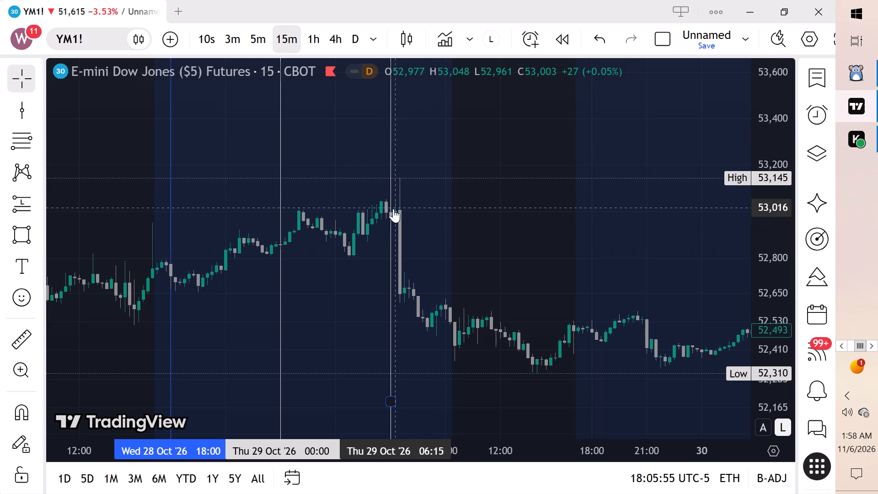
left_click(21, 102)
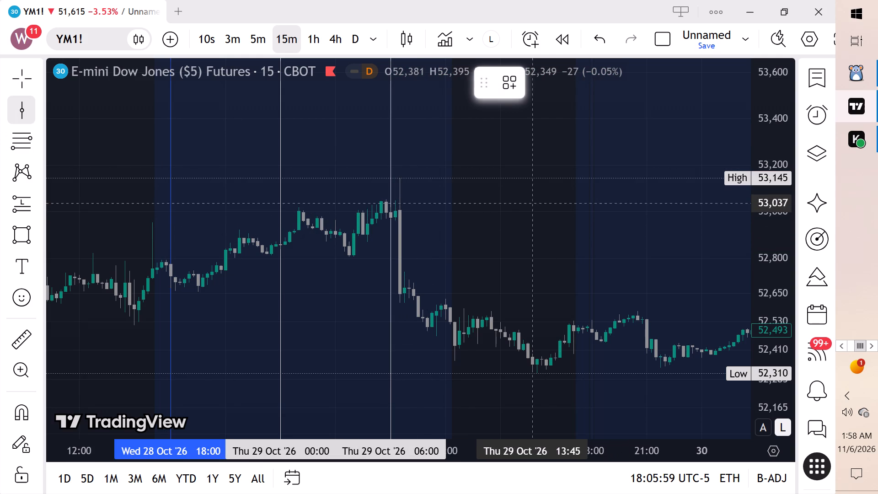
left_click(504, 181)
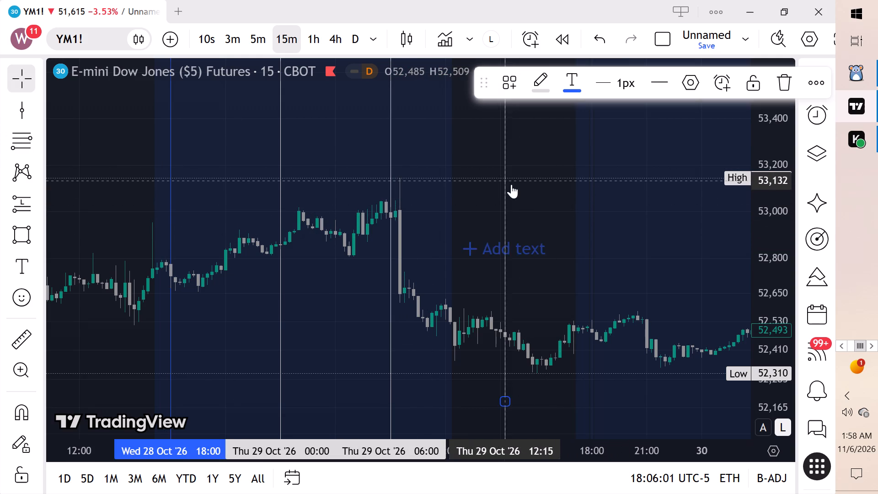
Draw an info line across the 29 October highs, from about 53,003 at 01:15 to about 53,175 at 07:30.
left_click_drag(607, 265, 723, 266)
scroll(744, 247, "up", 6)
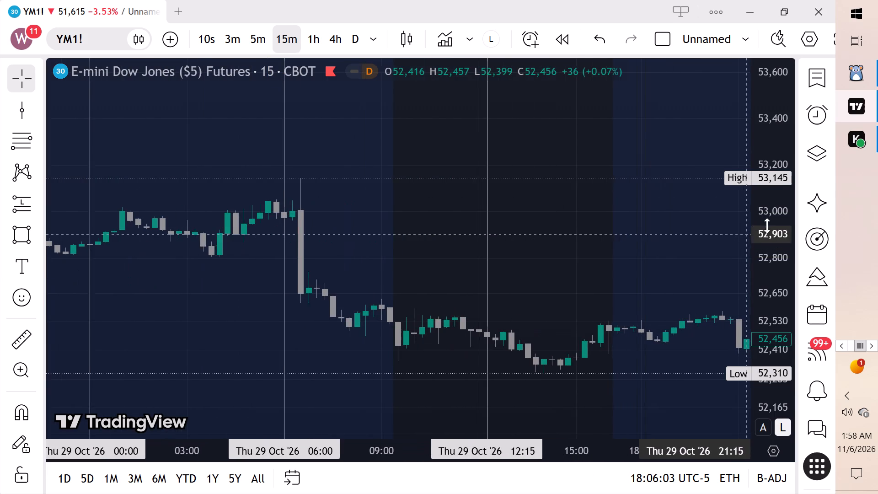
scroll(768, 222, "up", 6)
left_click_drag(589, 251, 710, 267)
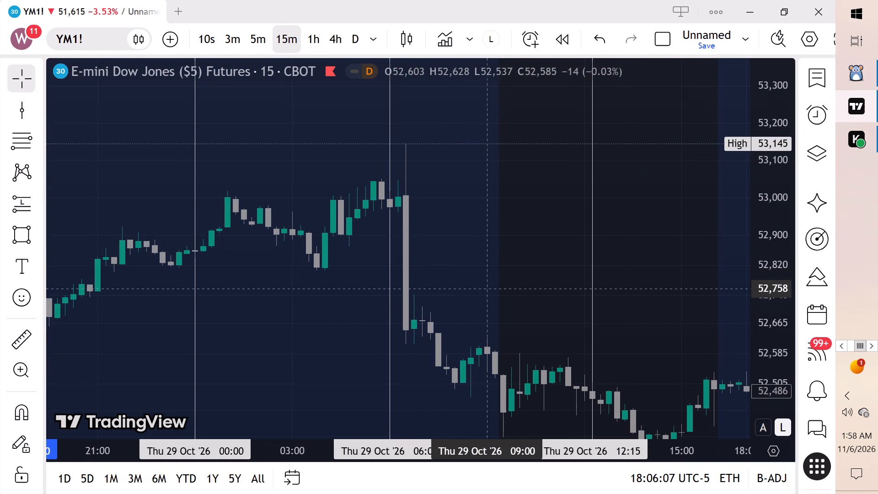
scroll(776, 211, "down", 2)
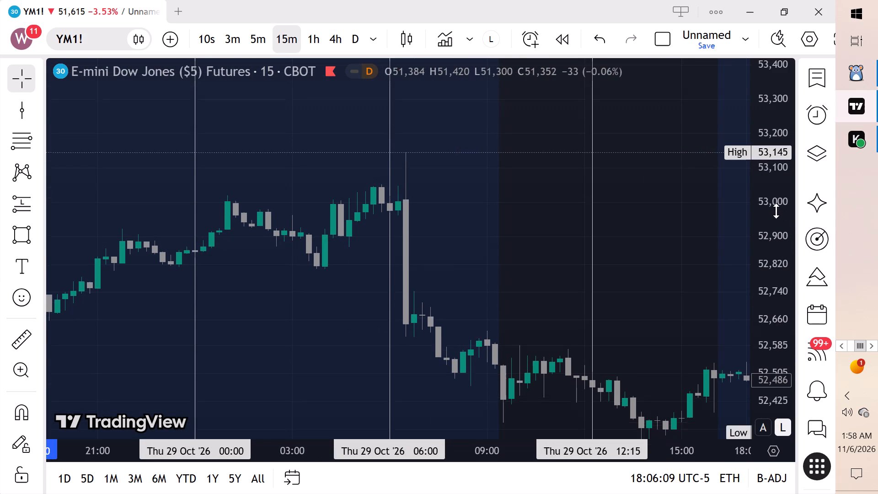
scroll(776, 211, "down", 1)
left_click_drag(501, 277, 501, 223)
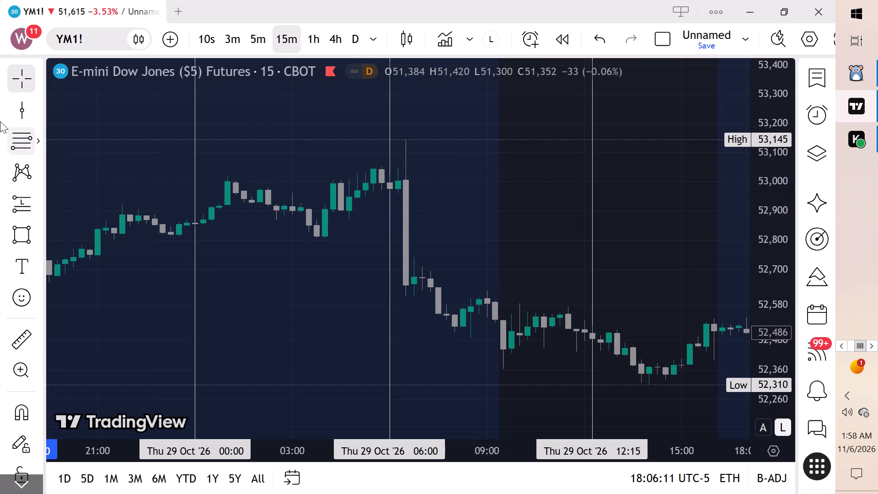
left_click(1, 112)
left_click(5, 112)
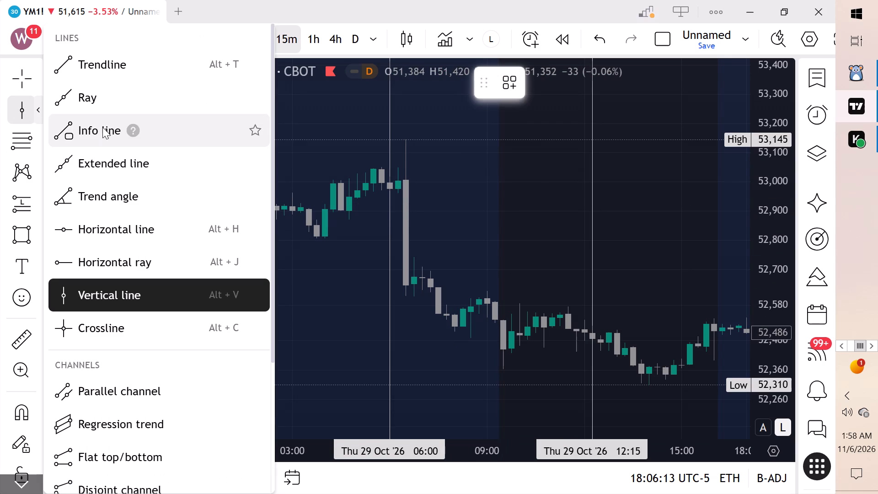
left_click(103, 128)
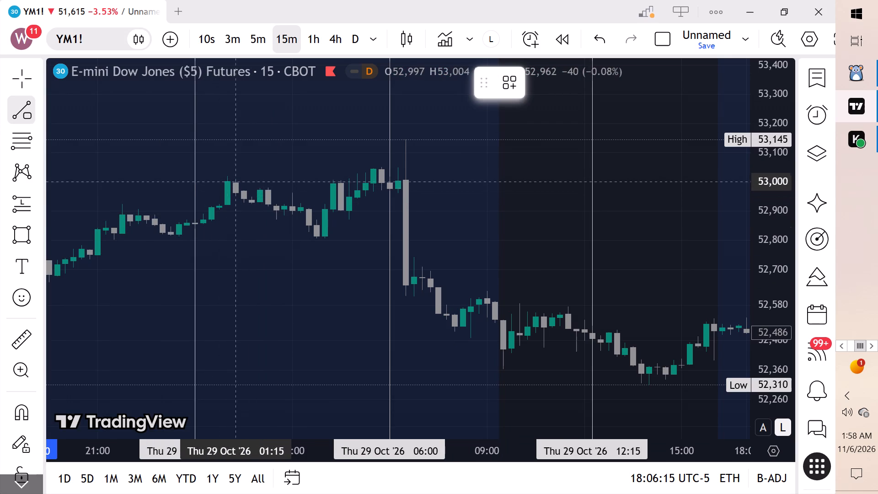
left_click(234, 181)
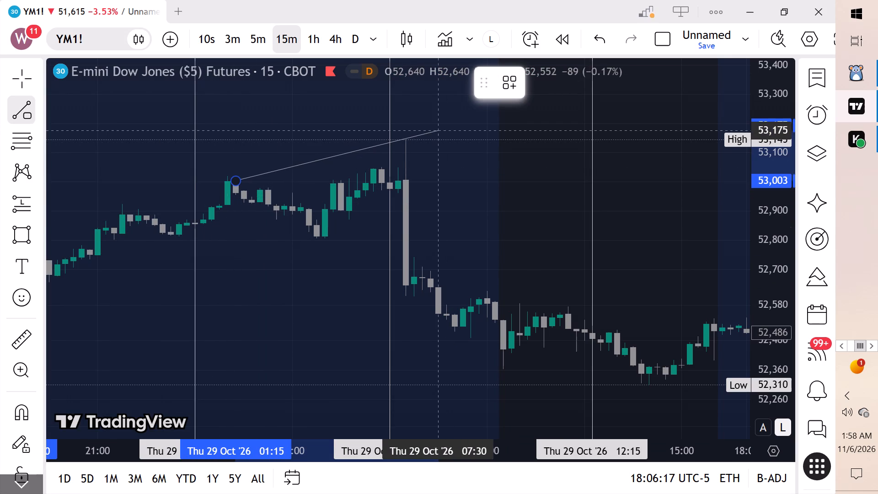
left_click(437, 131)
left_click(492, 180)
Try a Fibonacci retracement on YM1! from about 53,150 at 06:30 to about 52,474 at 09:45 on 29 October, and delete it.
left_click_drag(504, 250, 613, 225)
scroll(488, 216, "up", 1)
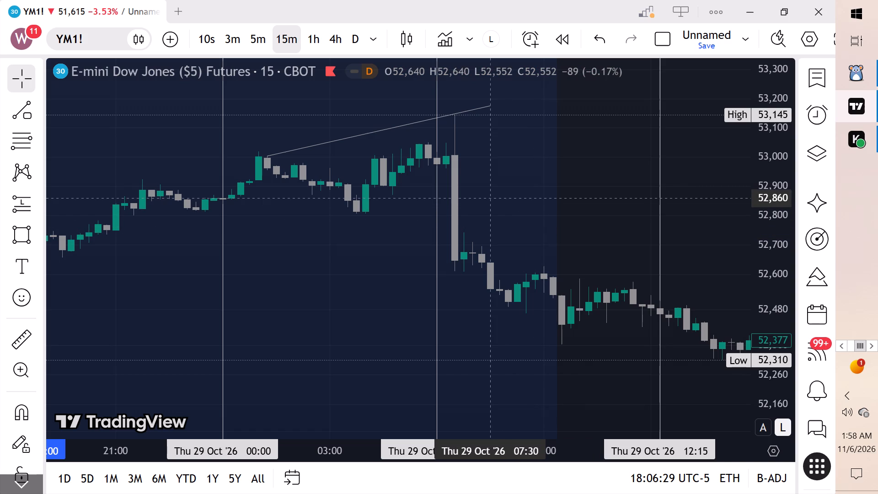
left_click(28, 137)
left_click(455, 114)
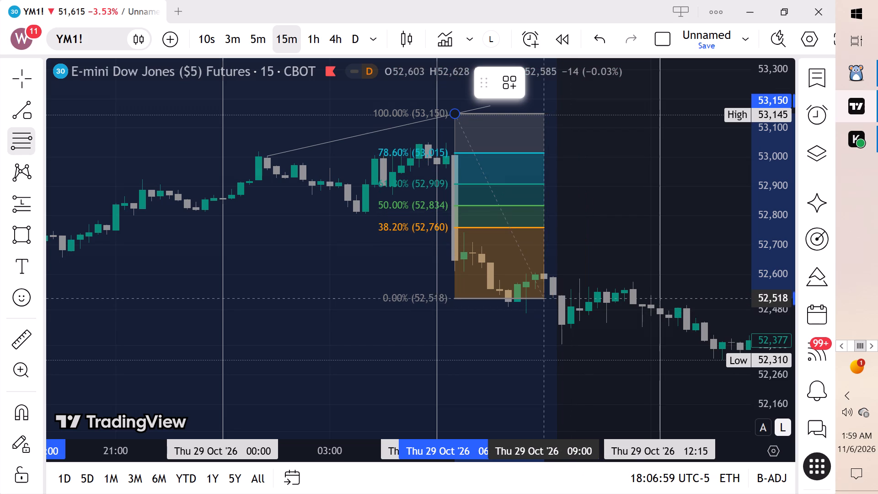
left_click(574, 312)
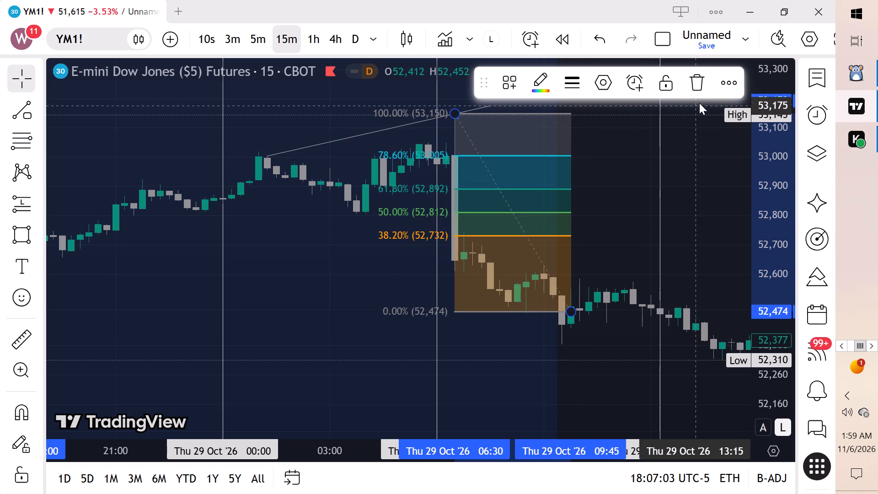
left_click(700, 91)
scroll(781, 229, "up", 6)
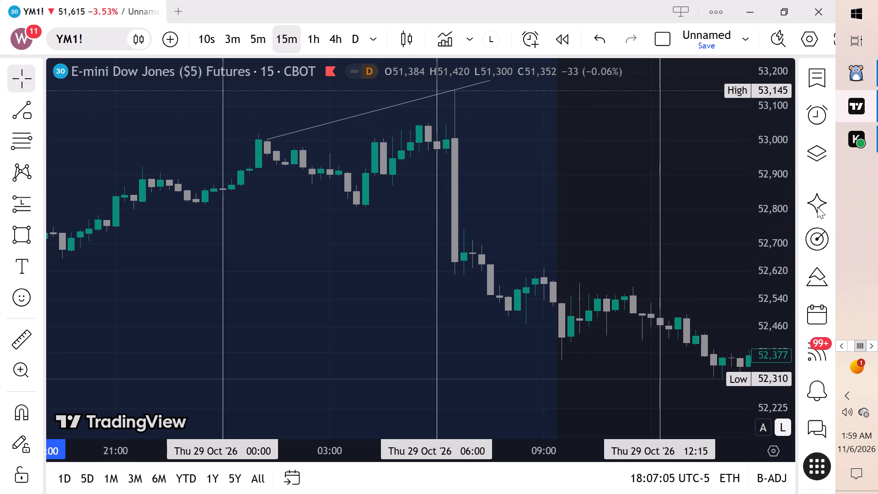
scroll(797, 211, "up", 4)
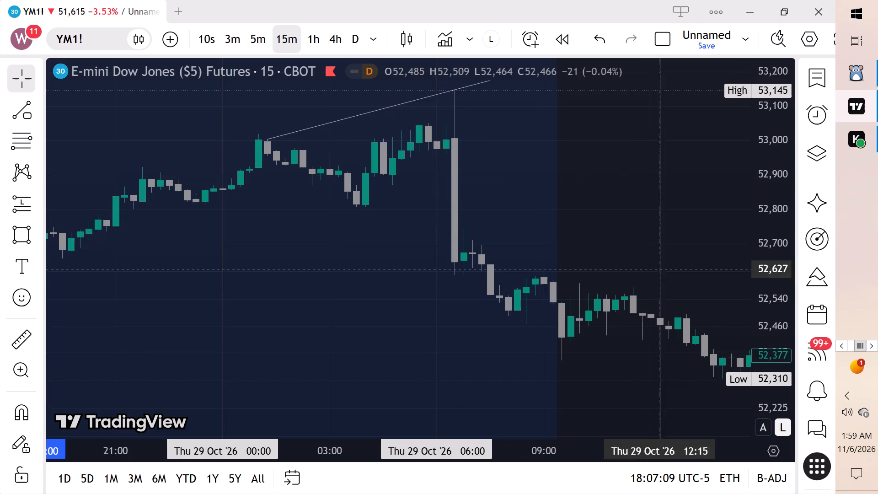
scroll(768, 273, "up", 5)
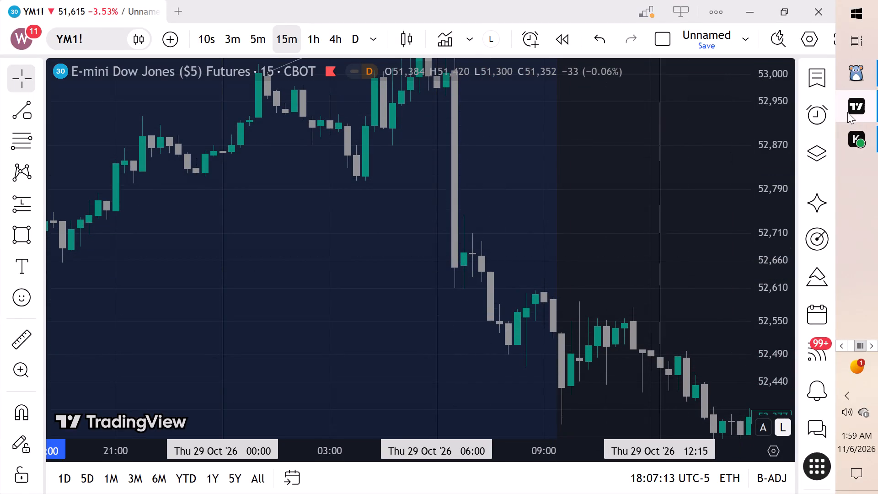
Switch the 15-minute chart to NQ1! from the watchlist.
left_click(815, 72)
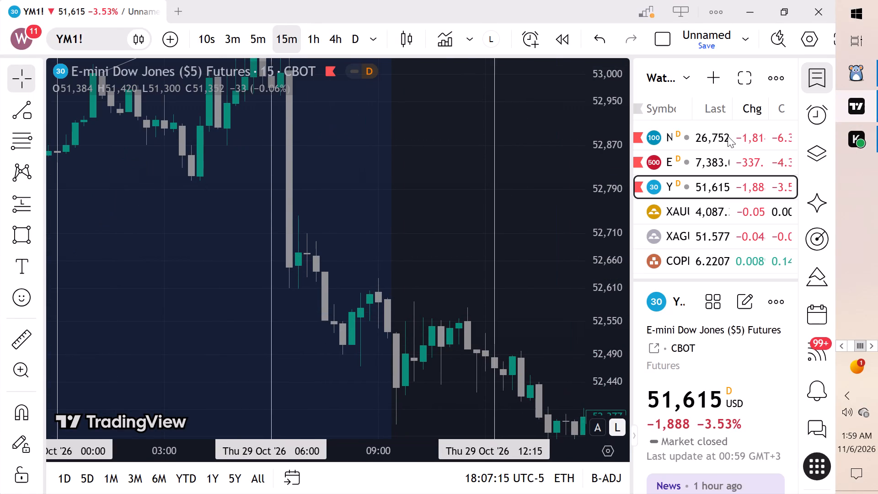
left_click(700, 147)
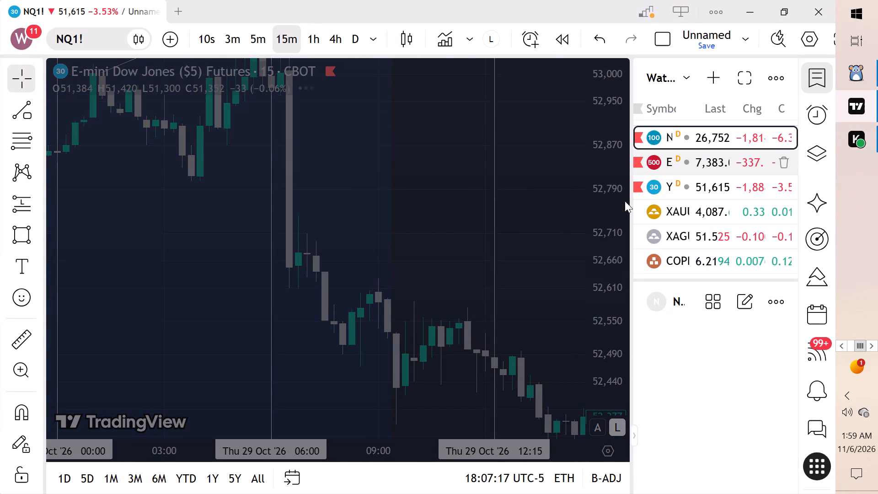
Examine the 15-minute NQ1! price action from 27 October to 2 November, including both rectangular zones.
scroll(612, 209, "down", 2)
scroll(542, 250, "down", 1)
scroll(620, 194, "down", 5)
scroll(612, 215, "up", 2)
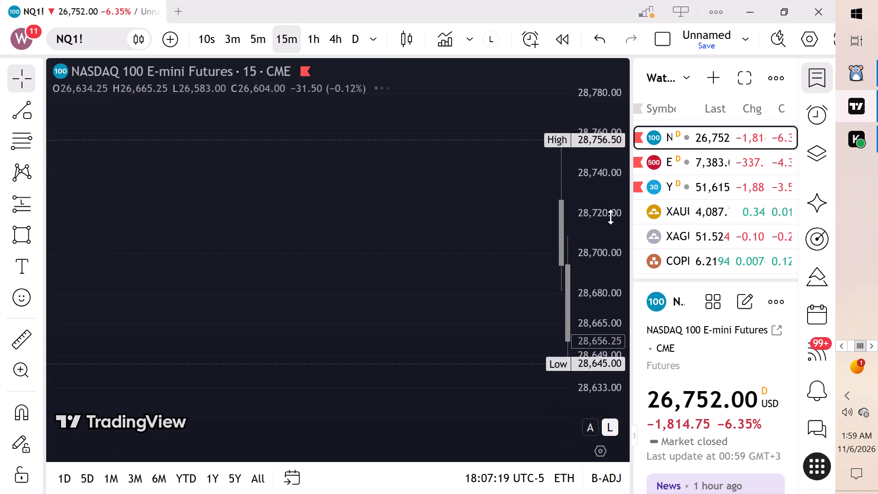
scroll(606, 231, "down", 13)
scroll(603, 249, "up", 1)
scroll(602, 252, "down", 1)
scroll(490, 276, "down", 1)
scroll(490, 276, "up", 1)
scroll(490, 276, "down", 6)
scroll(490, 276, "up", 2)
scroll(489, 276, "down", 4)
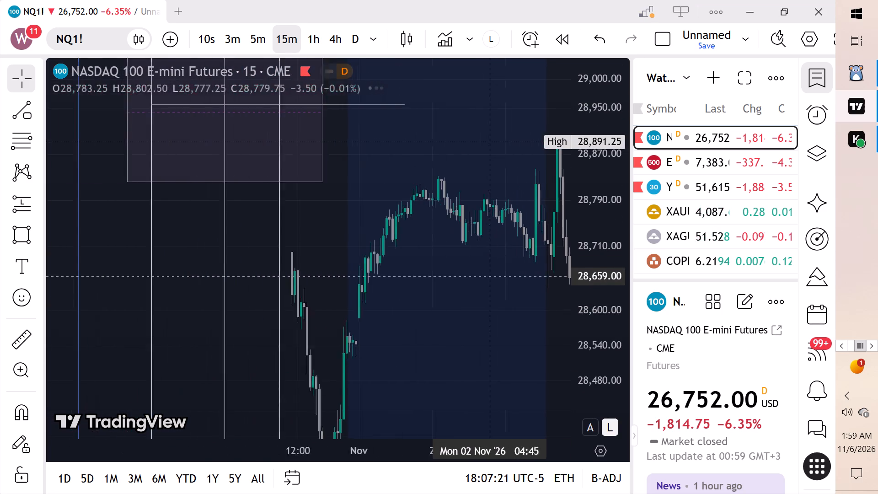
scroll(489, 276, "down", 5)
scroll(487, 281, "up", 1)
scroll(487, 281, "down", 2)
scroll(590, 221, "down", 17)
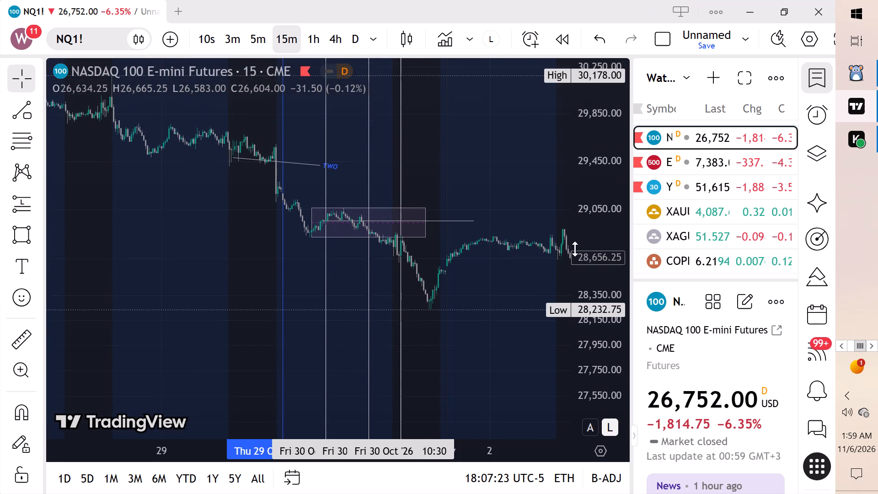
scroll(534, 263, "down", 4)
scroll(500, 276, "up", 1)
scroll(500, 276, "down", 1)
scroll(500, 276, "up", 3)
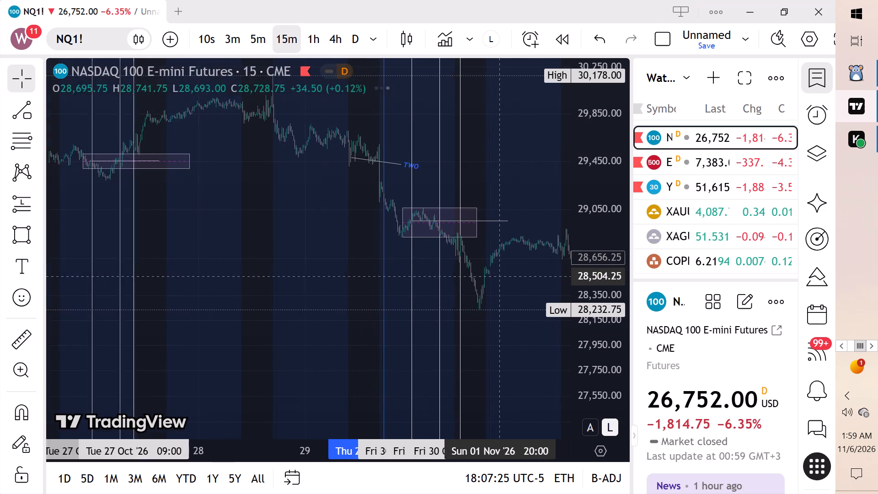
Examine the NQ1! candles around the zone's lower edge and the 30 October 10:30 vertical line.
scroll(480, 281, "up", 6)
scroll(592, 245, "up", 2)
scroll(595, 243, "down", 1)
scroll(595, 243, "up", 9)
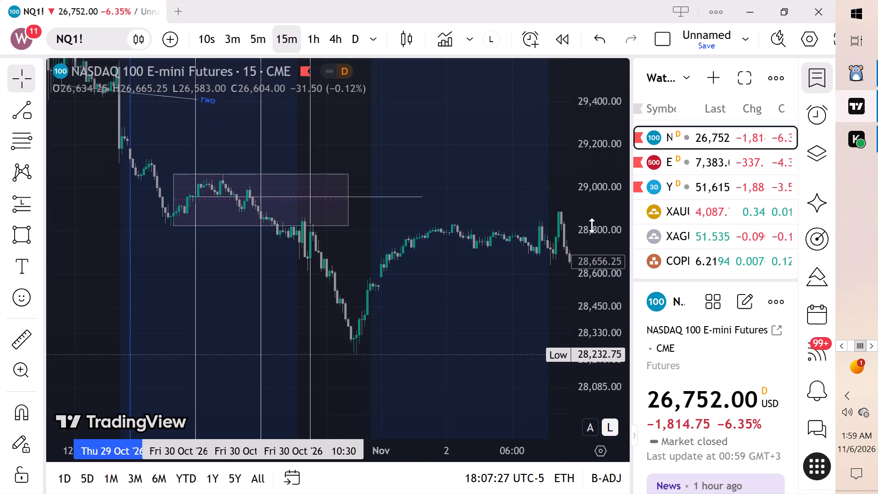
scroll(587, 224, "up", 3)
left_click_drag(451, 180, 592, 203)
scroll(527, 246, "up", 4)
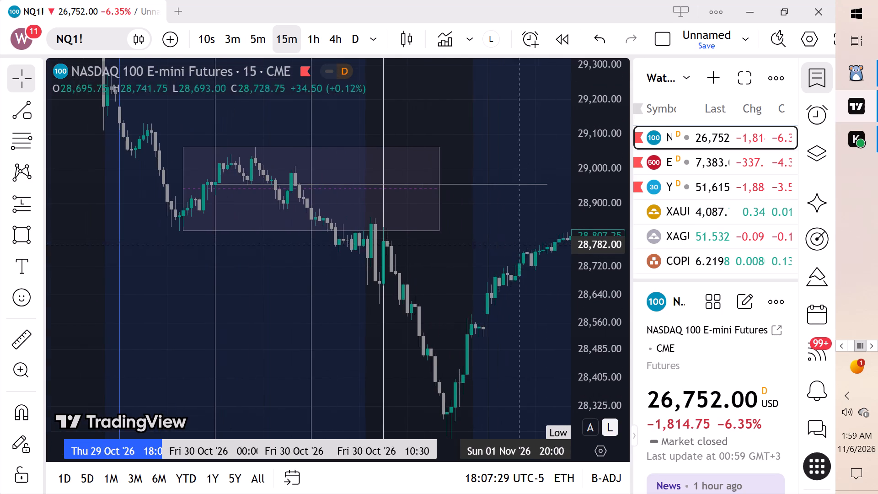
scroll(490, 254, "up", 1)
left_click_drag(490, 254, 462, 244)
left_click_drag(467, 255, 467, 260)
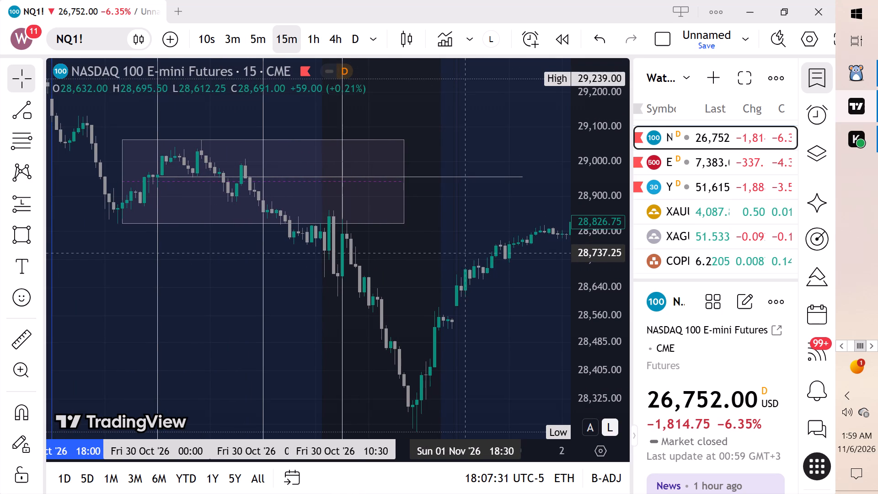
left_click_drag(467, 260, 467, 263)
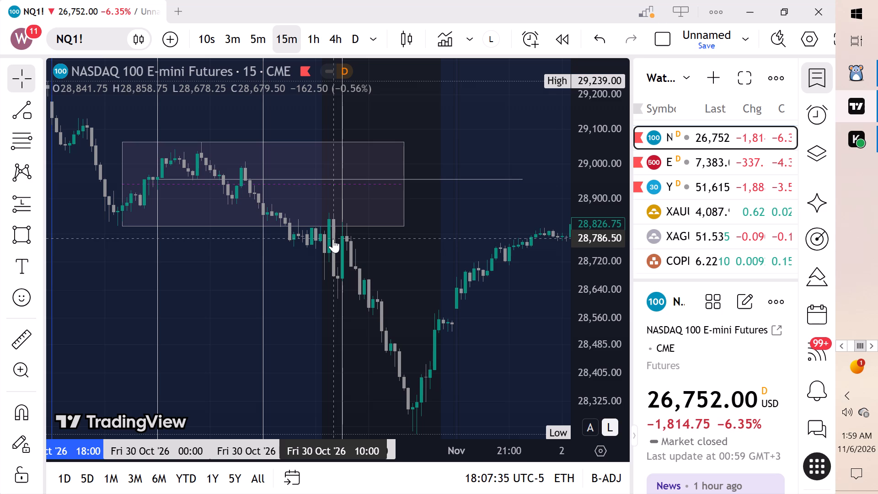
left_click_drag(461, 251, 475, 264)
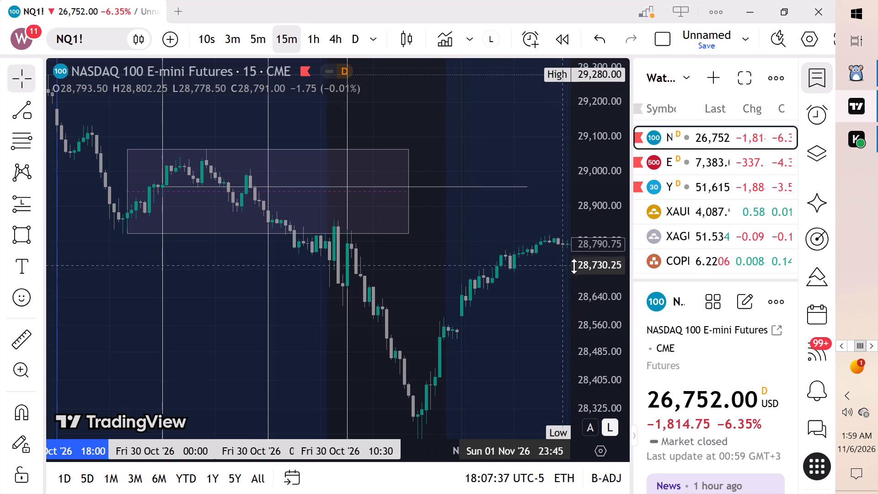
scroll(609, 241, "up", 10)
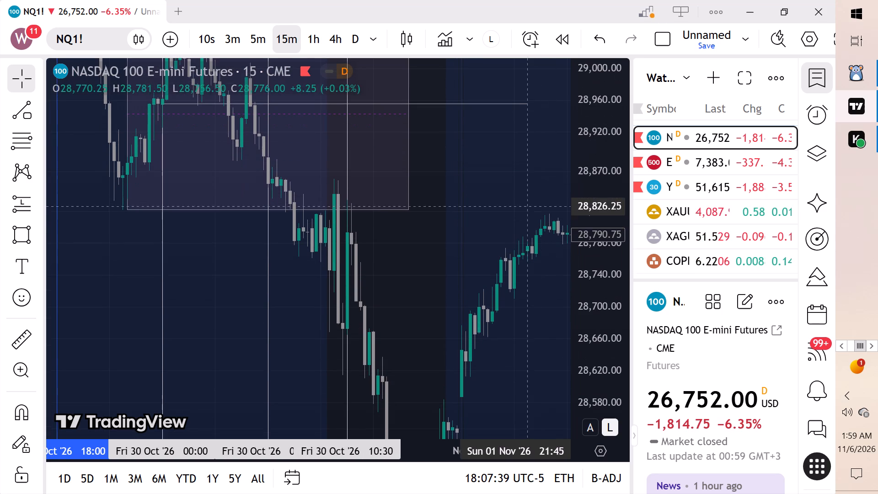
left_click_drag(422, 229, 490, 220)
scroll(497, 236, "up", 2)
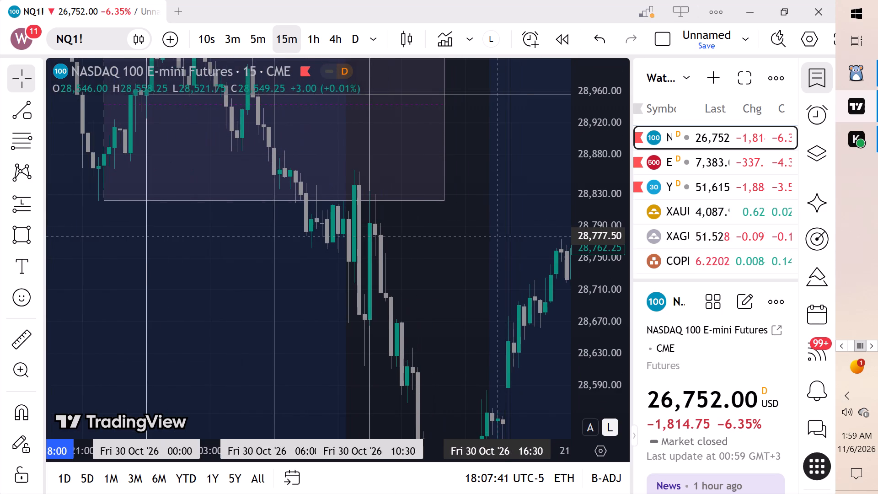
left_click_drag(470, 272, 477, 251)
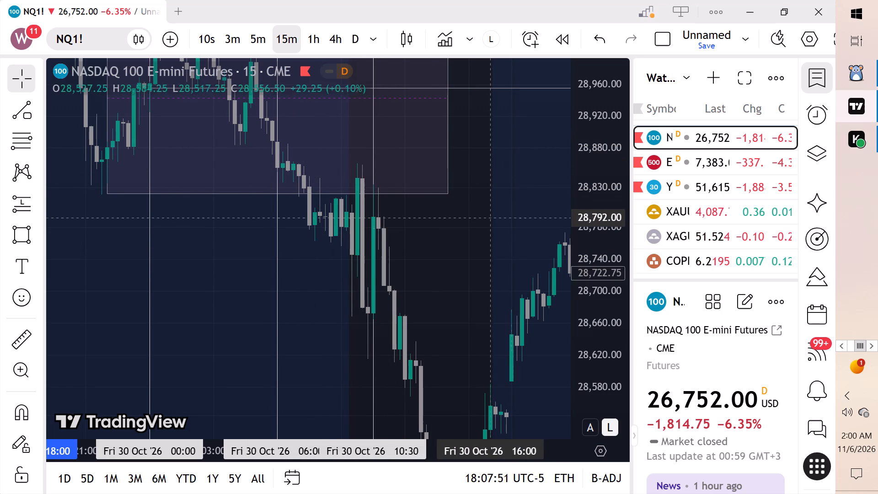
scroll(598, 187, "up", 6)
left_click_drag(502, 189, 529, 217)
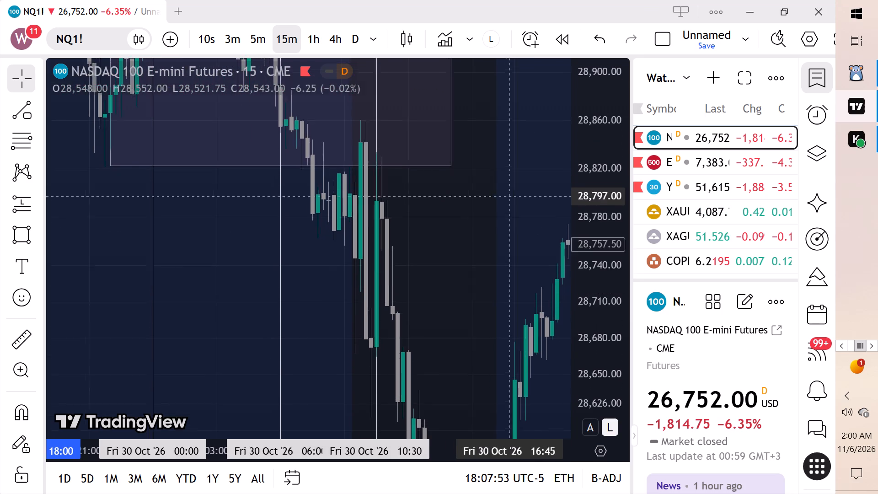
left_click_drag(529, 217, 556, 253)
scroll(550, 255, "up", 2)
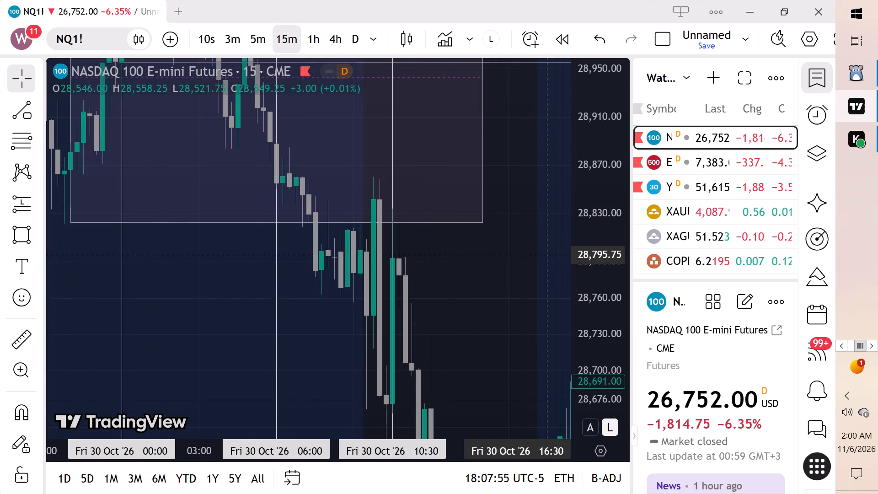
scroll(595, 231, "down", 3)
left_click_drag(560, 255, 560, 275)
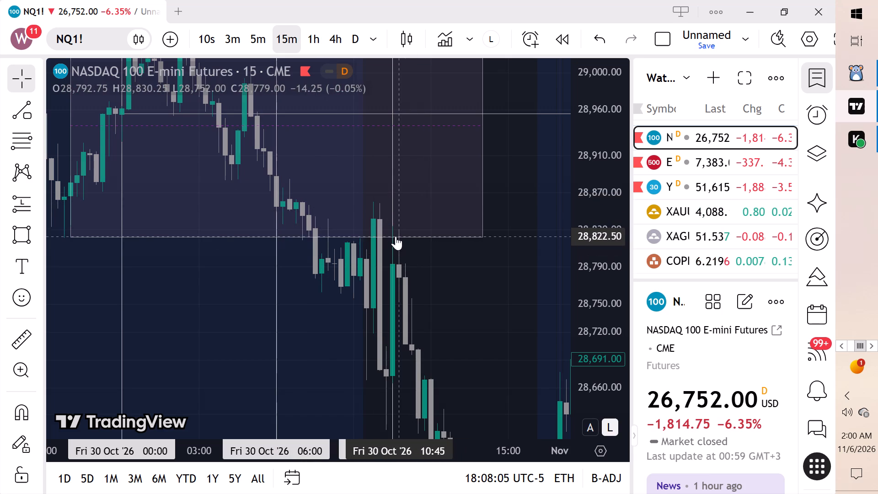
Draw a straight line down the NQ1! highs on 30 October, from about 29,062.75 at 02:45 to about 28,862.25 at 07:00.
left_click_drag(521, 247, 526, 314)
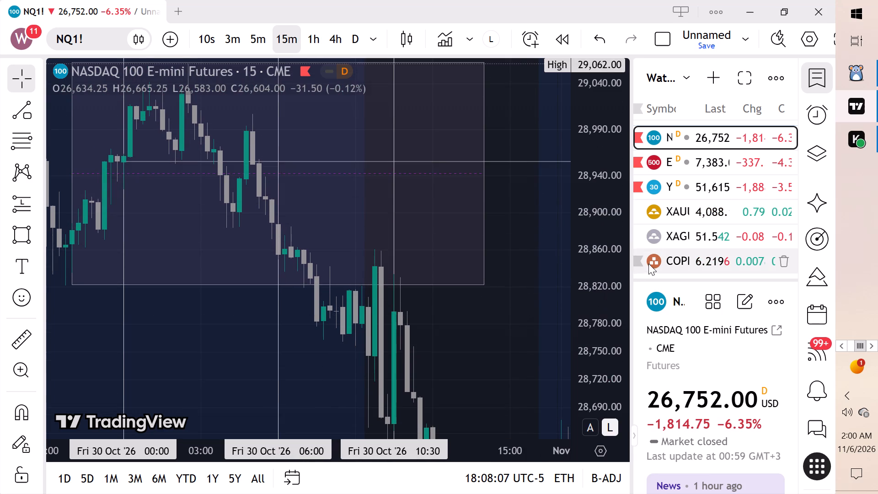
scroll(648, 263, "down", 5)
scroll(611, 263, "down", 4)
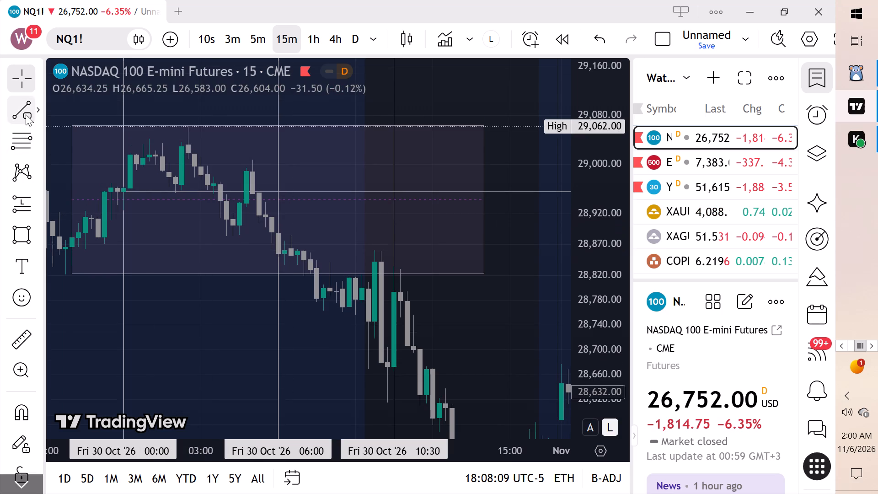
double_click(27, 114)
left_click(102, 131)
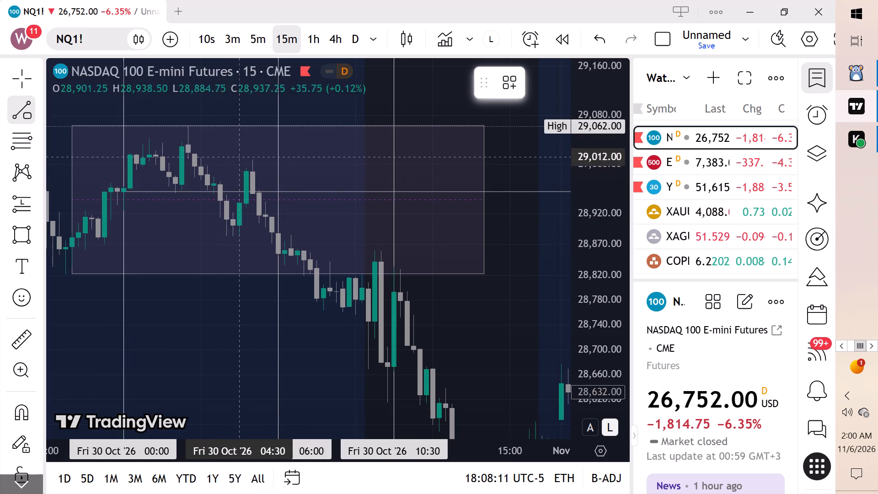
left_click(197, 126)
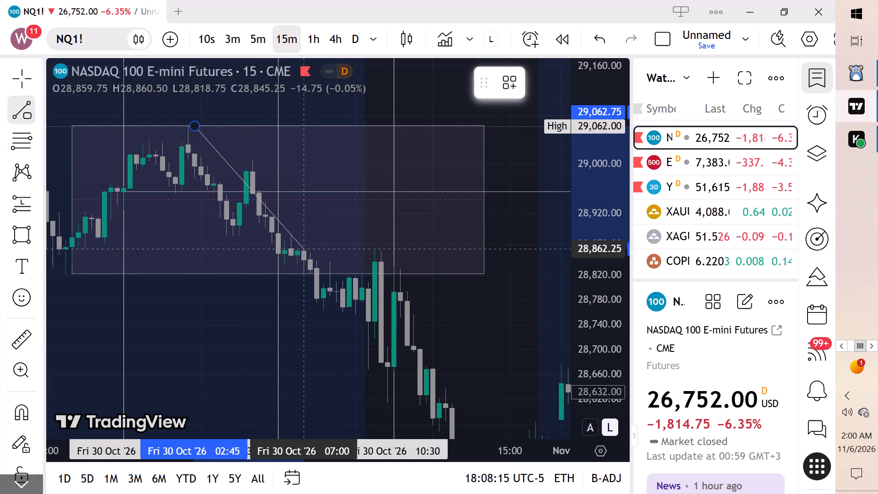
left_click(306, 249)
left_click(525, 321)
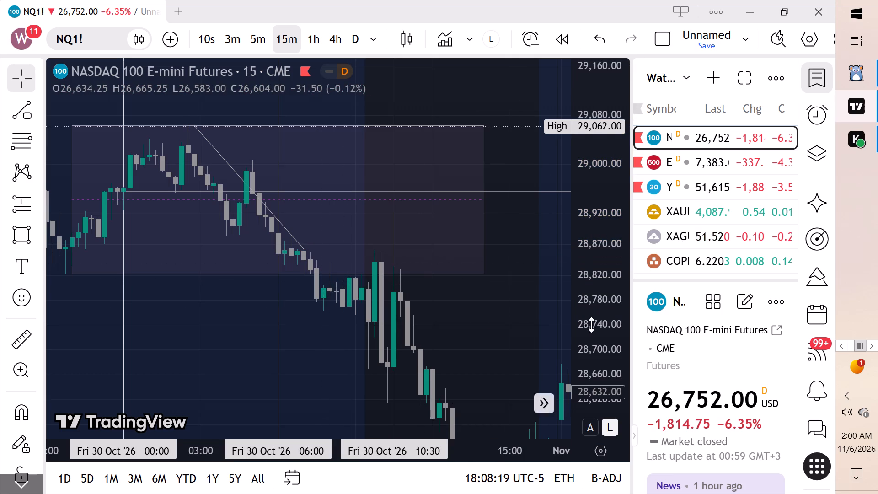
Examine the NQ1! candles around the zone's lower edge between the 06:00 and 10:30 lines on 30 October.
scroll(585, 293, "up", 11)
left_click_drag(506, 404, 588, 237)
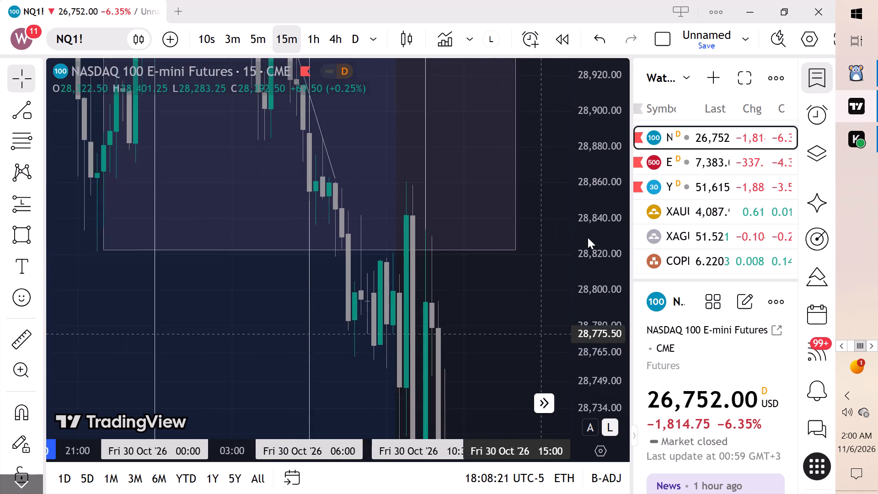
left_click_drag(588, 237, 607, 208)
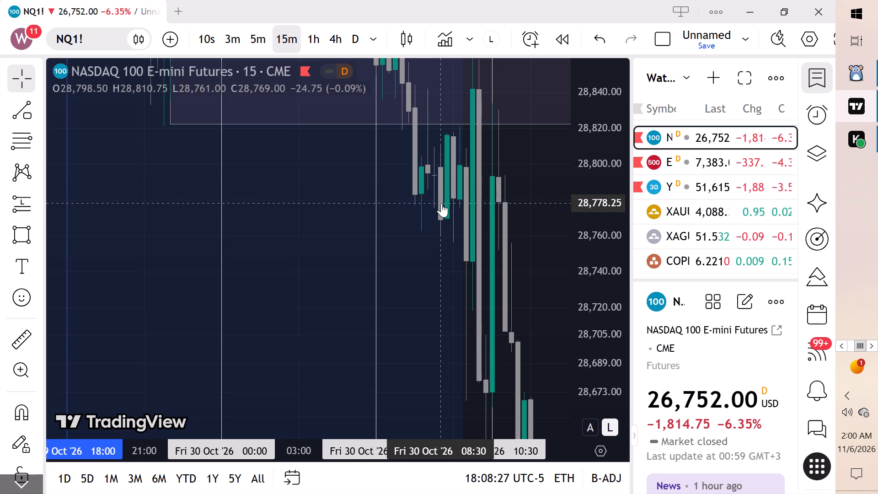
scroll(576, 192, "up", 1)
scroll(577, 192, "down", 4)
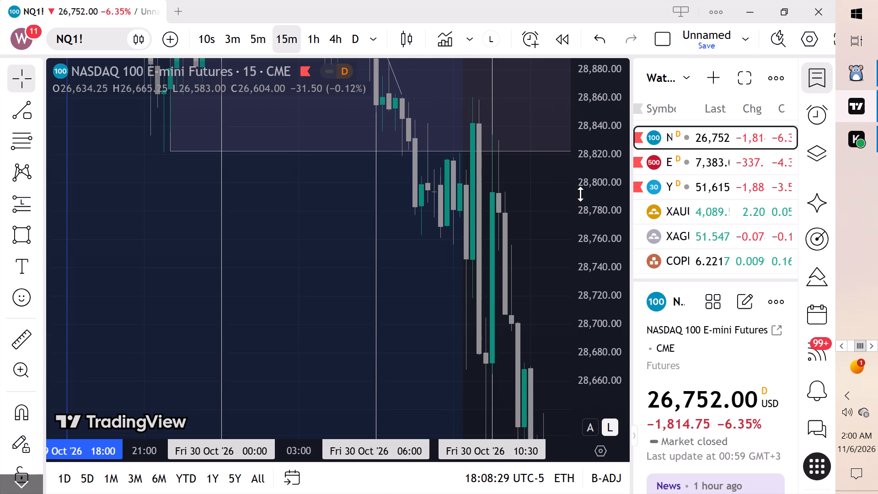
scroll(580, 194, "down", 4)
left_click_drag(555, 217, 547, 254)
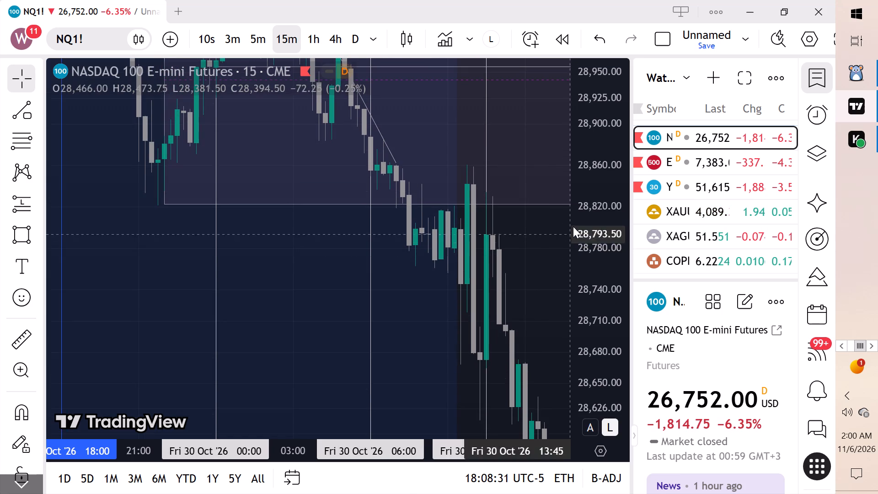
scroll(574, 226, "up", 4)
left_click_drag(577, 248, 571, 346)
left_click_drag(561, 294, 567, 376)
scroll(609, 304, "up", 9)
left_click_drag(557, 397, 544, 349)
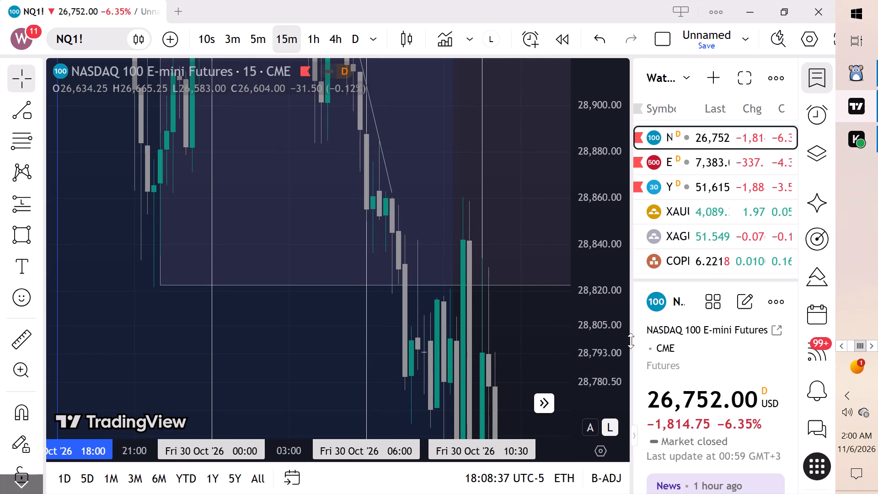
scroll(641, 337, "down", 1)
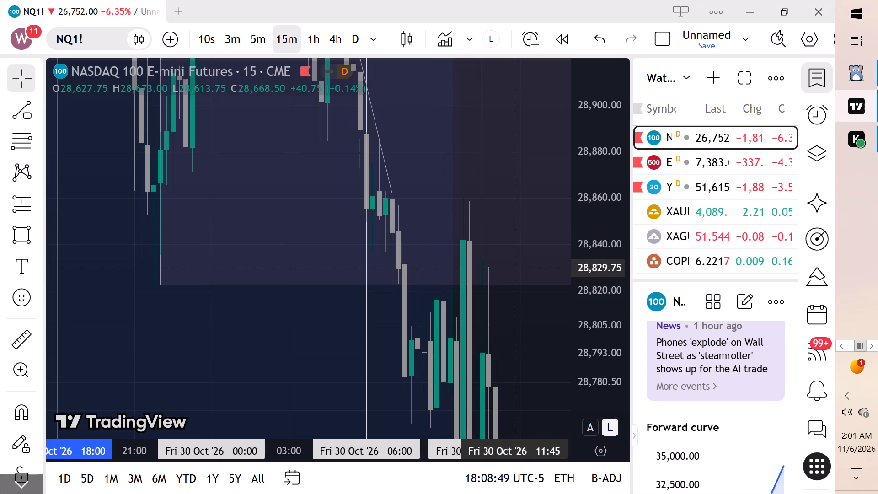
scroll(486, 262, "up", 5)
left_click_drag(325, 230, 519, 236)
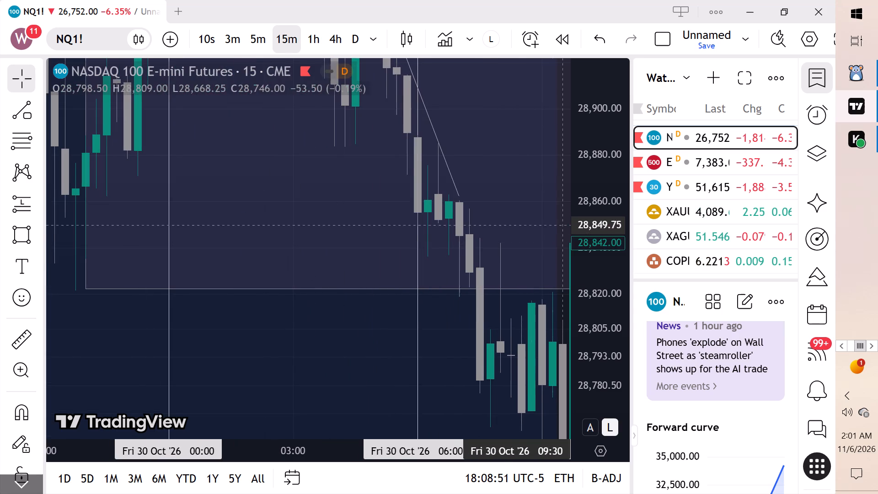
Draw a Fibonacci retracement on NQ1! on 30 October, from about 28,886.50 at 06:30 to about 28,851.25 at 09:00.
scroll(482, 236, "up", 3)
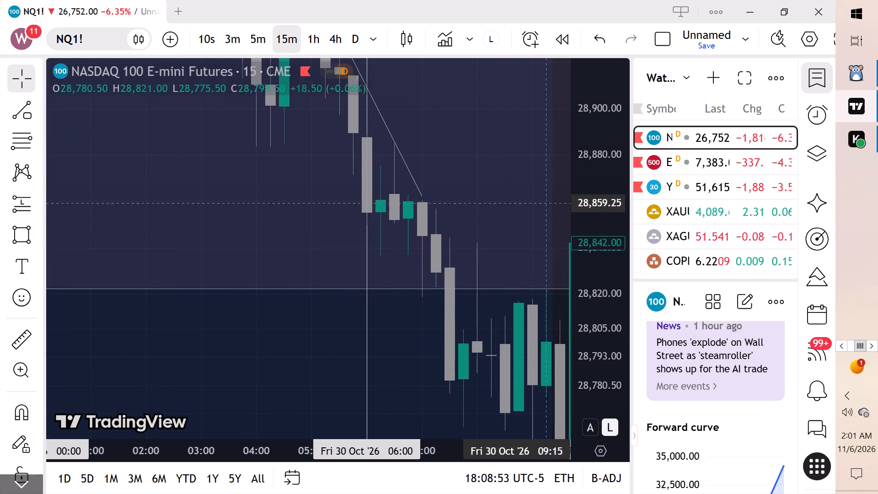
scroll(606, 181, "up", 5)
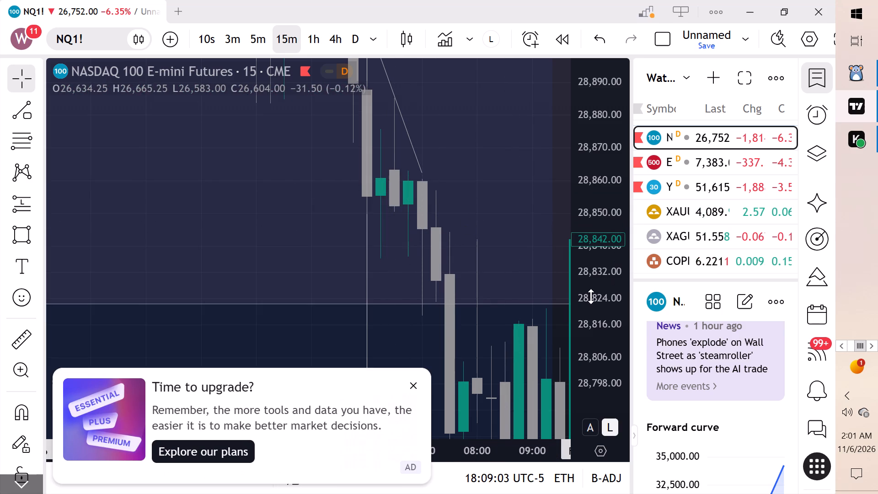
scroll(597, 211, "down", 5)
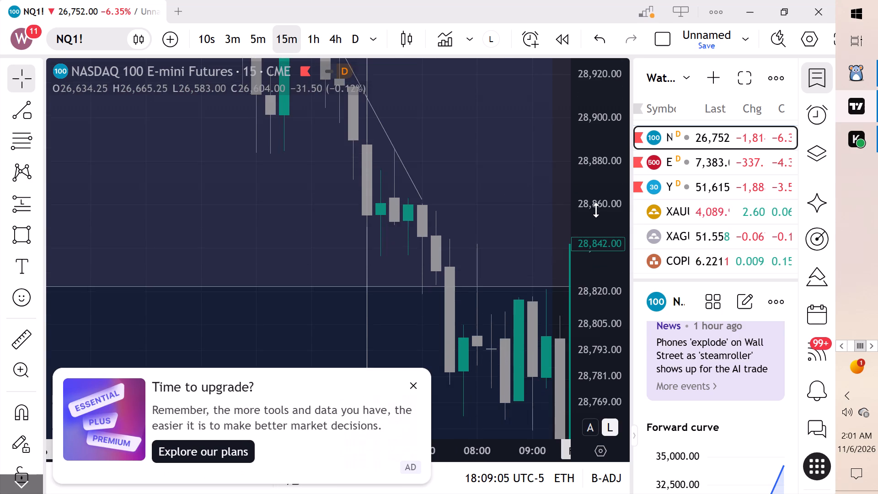
scroll(596, 212, "down", 2)
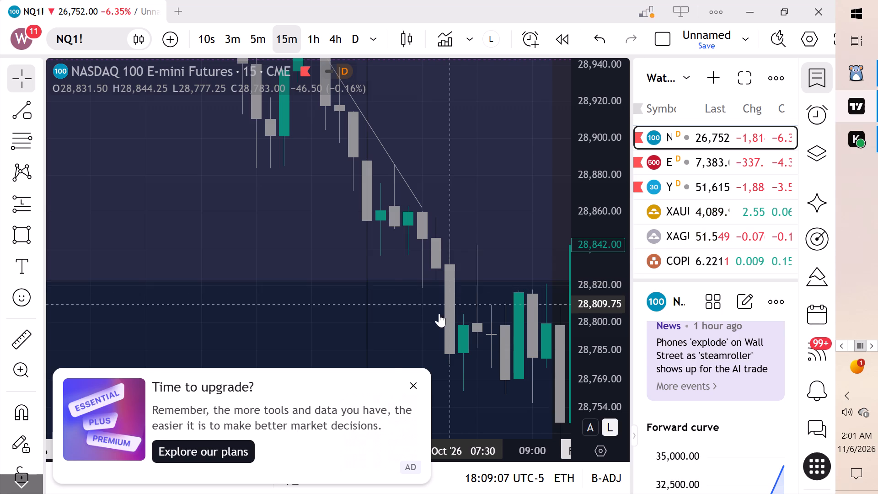
left_click_drag(389, 322, 272, 270)
left_click(420, 381)
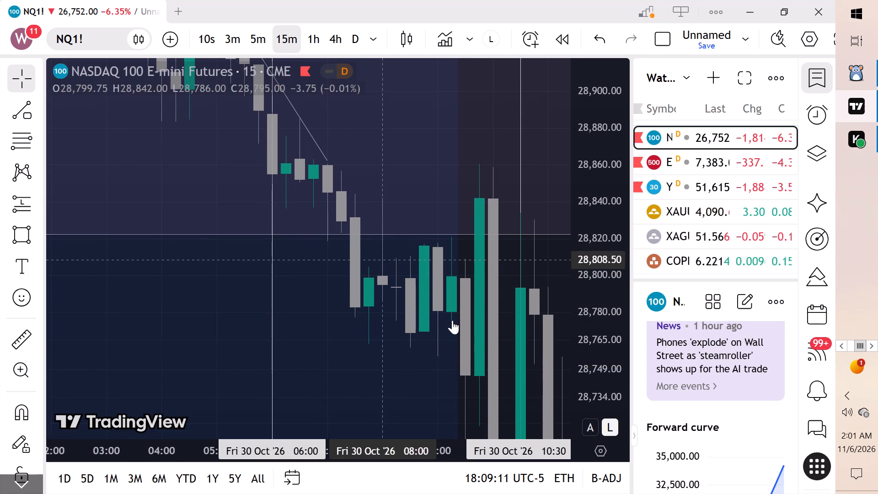
left_click_drag(417, 350, 428, 396)
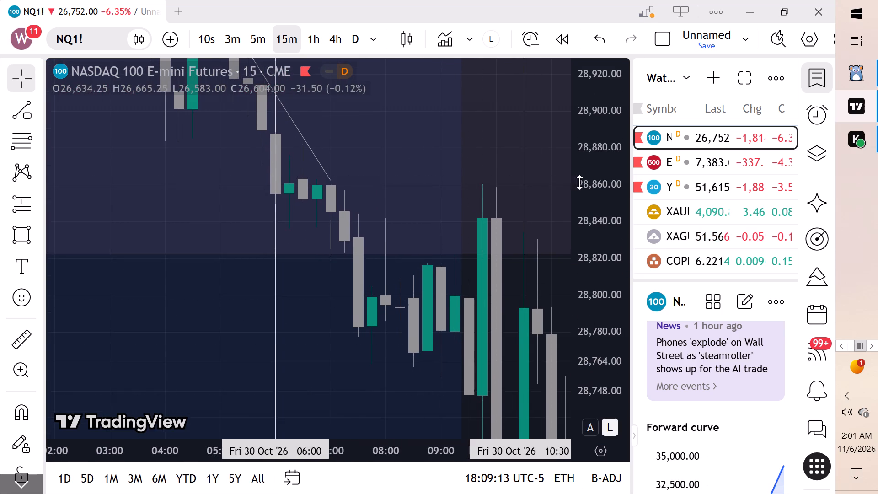
scroll(581, 183, "down", 2)
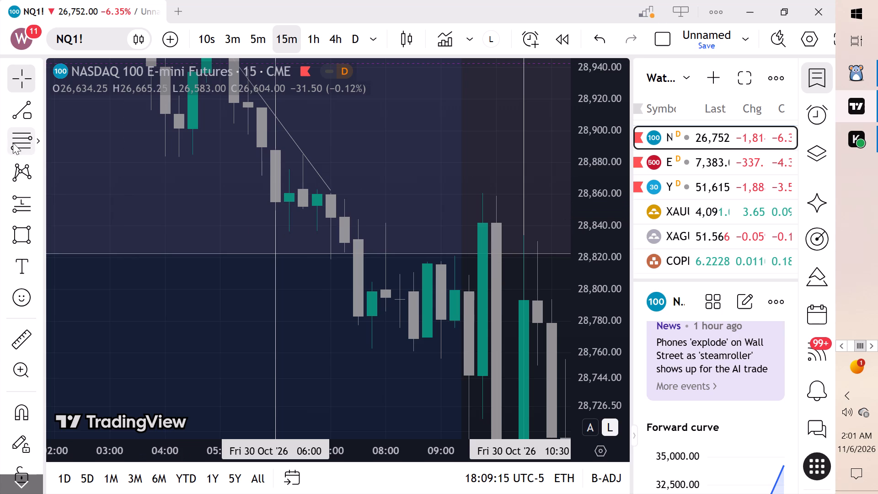
left_click(13, 143)
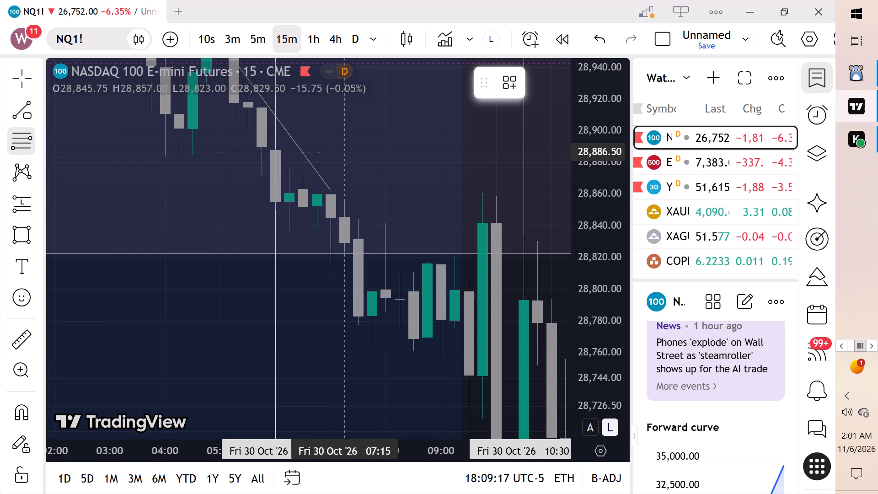
left_click(305, 152)
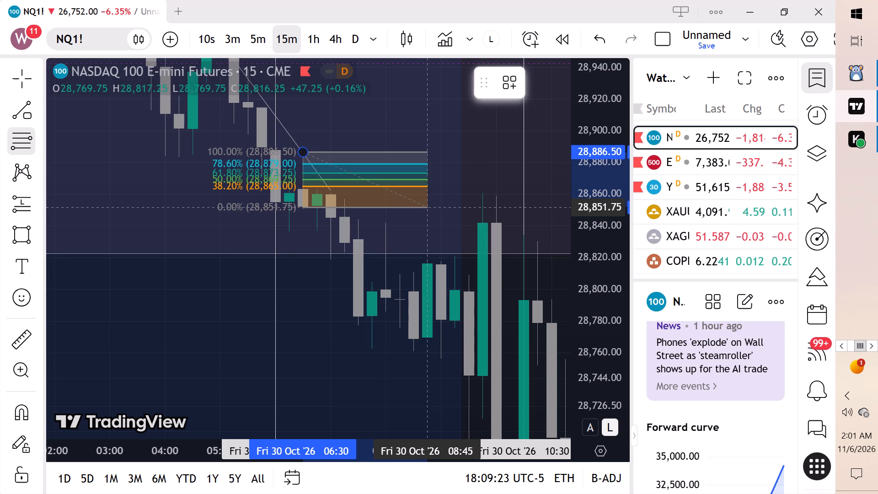
left_click(435, 208)
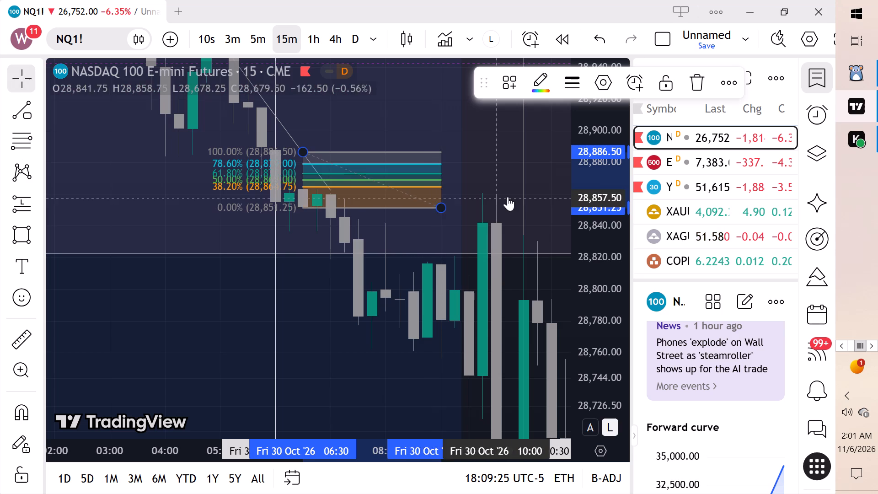
Extend the NQ1! Fibonacci retracement's end point down to about 28,763.50 at 11:00 on 30 October.
scroll(581, 178, "up", 17)
left_click_drag(425, 196, 425, 196)
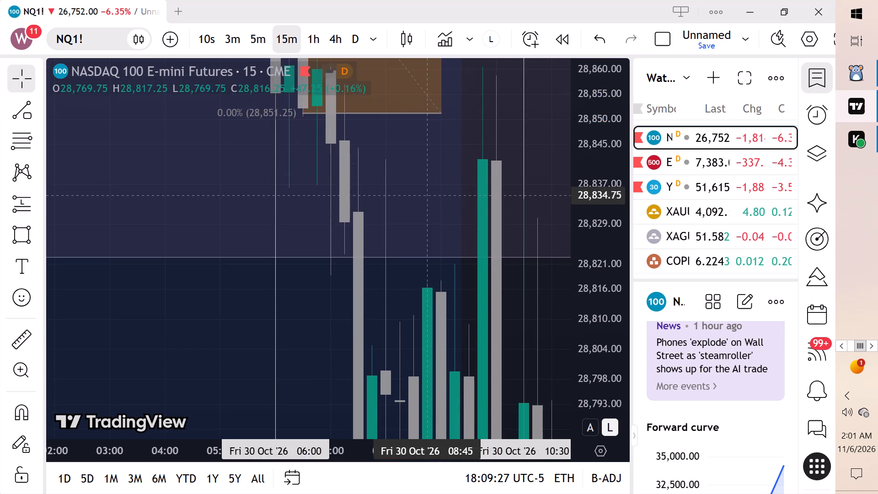
left_click_drag(425, 196, 504, 386)
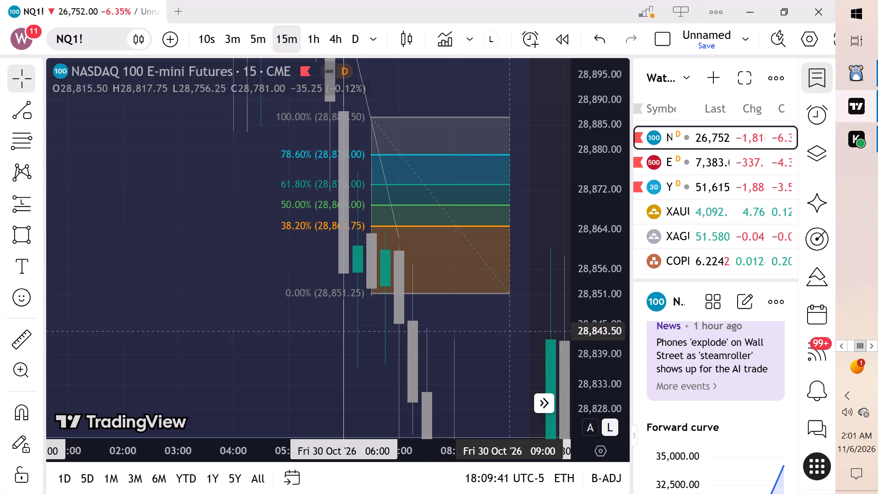
scroll(600, 256, "down", 10)
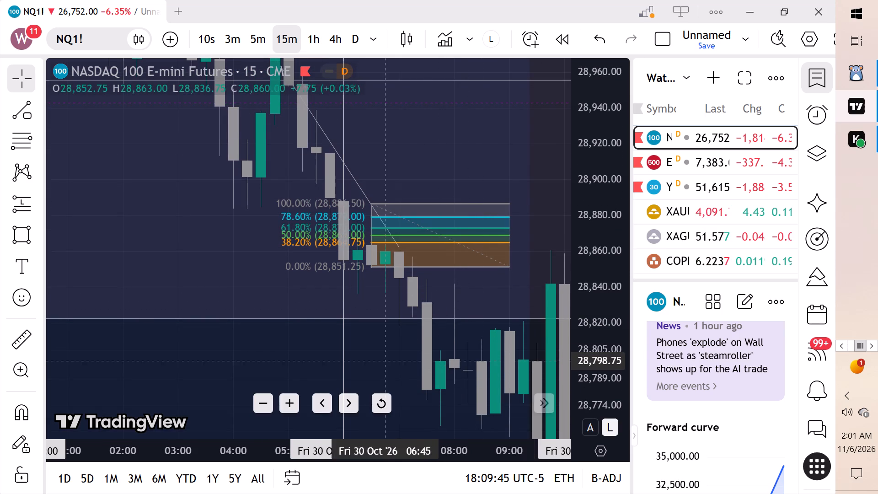
left_click_drag(387, 361, 313, 266)
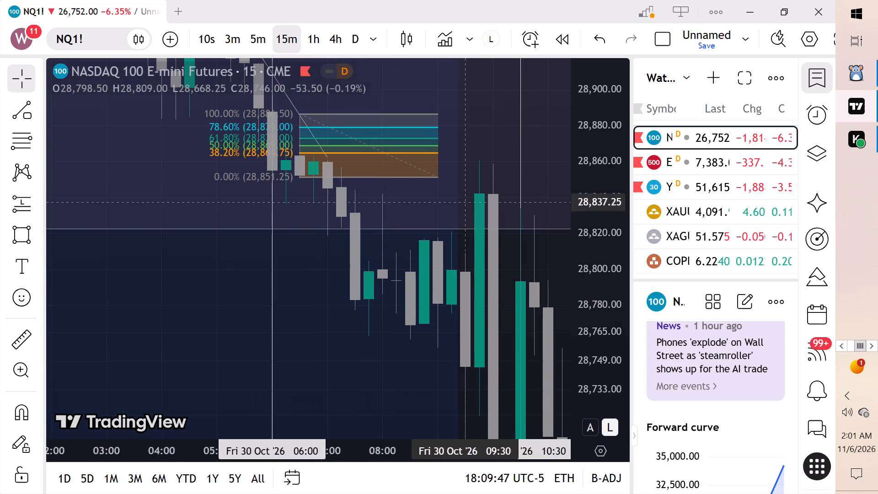
left_click_drag(436, 172, 529, 300)
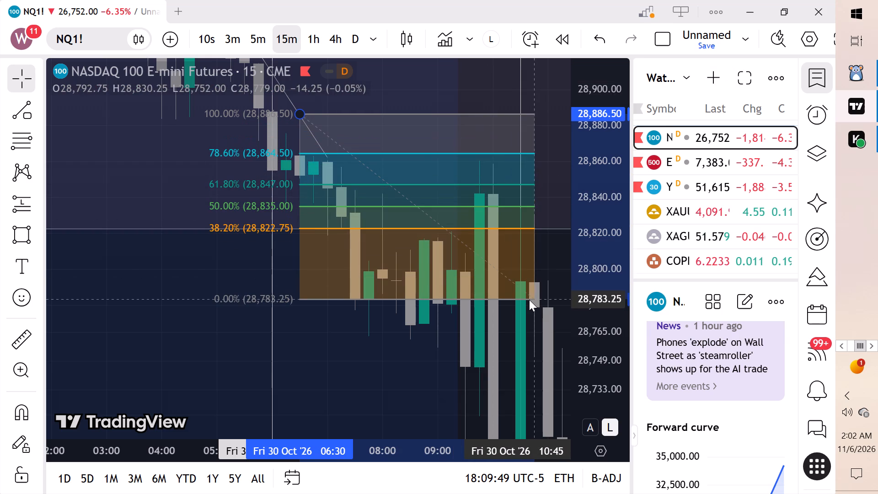
left_click_drag(529, 300, 530, 314)
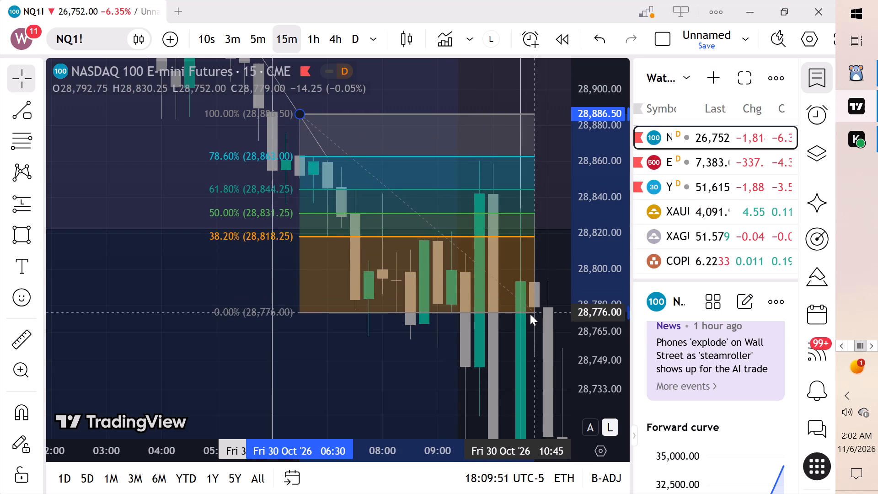
left_click_drag(530, 314, 544, 335)
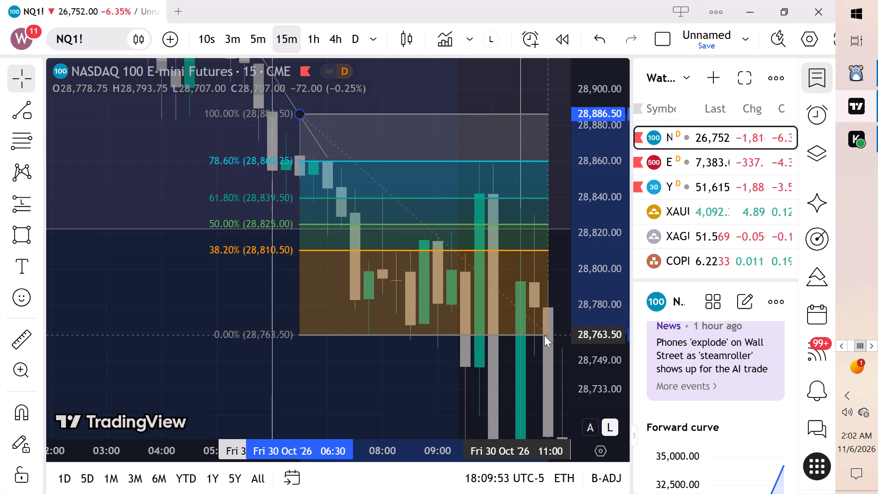
left_click_drag(544, 335, 544, 335)
scroll(424, 344, "down", 2)
left_click_drag(465, 368, 401, 368)
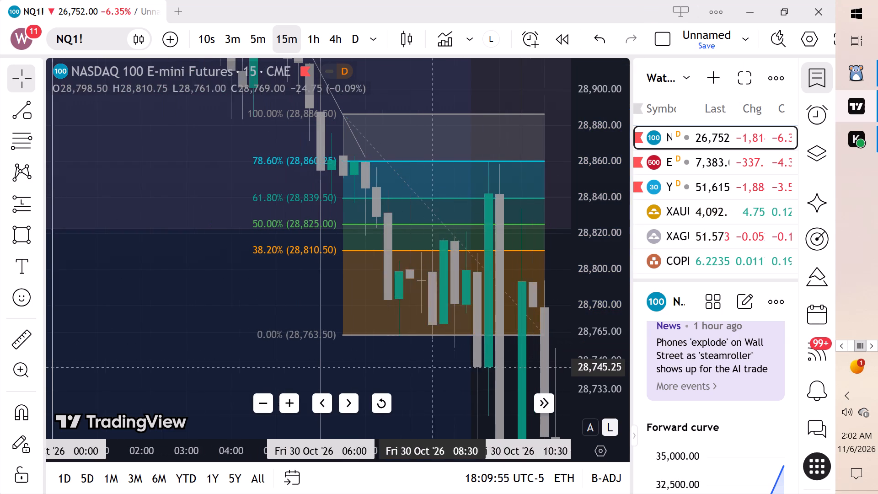
left_click_drag(401, 368, 344, 366)
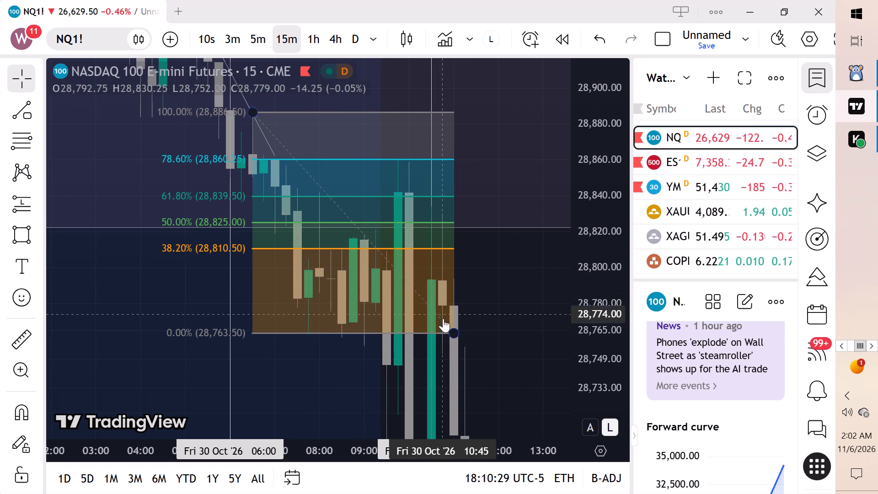
Switch to YM1! and examine its 15-minute price action from 2 November back to 29 October.
left_click(685, 187)
scroll(565, 253, "down", 3)
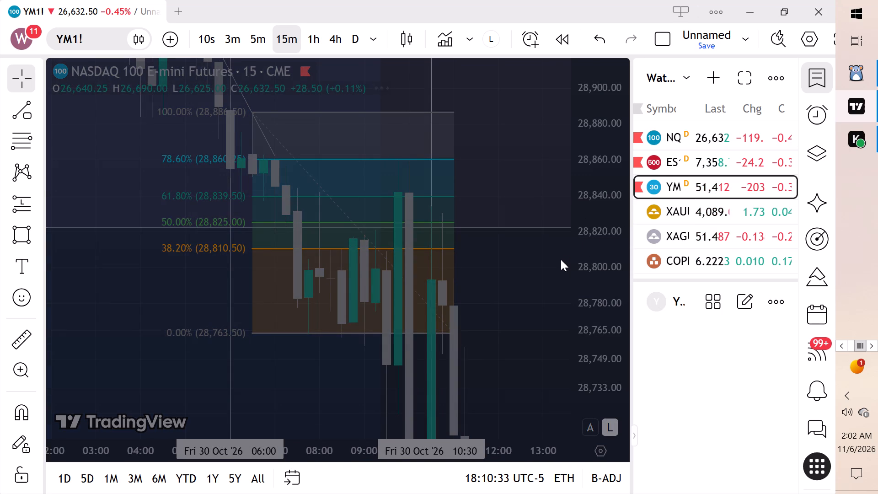
scroll(583, 249, "down", 9)
scroll(614, 234, "up", 1)
scroll(614, 235, "down", 5)
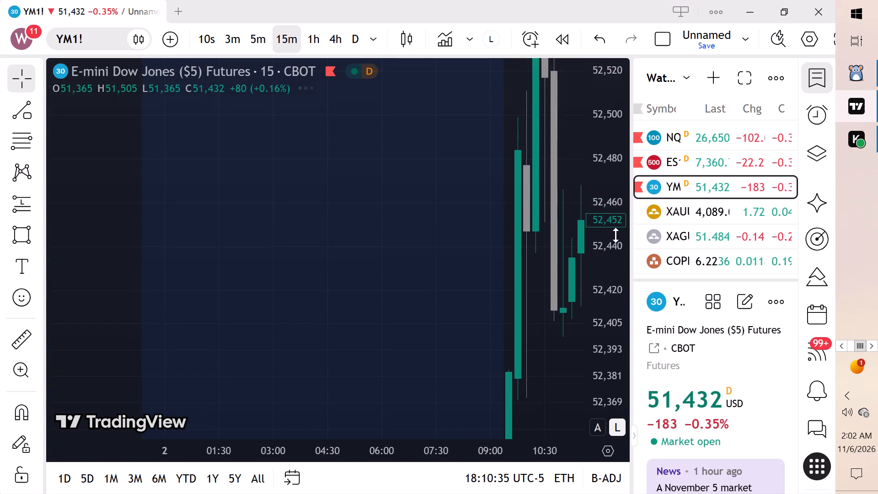
scroll(616, 235, "down", 6)
scroll(613, 242, "up", 1)
scroll(612, 243, "down", 1)
scroll(600, 259, "up", 1)
scroll(599, 260, "down", 4)
scroll(596, 265, "up", 1)
left_click_drag(563, 304, 363, 272)
scroll(388, 284, "down", 8)
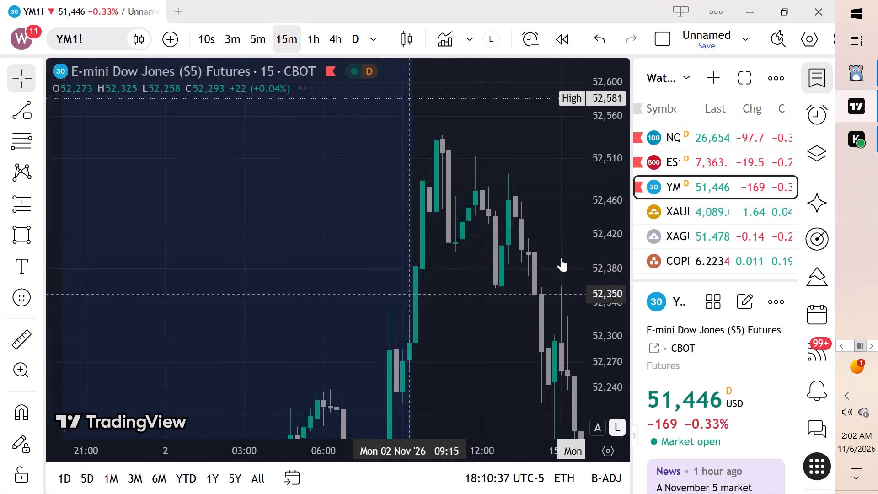
scroll(594, 226, "down", 15)
scroll(468, 277, "down", 1)
scroll(468, 277, "up", 1)
scroll(468, 277, "down", 2)
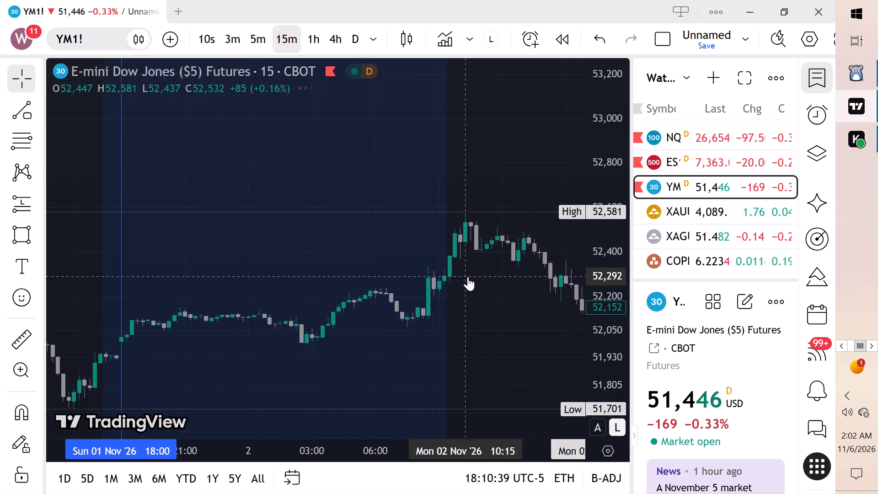
scroll(468, 277, "down", 3)
scroll(468, 276, "up", 1)
scroll(468, 276, "down", 2)
scroll(298, 306, "down", 5)
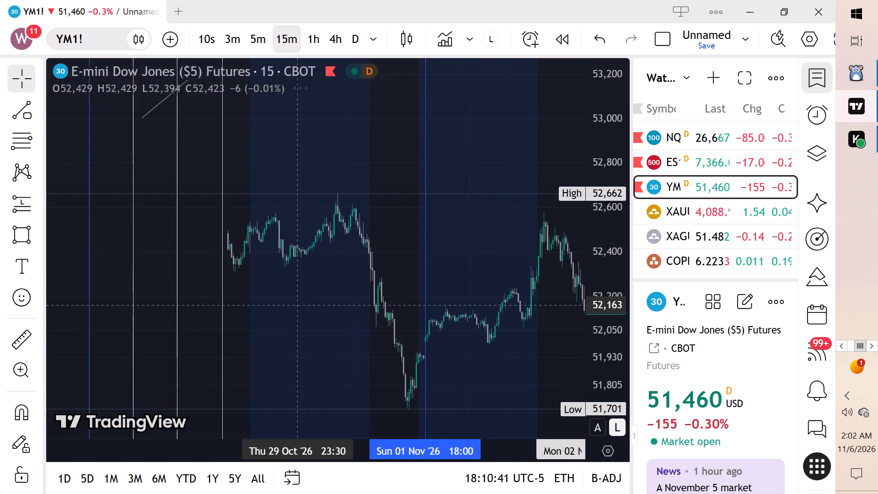
Examine the YM1! candles around the rising trend line and the session-time lines on 29 October.
left_click_drag(319, 237, 443, 363)
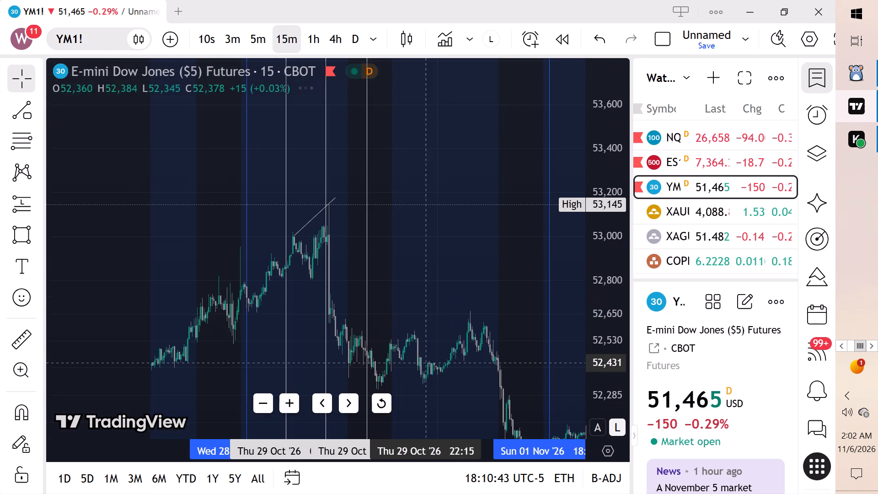
scroll(401, 352, "up", 4)
left_click_drag(348, 308, 573, 229)
scroll(493, 279, "up", 5)
left_click_drag(350, 306, 495, 284)
scroll(466, 296, "up", 4)
scroll(618, 236, "up", 4)
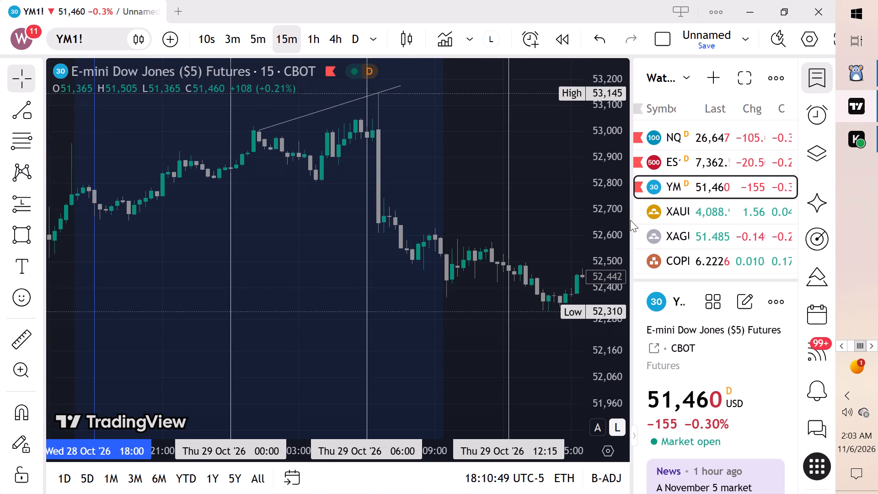
Draw a rectangular zone on YM1! on 29 October, from about 52,625 at 07:15 to about 52,583 at 10:45.
scroll(630, 220, "up", 18)
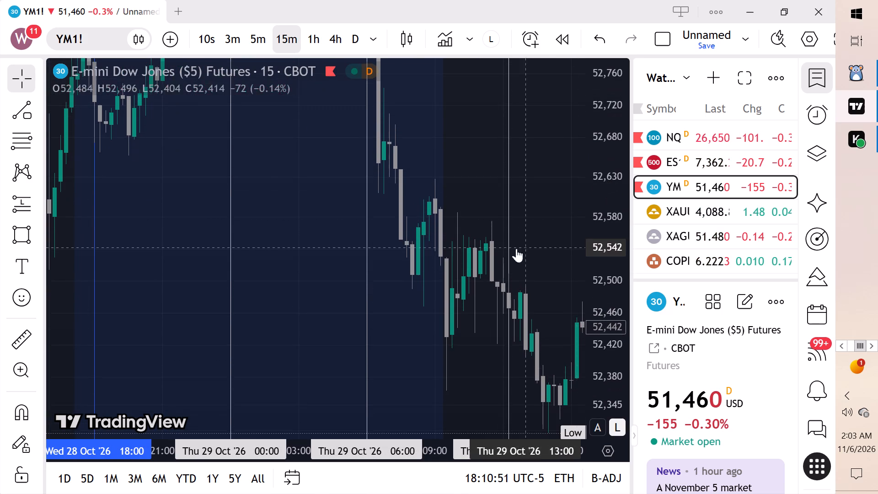
scroll(453, 249, "up", 4)
left_click_drag(369, 223, 387, 255)
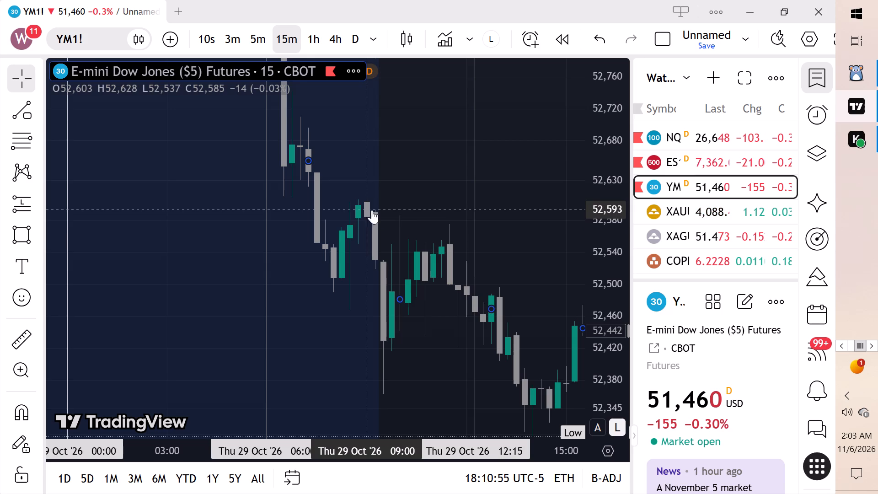
double_click(25, 234)
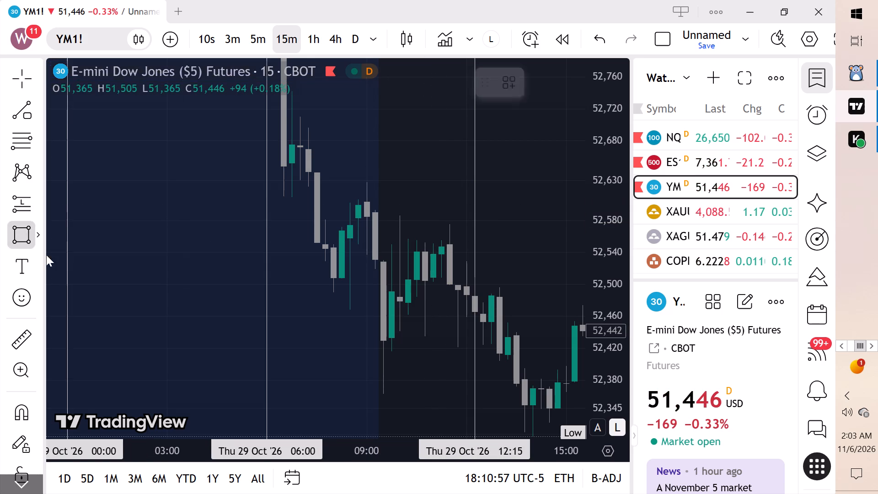
left_click(76, 315)
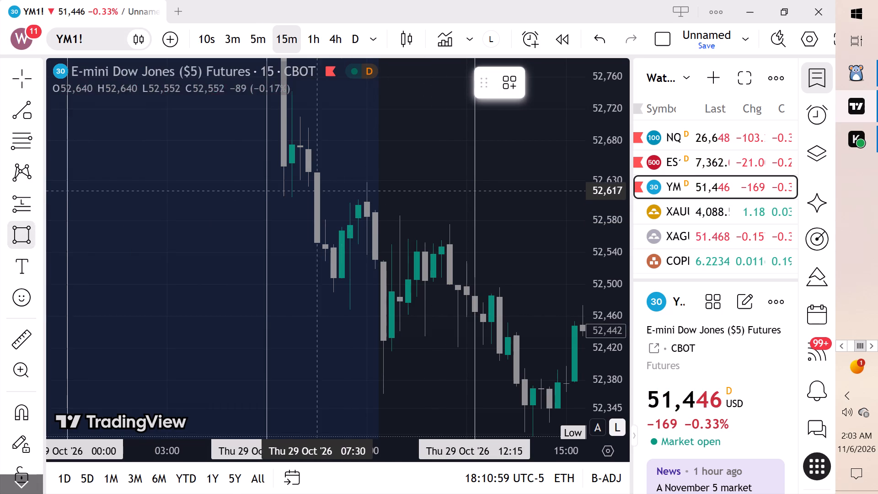
left_click(306, 184)
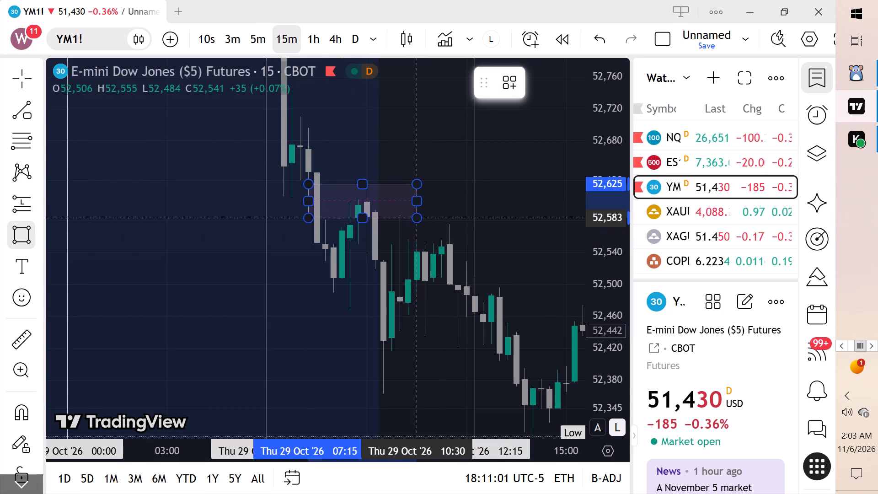
left_click(421, 219)
left_click(425, 204)
left_click(470, 211)
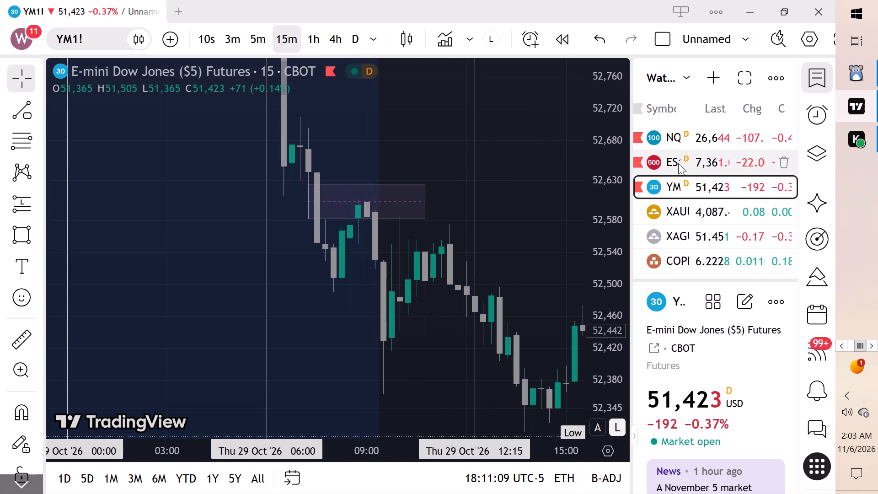
Switch to NQ1! and look through its 15-minute price action from 2 November back to 30 October.
left_click(675, 136)
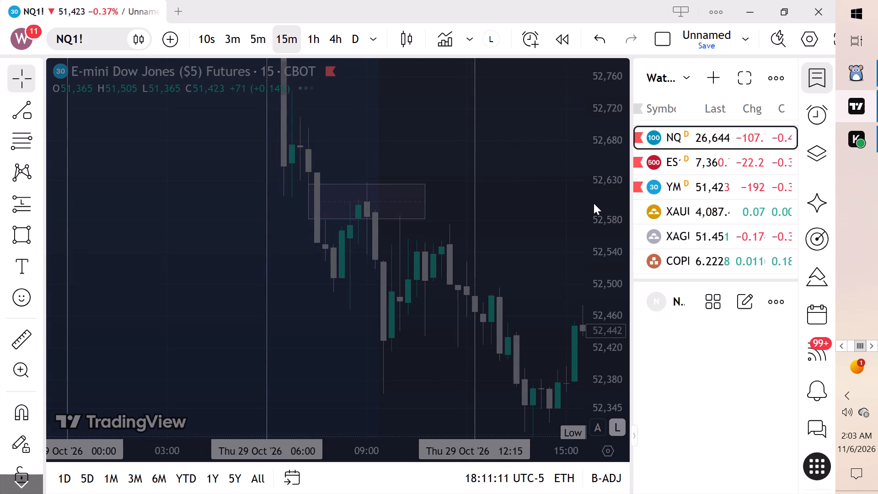
scroll(592, 204, "down", 2)
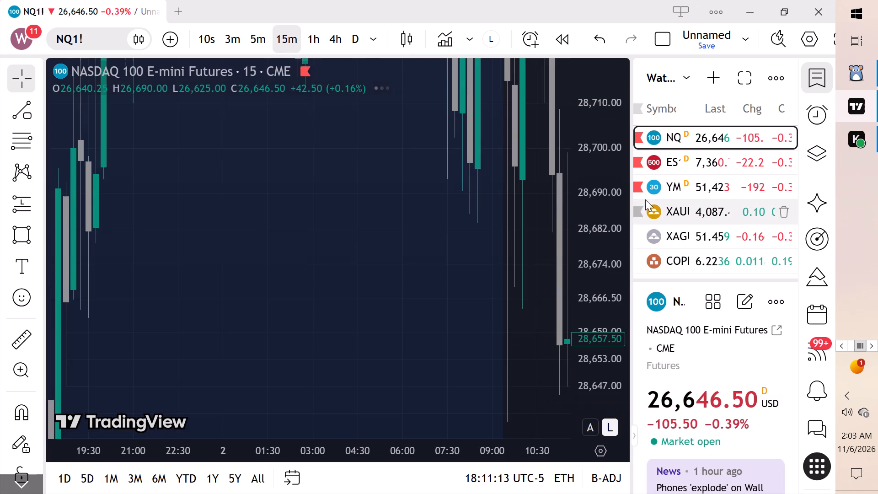
scroll(622, 196, "down", 1)
scroll(621, 196, "up", 1)
scroll(621, 196, "down", 16)
scroll(621, 206, "up", 2)
scroll(621, 207, "down", 2)
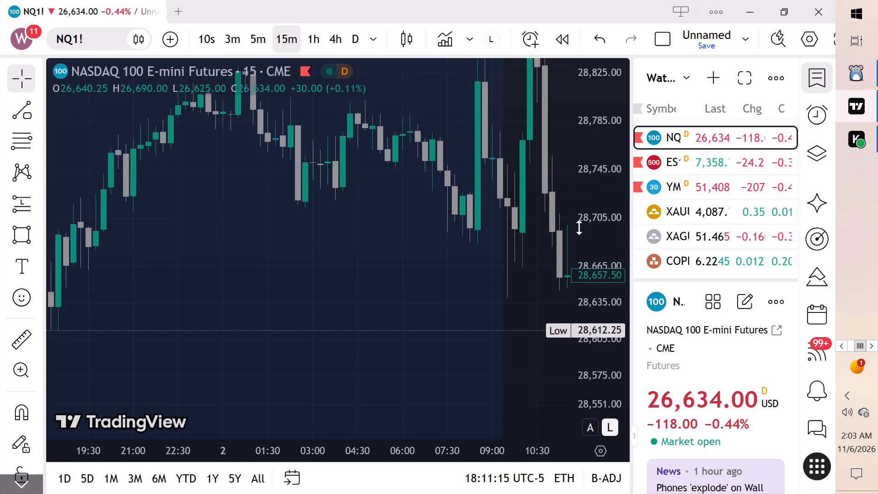
scroll(579, 227, "down", 5)
scroll(541, 236, "down", 1)
scroll(541, 236, "up", 1)
scroll(541, 236, "down", 3)
scroll(541, 236, "up", 1)
scroll(541, 236, "down", 9)
scroll(540, 237, "up", 1)
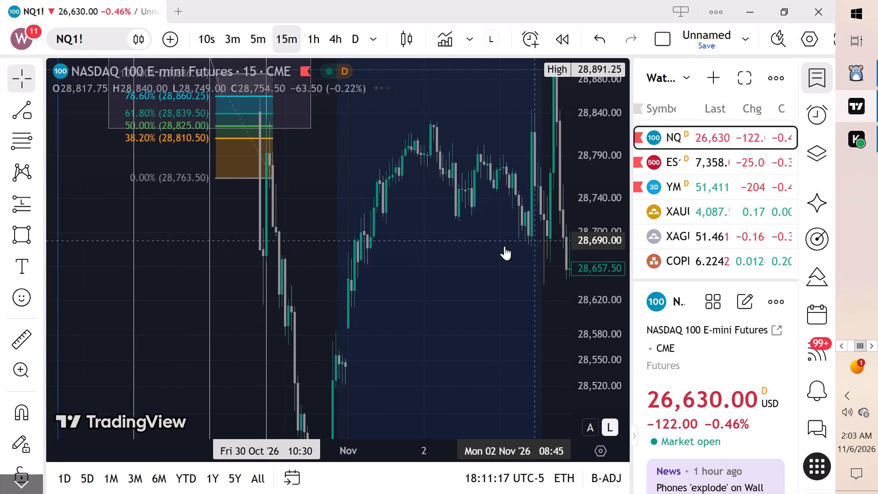
scroll(403, 262, "up", 4)
Examine the NQ1! candles around the Fibonacci retracement and the session-time lines on 30 October.
left_click_drag(215, 207, 546, 280)
scroll(405, 278, "up", 2)
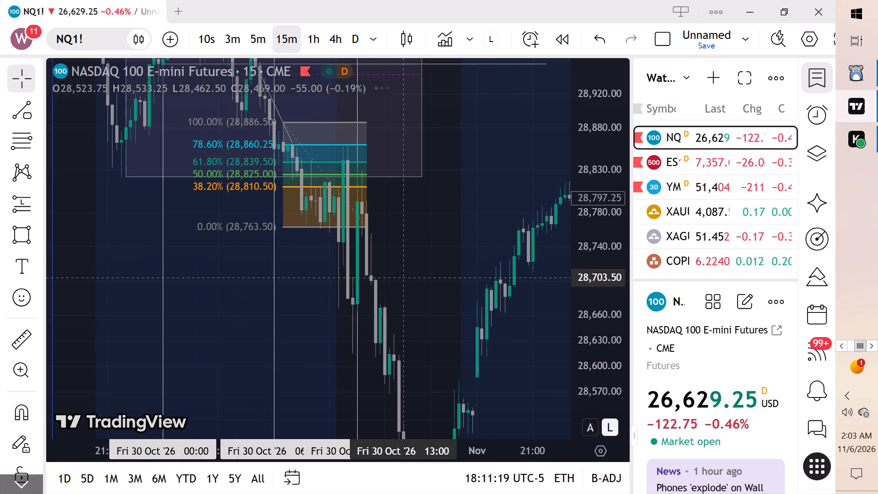
scroll(405, 278, "up", 2)
left_click_drag(355, 254, 596, 262)
scroll(607, 188, "down", 5)
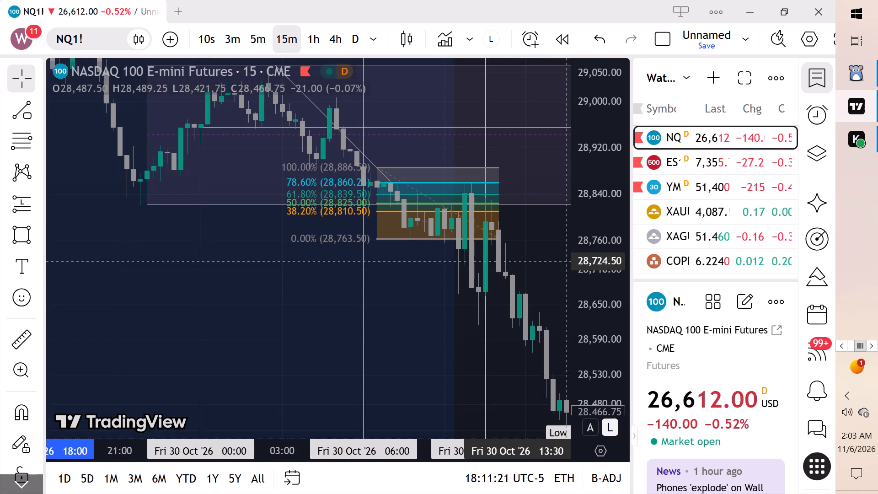
left_click_drag(551, 248, 413, 216)
scroll(610, 188, "up", 6)
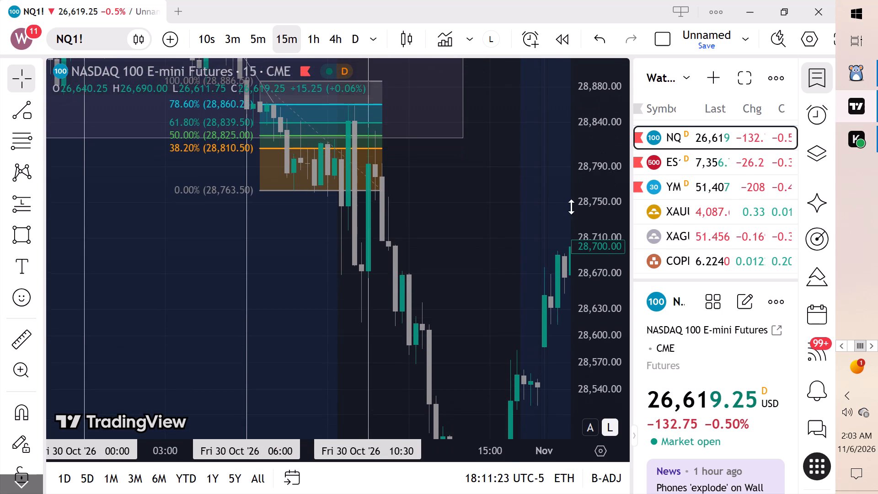
left_click_drag(503, 198, 554, 272)
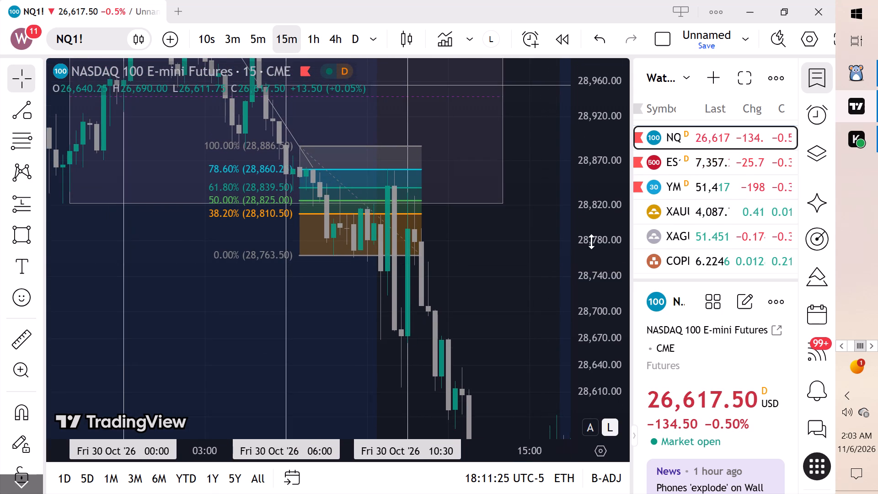
scroll(588, 229, "up", 3)
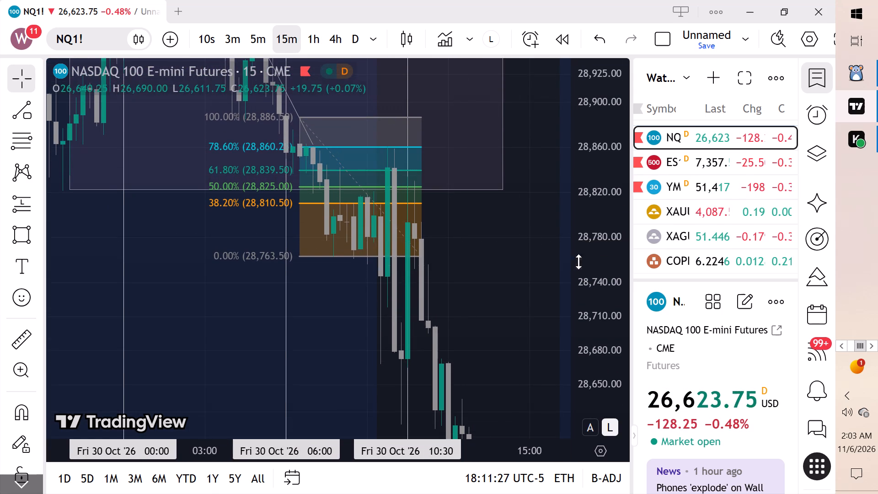
scroll(597, 244, "up", 4)
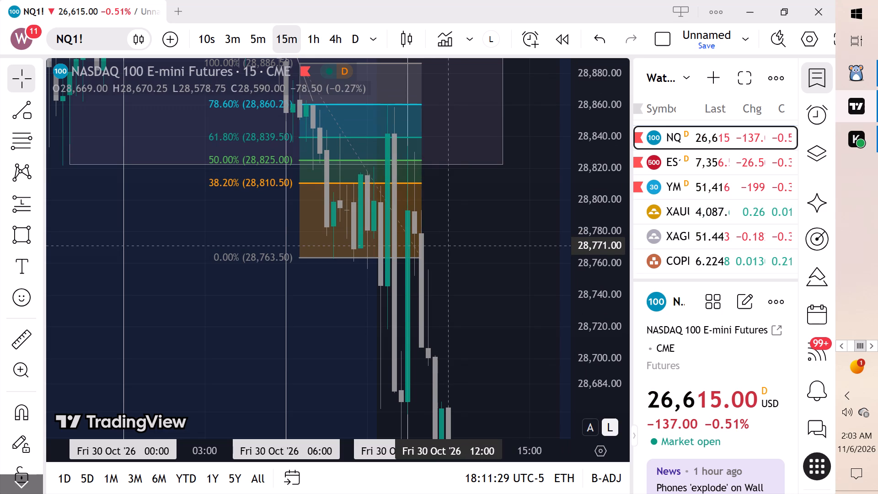
scroll(455, 246, "up", 1)
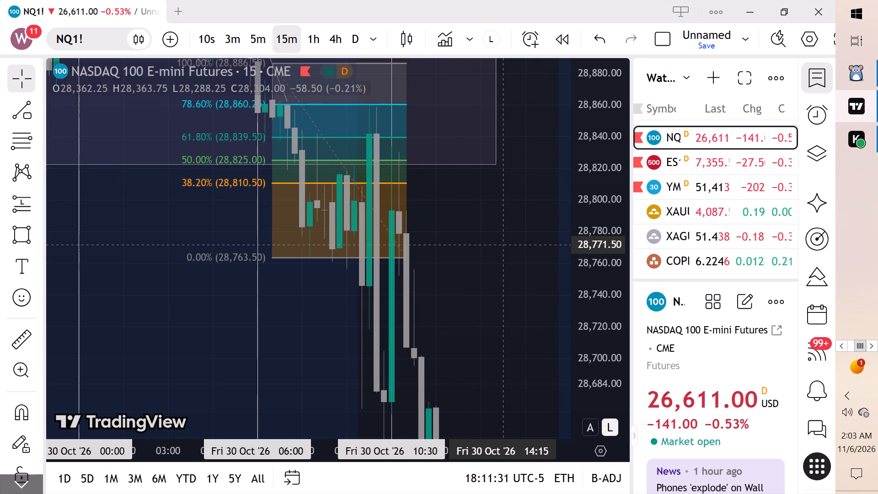
left_click_drag(501, 245, 509, 268)
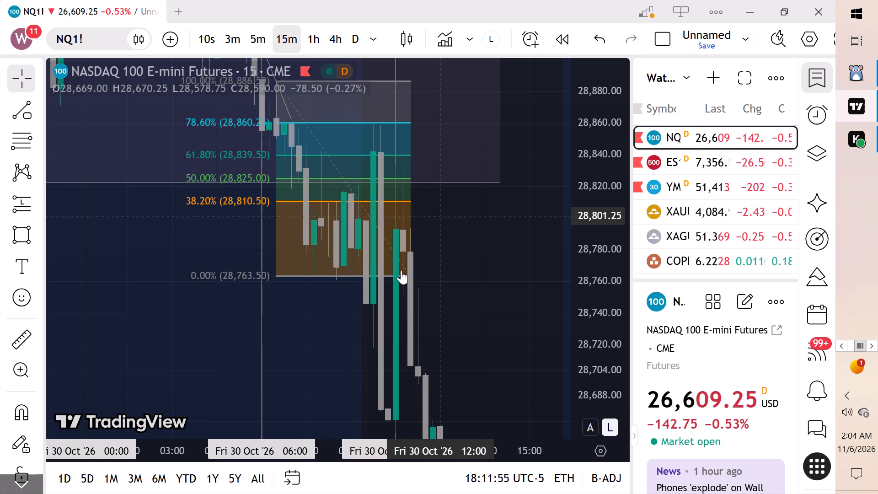
Delete the Fibonacci retracement anchored between 06:30 and 11:00 on 30 October from NQ1!.
left_click(409, 280)
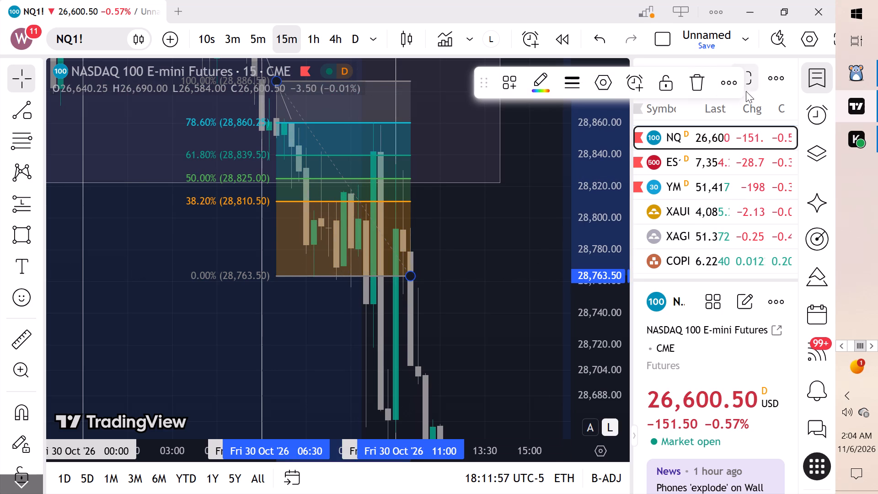
left_click(688, 85)
Draw a rectangular zone on NQ1! on 30 October, from about 28,842 at 07:15 to about 28,803 at 09:30.
scroll(482, 241, "up", 4)
left_click_drag(408, 241, 588, 255)
scroll(589, 195, "down", 3)
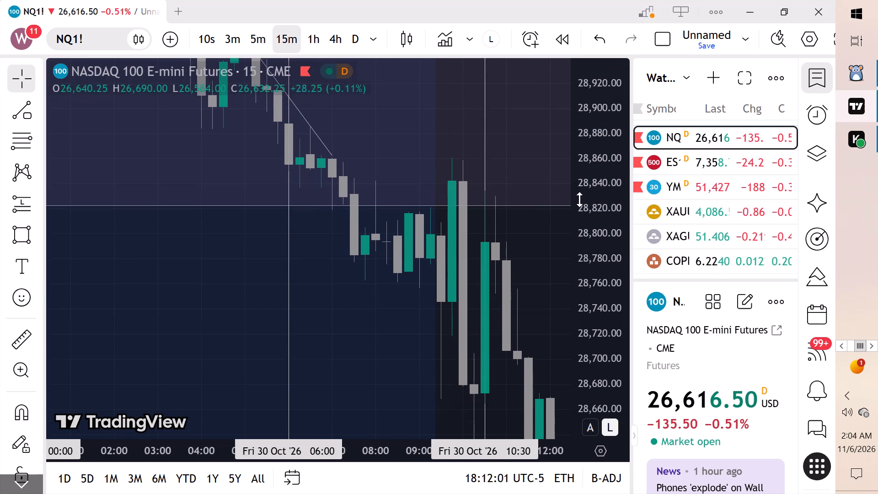
left_click(16, 233)
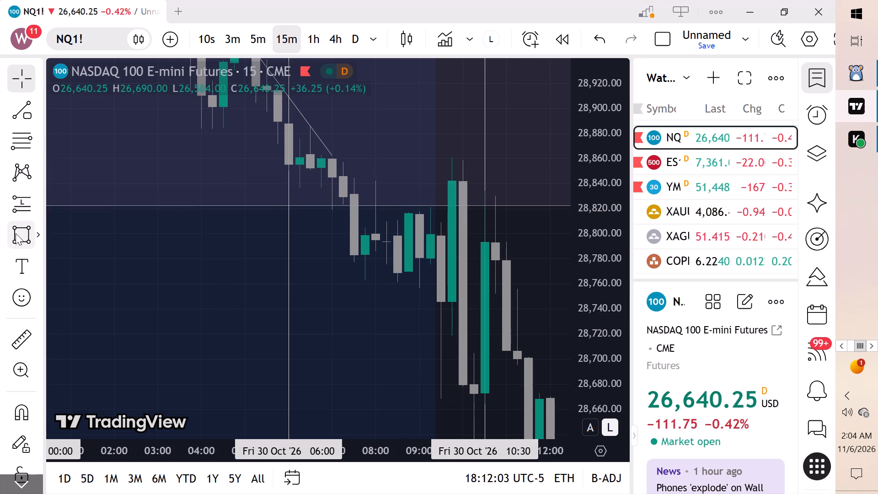
left_click(348, 197)
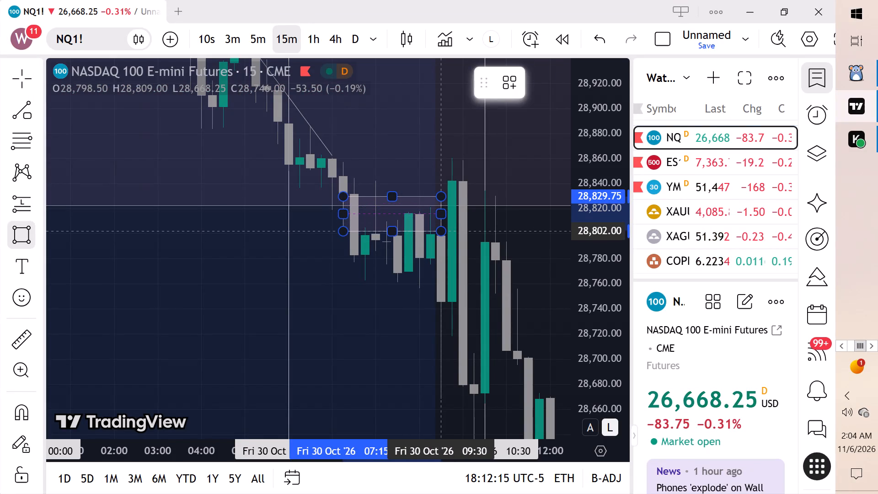
left_click(439, 231)
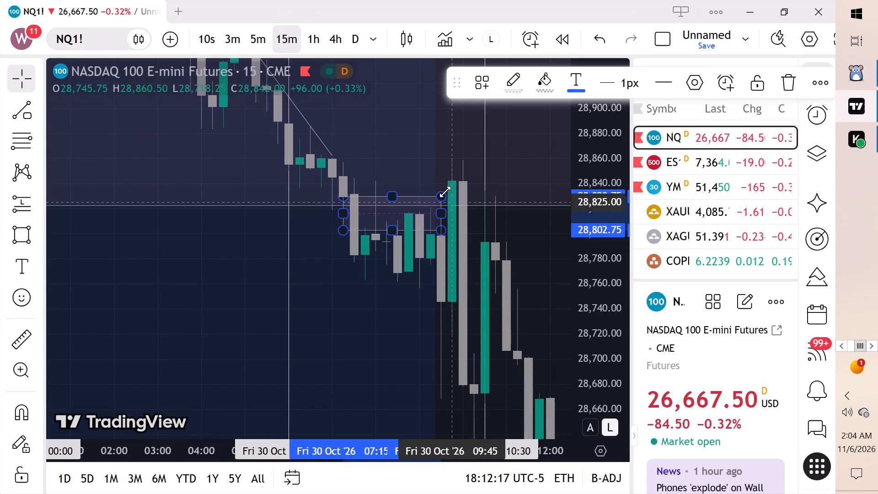
left_click_drag(445, 192, 445, 181)
left_click(493, 166)
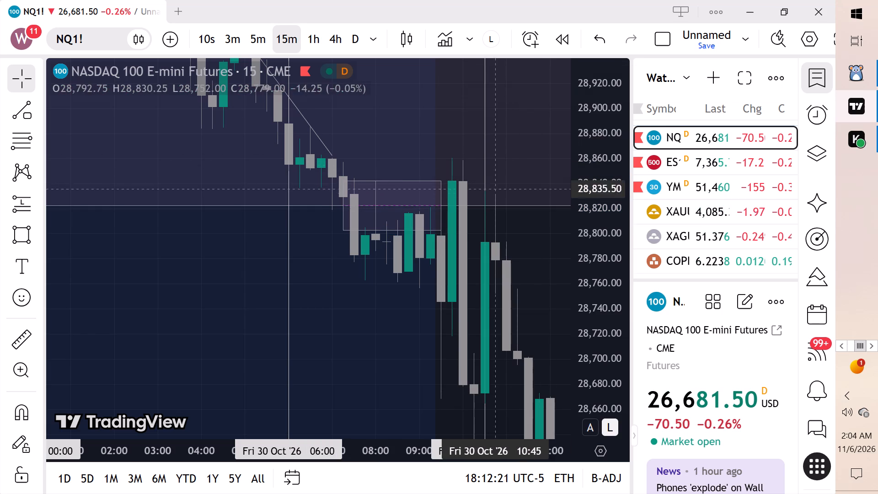
Examine the NQ1! candles around the small rectangular zone and the sell-off following it on 30 October.
scroll(501, 193, "down", 1)
left_click_drag(525, 215, 556, 150)
scroll(520, 210, "up", 2)
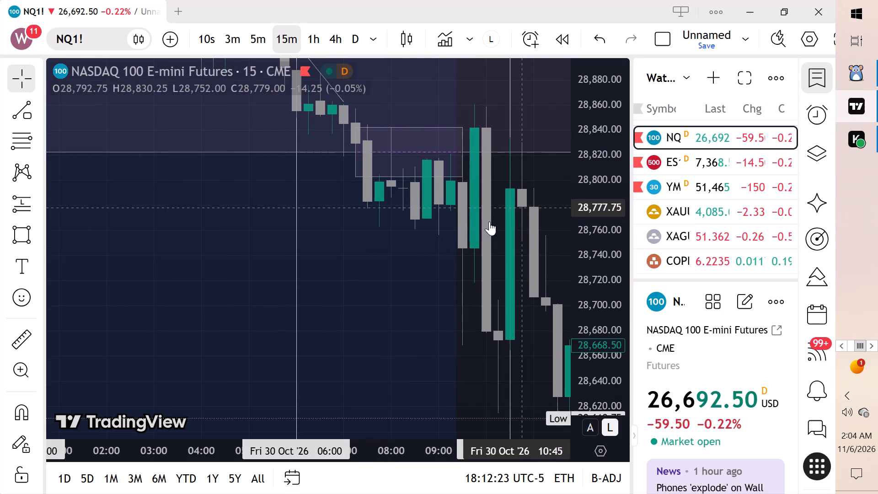
left_click_drag(404, 231, 308, 289)
scroll(451, 241, "down", 3)
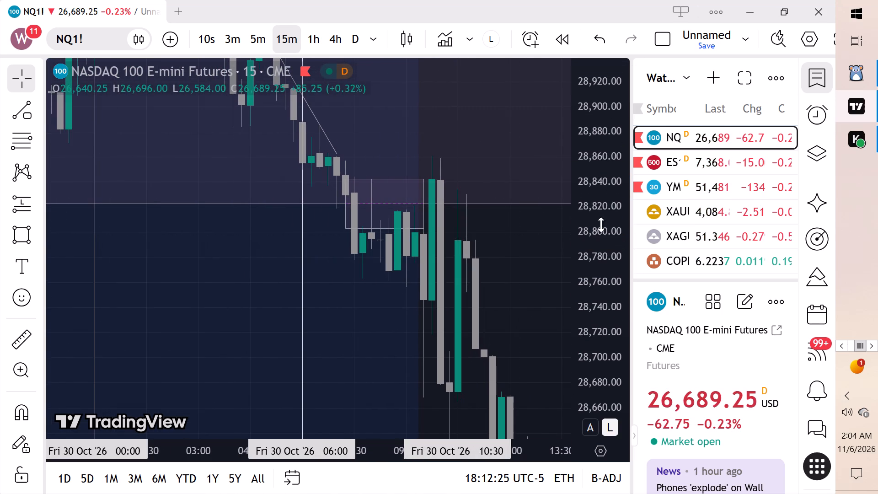
scroll(612, 204, "down", 1)
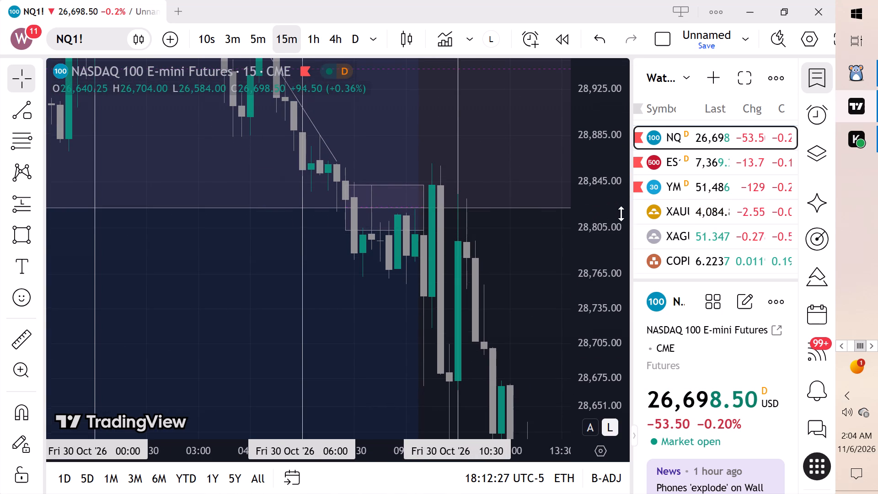
scroll(621, 214, "down", 5)
left_click_drag(545, 269, 445, 246)
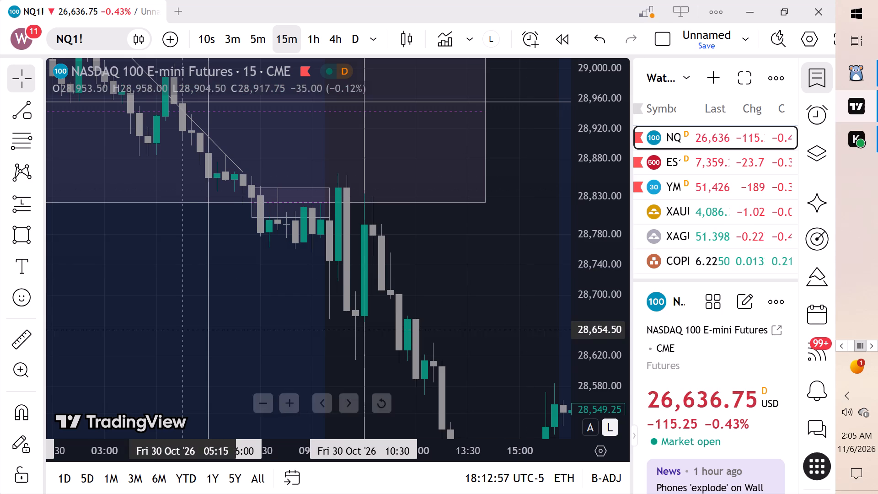
scroll(368, 254, "down", 1)
left_click_drag(477, 261, 479, 233)
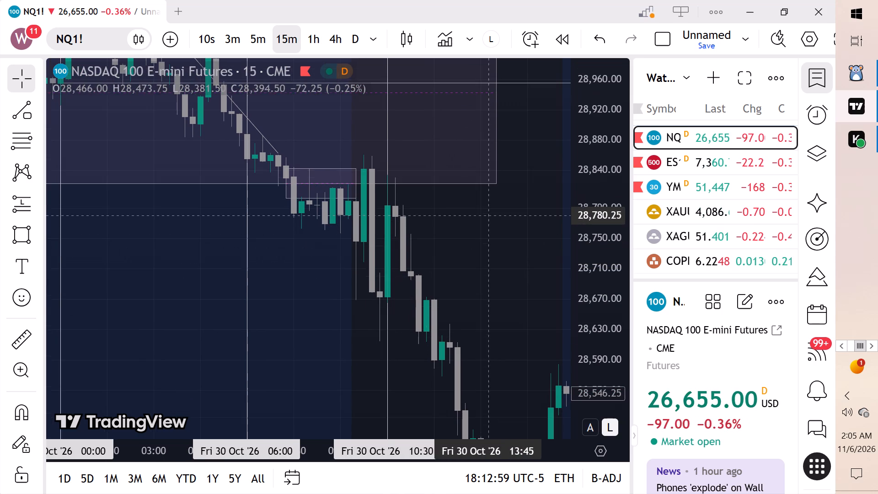
scroll(471, 209, "down", 1)
scroll(471, 209, "up", 1)
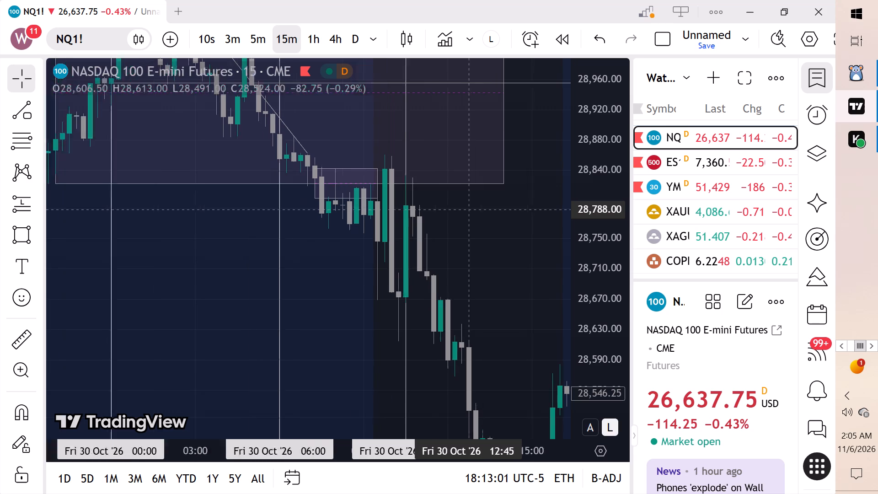
left_click_drag(518, 221, 524, 240)
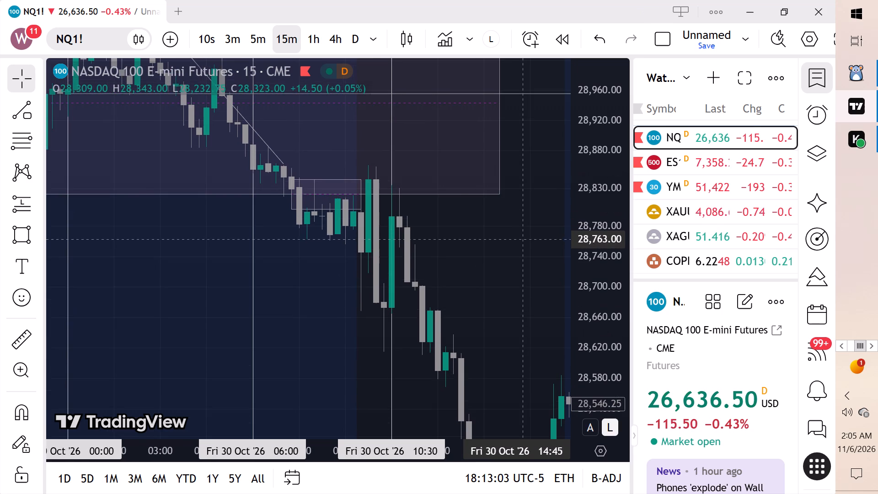
left_click_drag(539, 242, 540, 222)
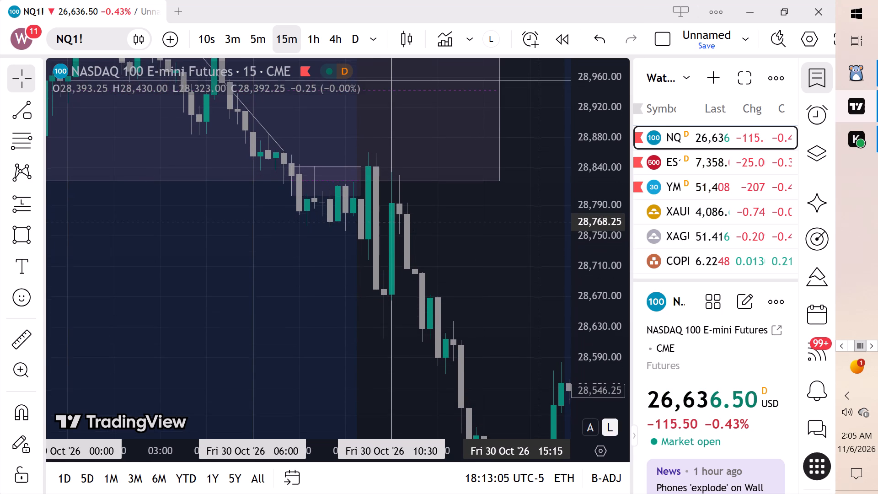
left_click_drag(545, 237, 550, 245)
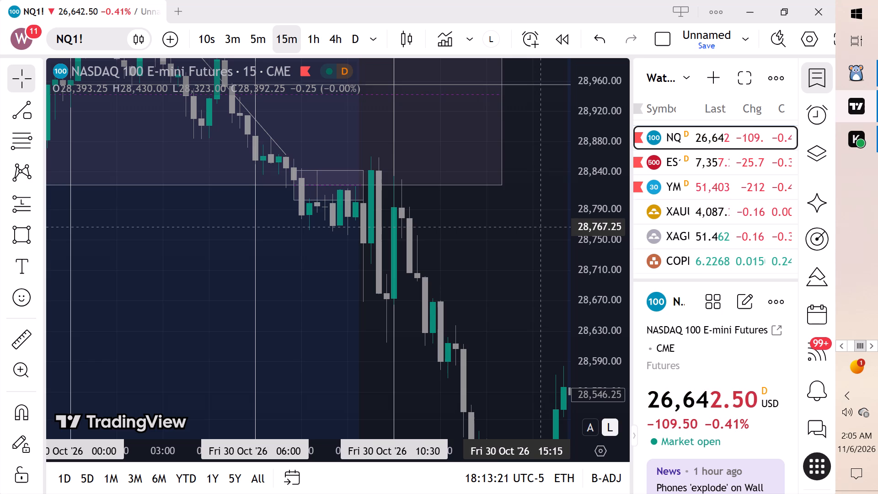
Resize the small NQ1! zone so that it ends at 09:45 with its lower edge at about 28,805.
left_click_drag(363, 203, 365, 202)
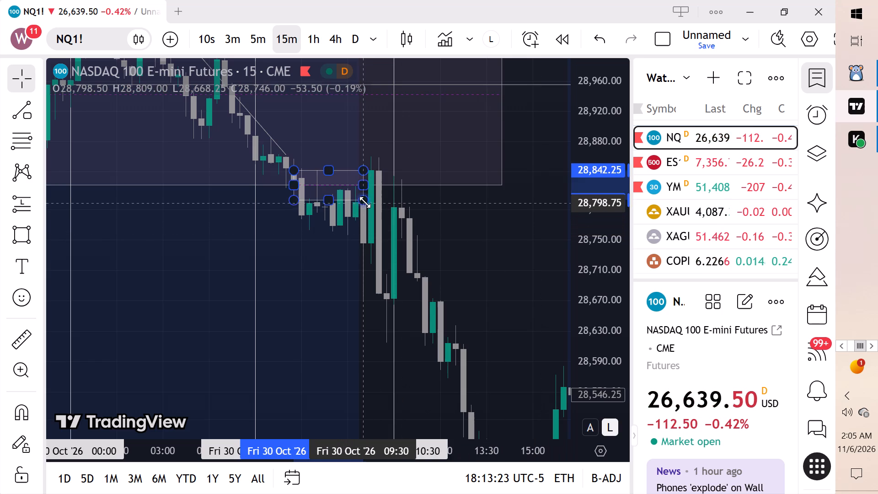
left_click_drag(365, 202, 376, 204)
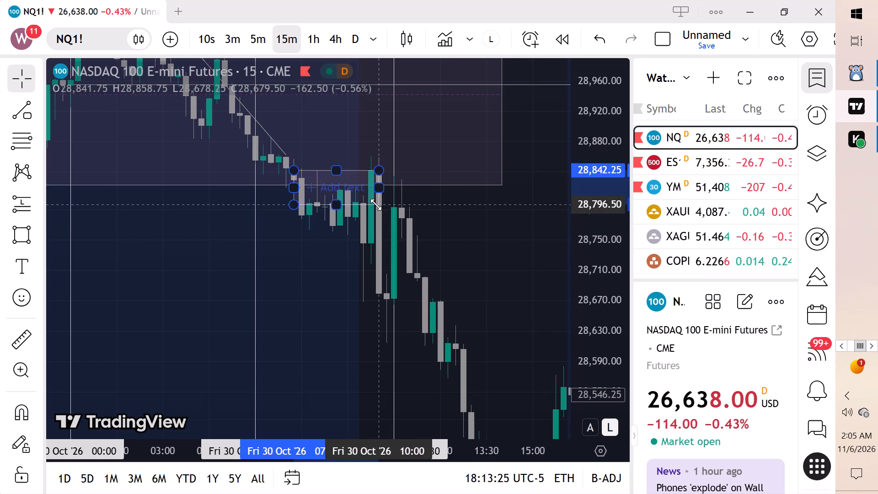
left_click_drag(376, 204, 375, 198)
left_click(535, 249)
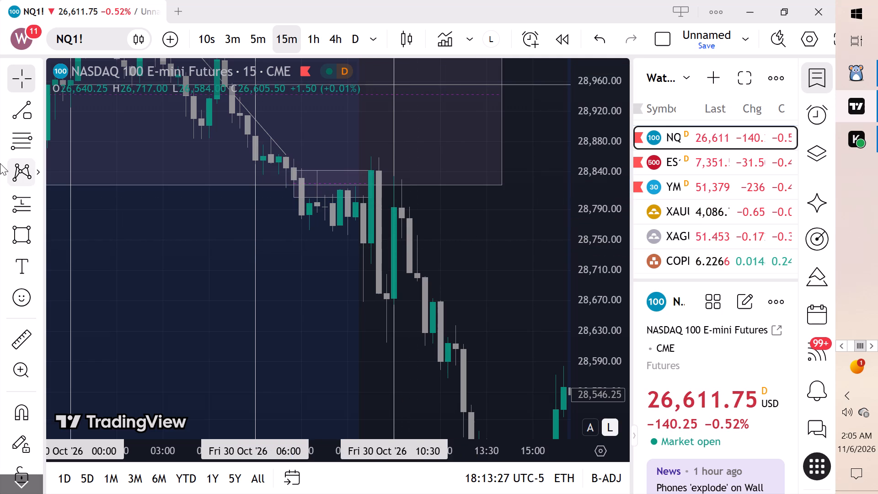
Place a Short Position on NQ1! with its entry at 28,817.25 at 09:00 on 30 October.
left_click(12, 211)
left_click(11, 209)
double_click(27, 201)
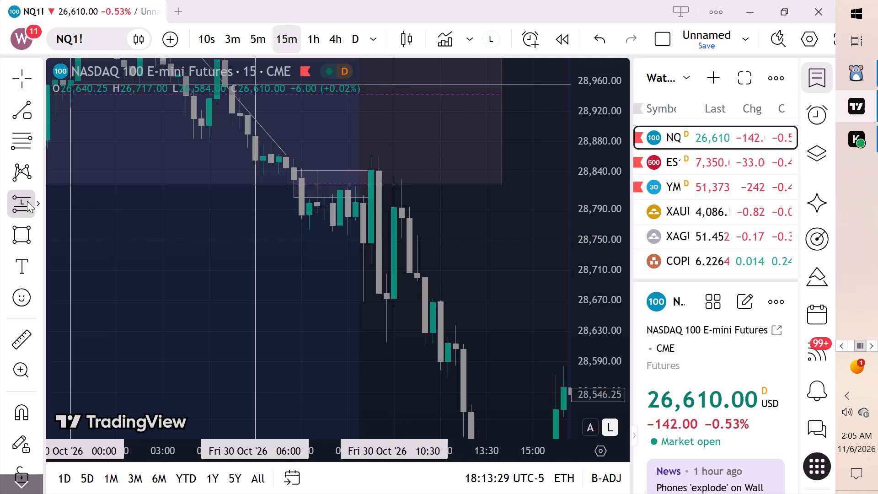
left_click(110, 105)
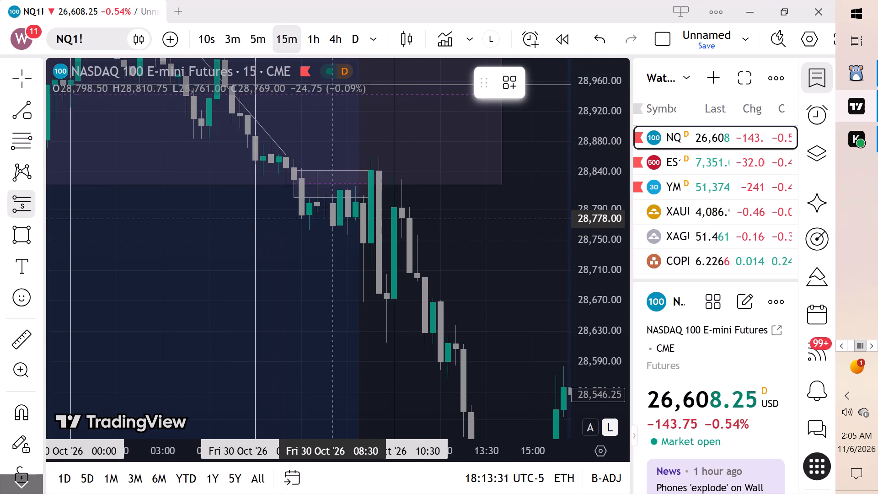
left_click(349, 189)
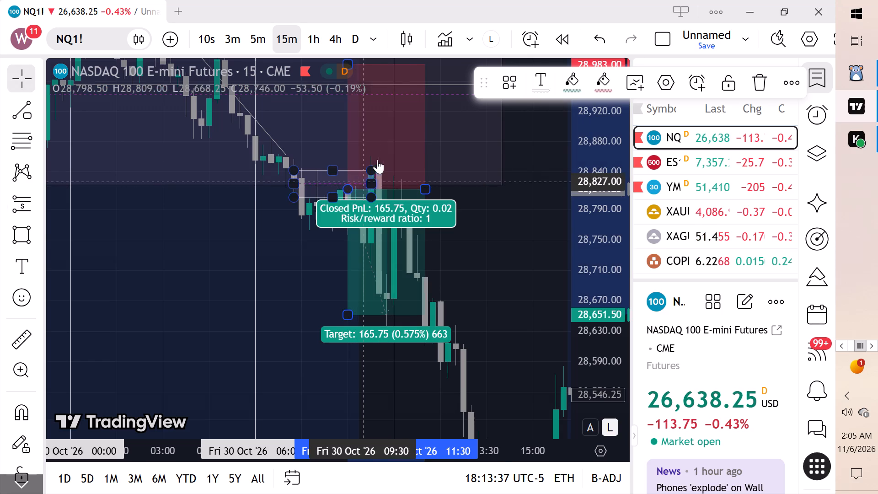
left_click(561, 217)
Set the stop level of the NQ1! Short Position to 28,844.50.
left_click_drag(564, 226, 578, 305)
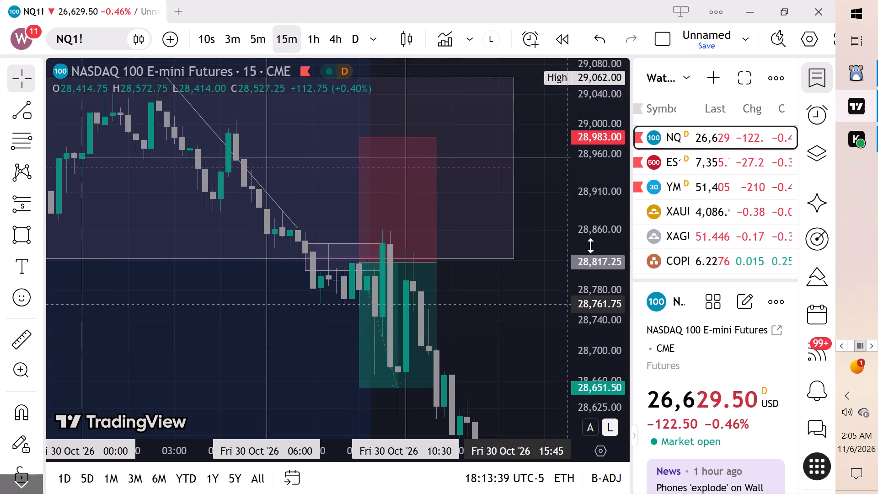
scroll(605, 229, "down", 2)
left_click_drag(360, 152, 360, 177)
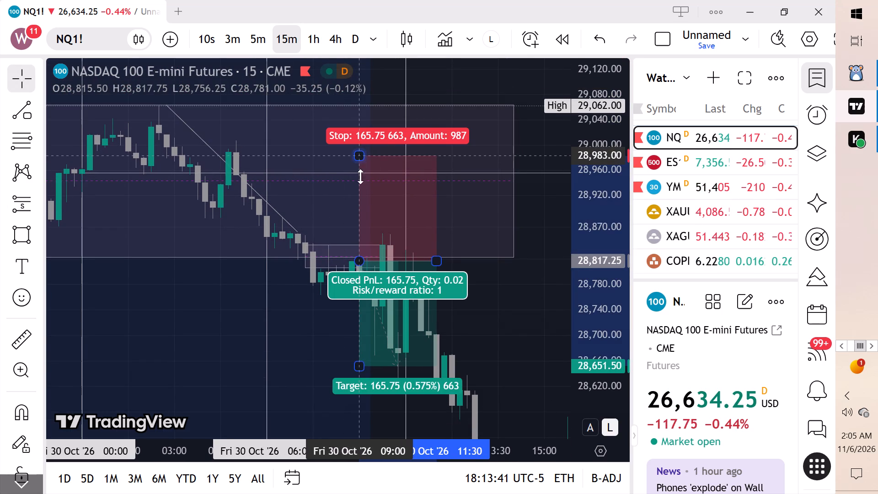
left_click_drag(360, 177, 356, 243)
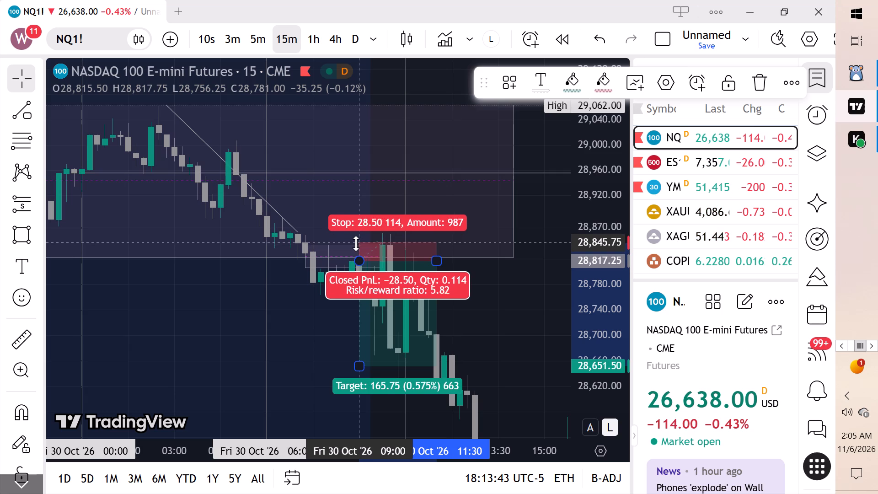
left_click_drag(356, 243, 356, 243)
left_click(582, 296)
Shorten the NQ1! Short Position so that it ends at 10:00 on 30 October.
left_click_drag(546, 286, 551, 278)
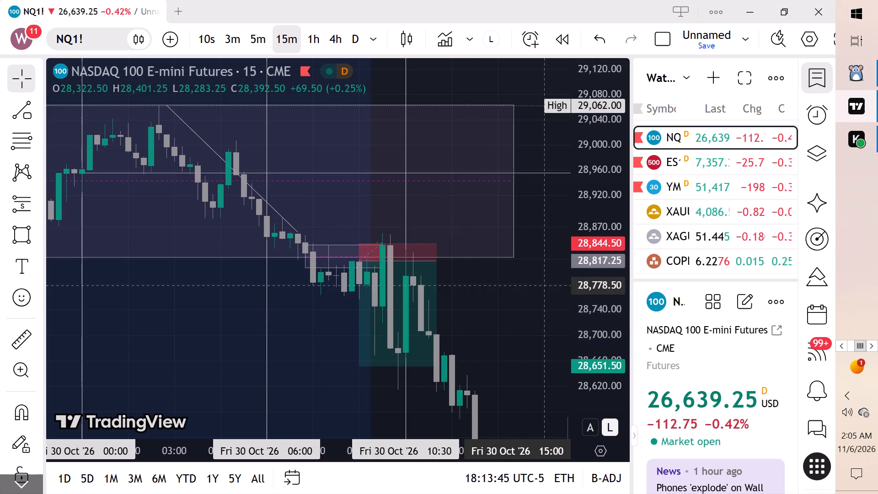
left_click_drag(551, 278, 580, 232)
left_click_drag(464, 211, 455, 211)
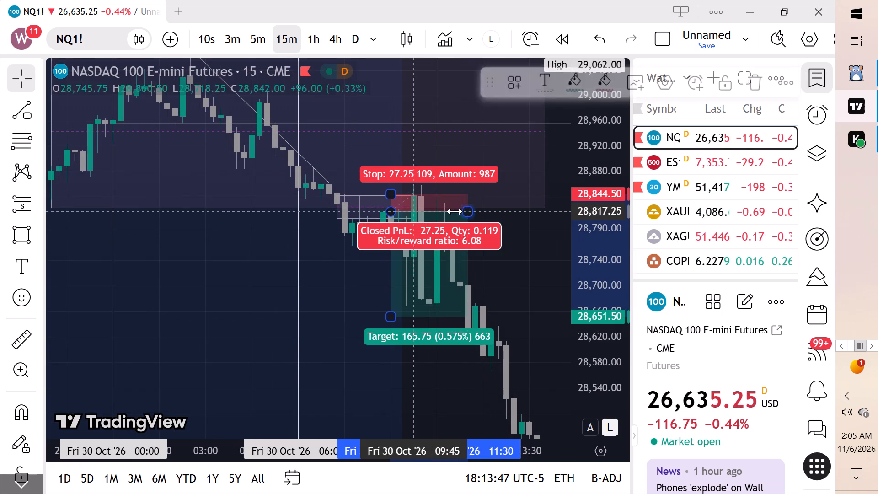
left_click_drag(455, 211, 418, 207)
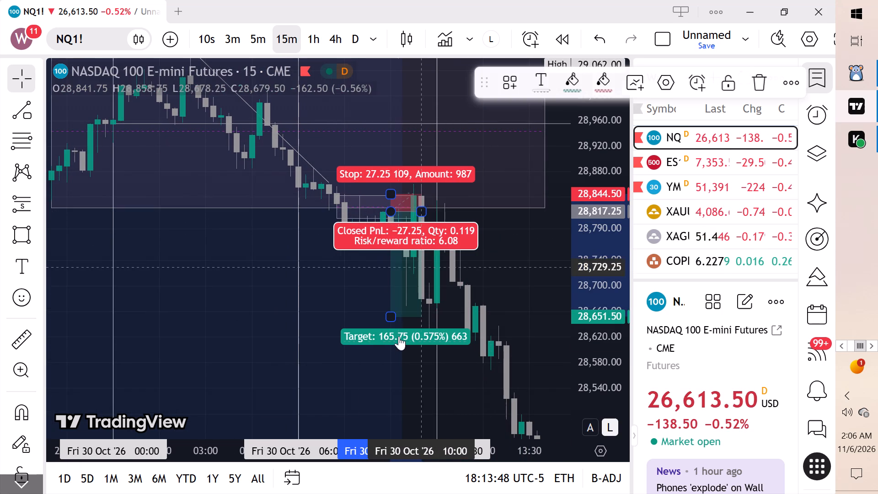
Set the target level of the NQ1! Short Position to 28,708.50.
left_click_drag(393, 315, 393, 288)
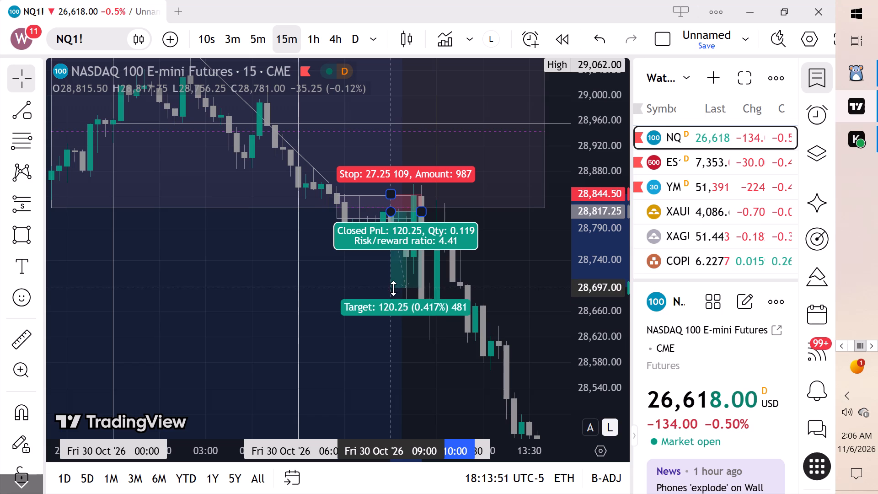
left_click_drag(393, 288, 393, 280)
left_click(328, 310)
Examine the 15-minute NQ1! candles around the short position and the sell-off after it on 30 October.
scroll(232, 322, "up", 1)
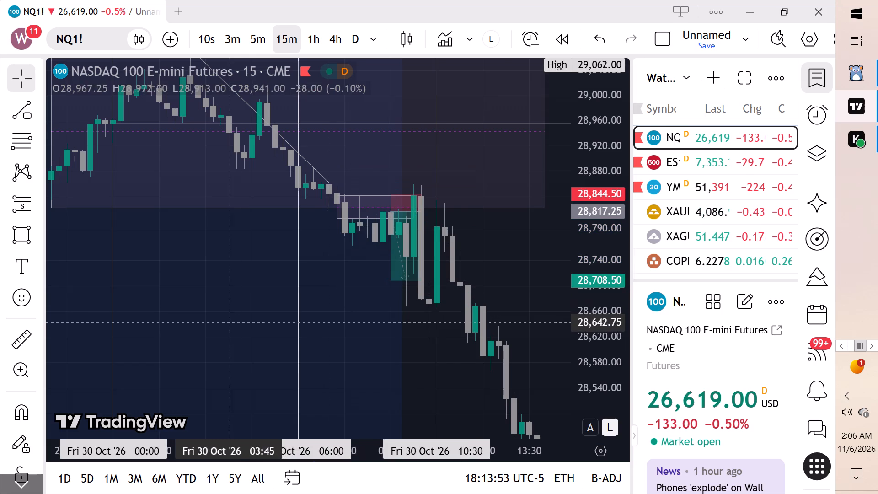
scroll(232, 322, "up", 4)
scroll(641, 242, "up", 5)
scroll(614, 186, "up", 3)
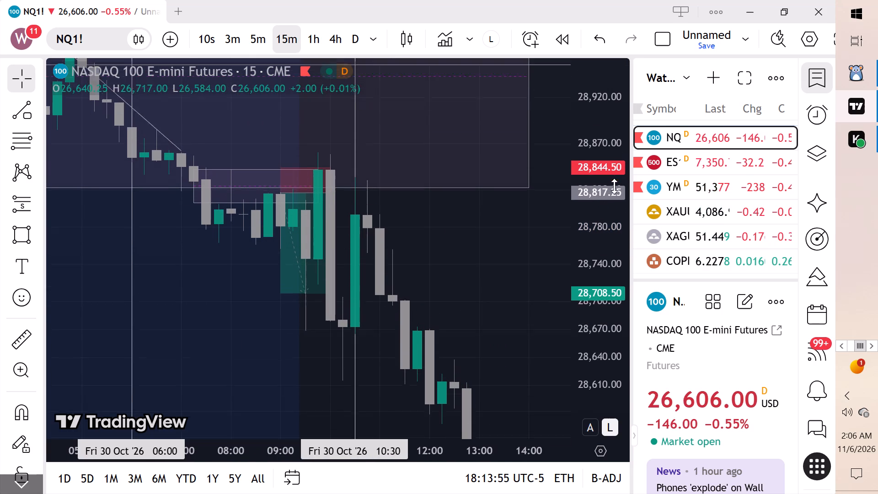
scroll(614, 186, "up", 3)
left_click_drag(509, 248, 641, 226)
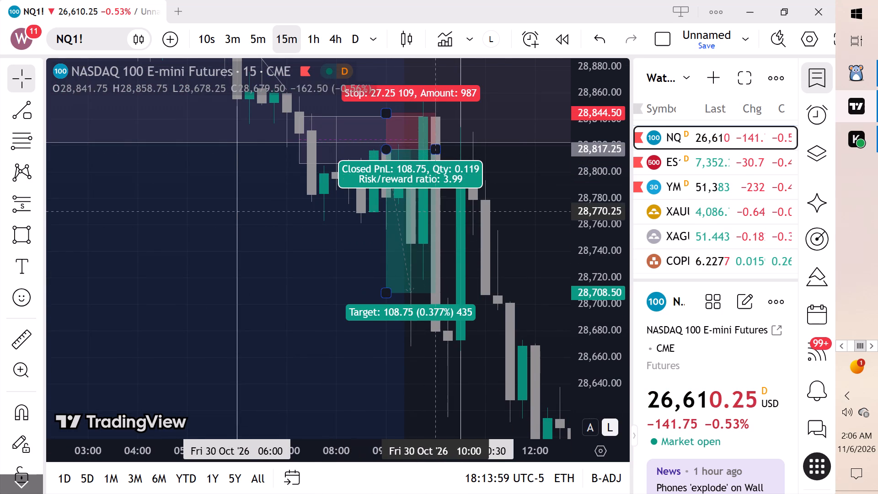
left_click_drag(590, 249, 592, 281)
scroll(576, 243, "down", 3)
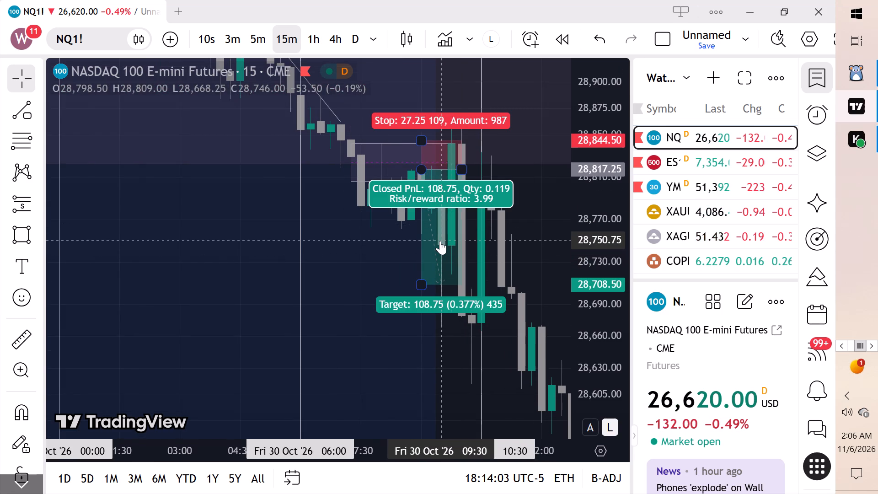
scroll(551, 259, "up", 2)
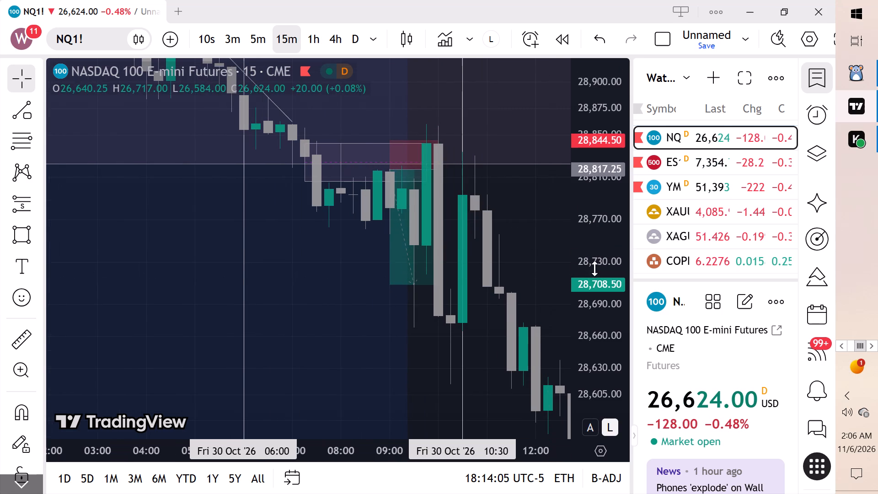
left_click_drag(542, 236, 402, 246)
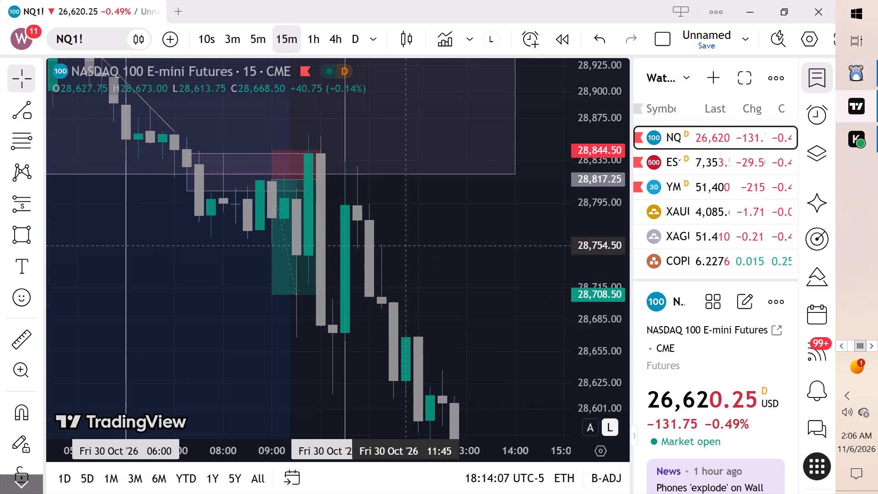
scroll(509, 239, "down", 2)
scroll(614, 213, "down", 3)
scroll(564, 231, "down", 3)
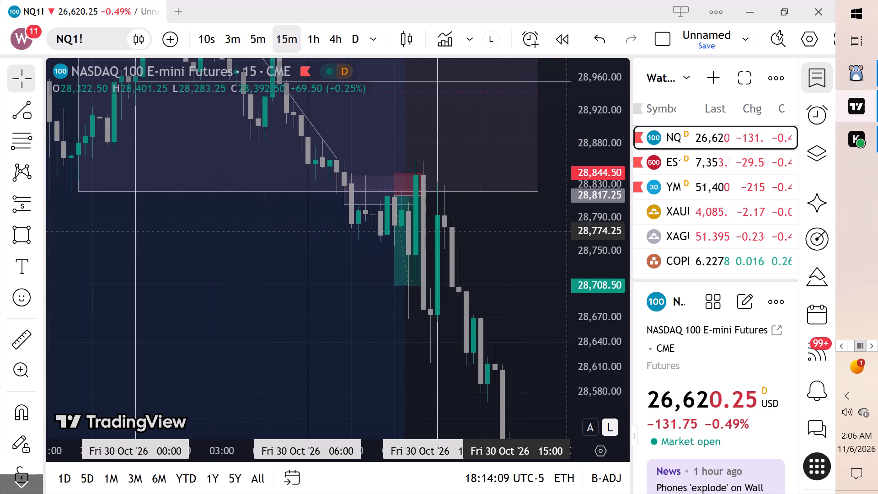
left_click_drag(574, 240, 573, 279)
scroll(552, 263, "up", 3)
left_click_drag(549, 268, 543, 250)
left_click_drag(526, 261, 529, 289)
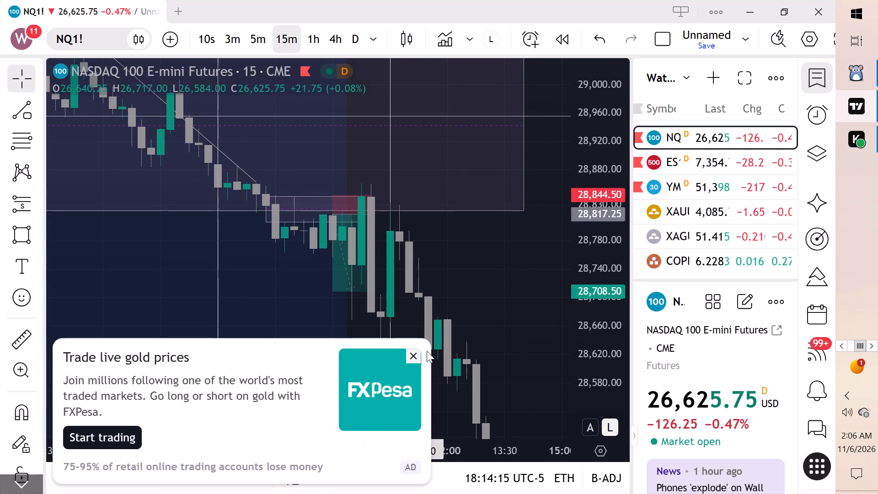
left_click(406, 355)
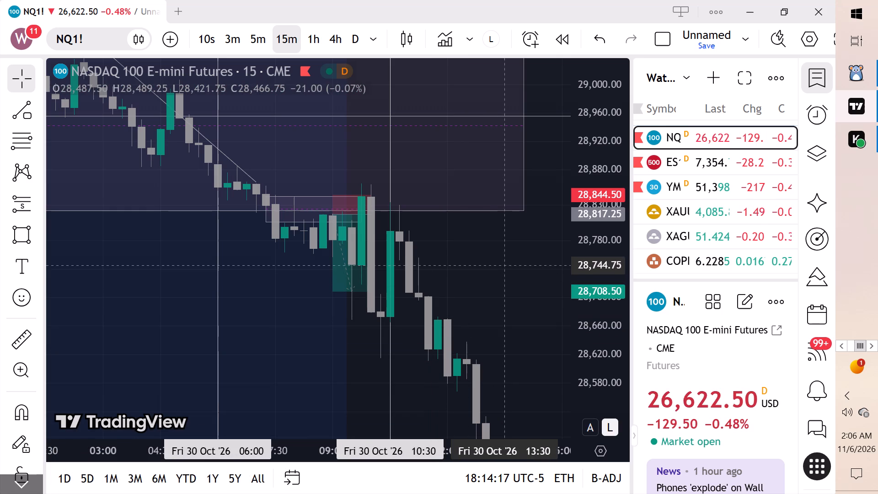
left_click_drag(495, 270, 530, 235)
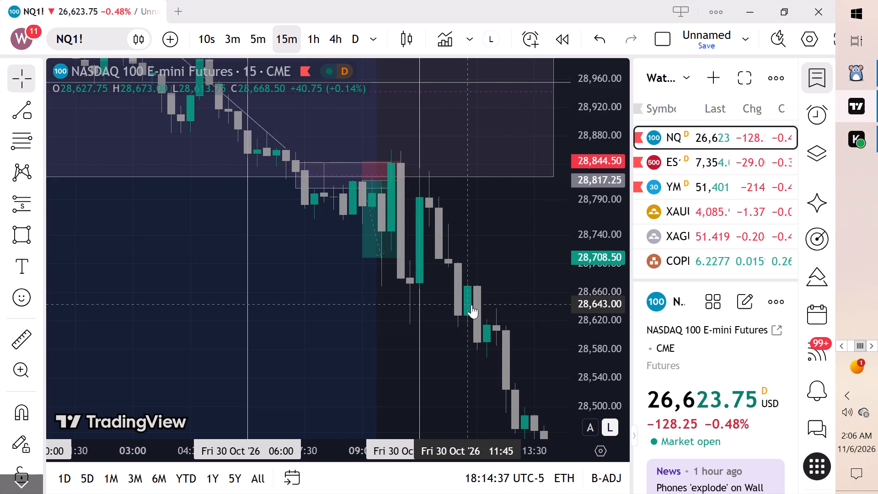
scroll(471, 305, "up", 2)
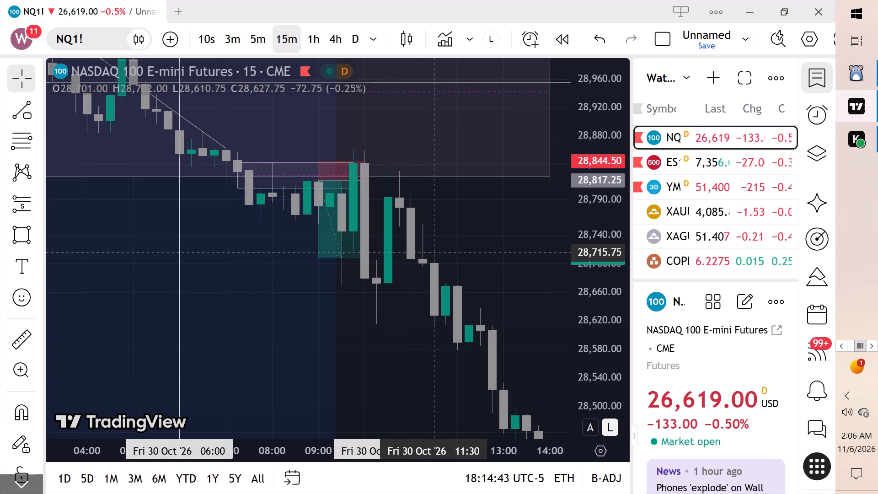
scroll(435, 252, "down", 1)
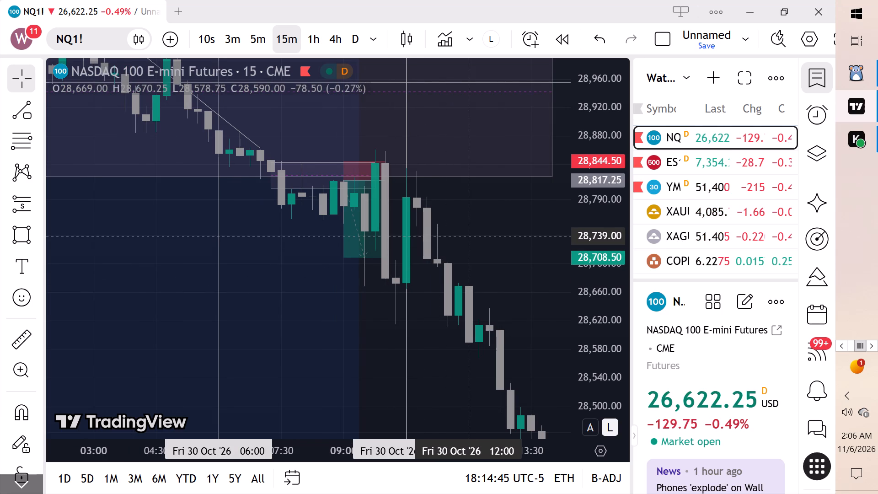
left_click_drag(460, 228, 569, 229)
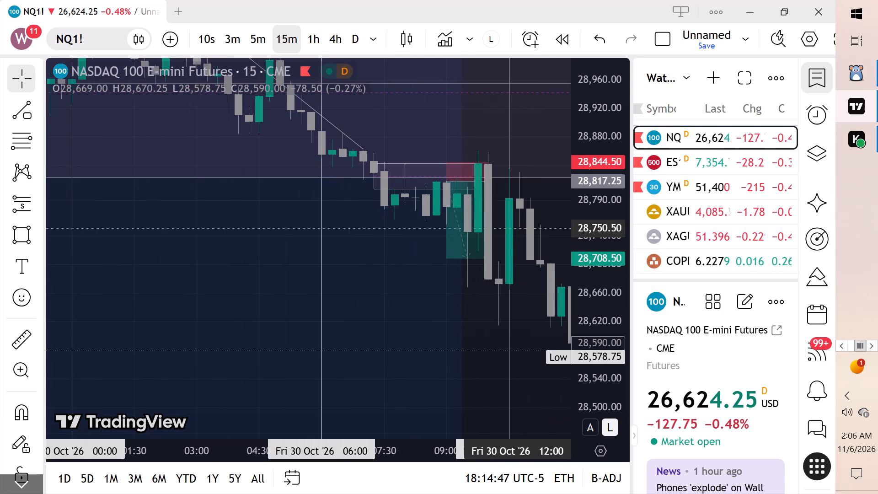
Switch the NQ1! chart to the 5-minute interval.
left_click(265, 36)
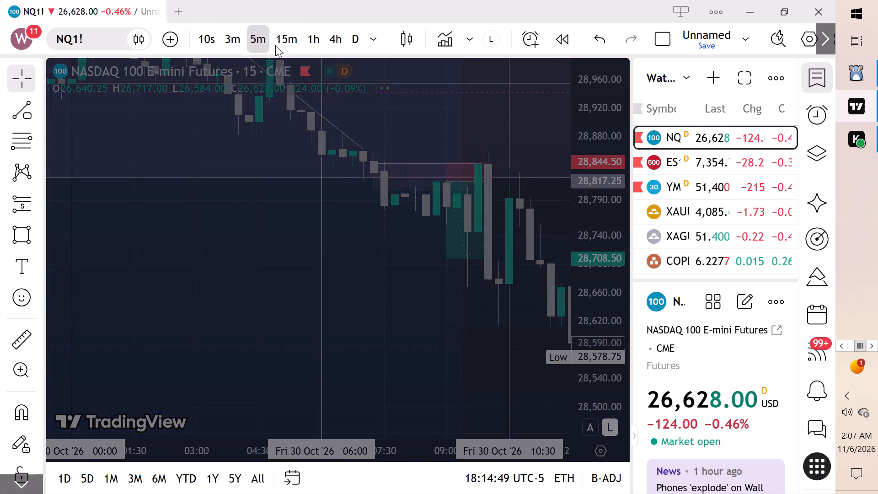
scroll(516, 236, "down", 9)
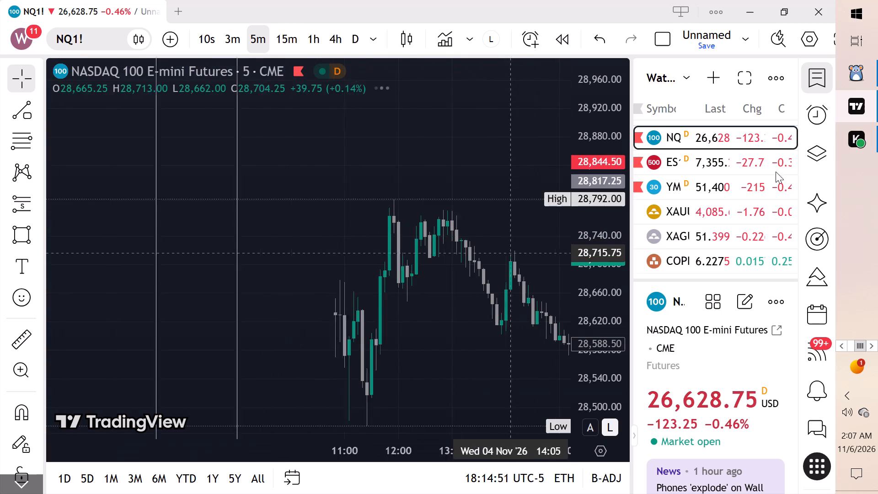
Hide the watchlist to widen the chart.
left_click(820, 74)
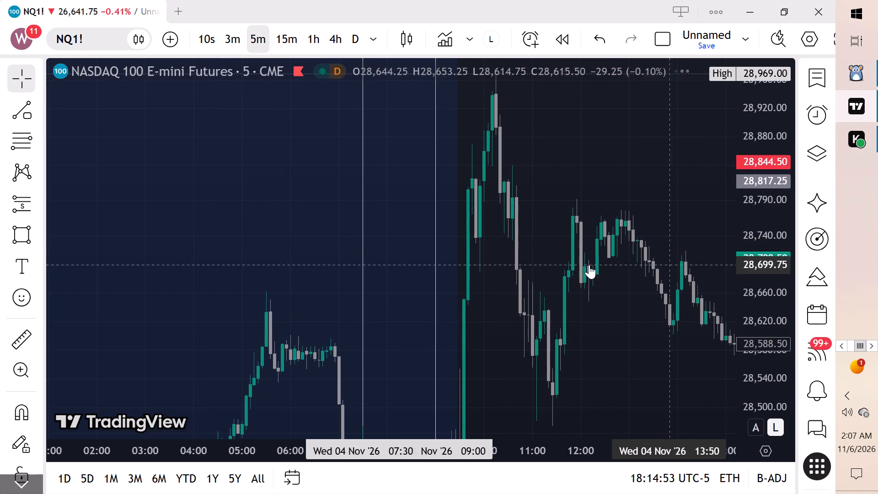
Look back through the 5-minute NQ1! candles from 4 November to the short position on 30 October.
scroll(791, 152, "down", 11)
scroll(732, 199, "up", 1)
scroll(732, 199, "down", 3)
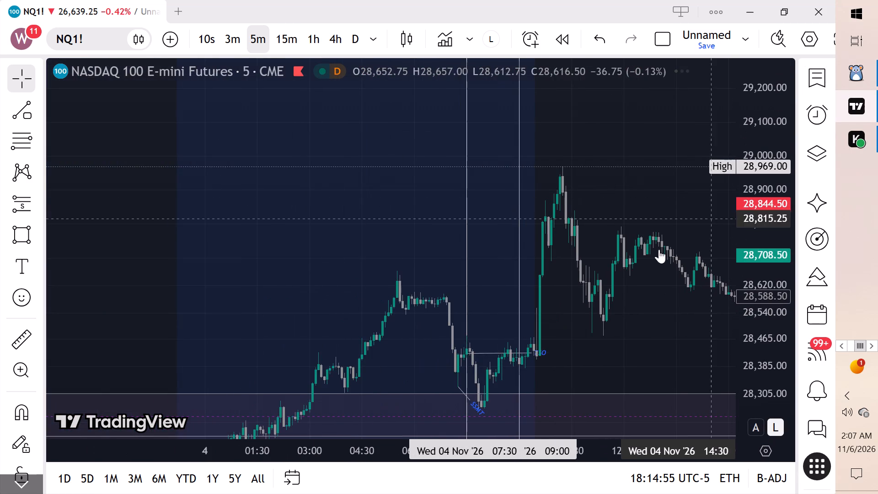
scroll(575, 268, "down", 2)
scroll(575, 268, "up", 2)
scroll(575, 268, "down", 2)
left_click_drag(241, 290, 512, 83)
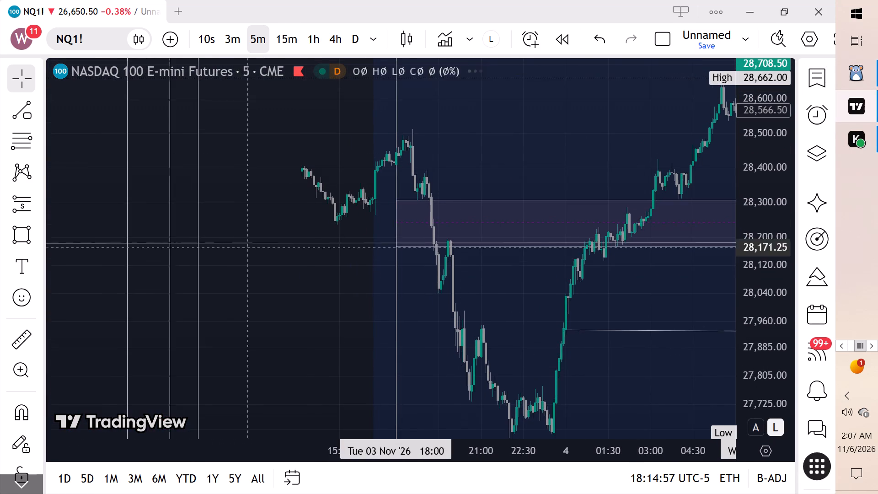
left_click_drag(278, 231, 417, 206)
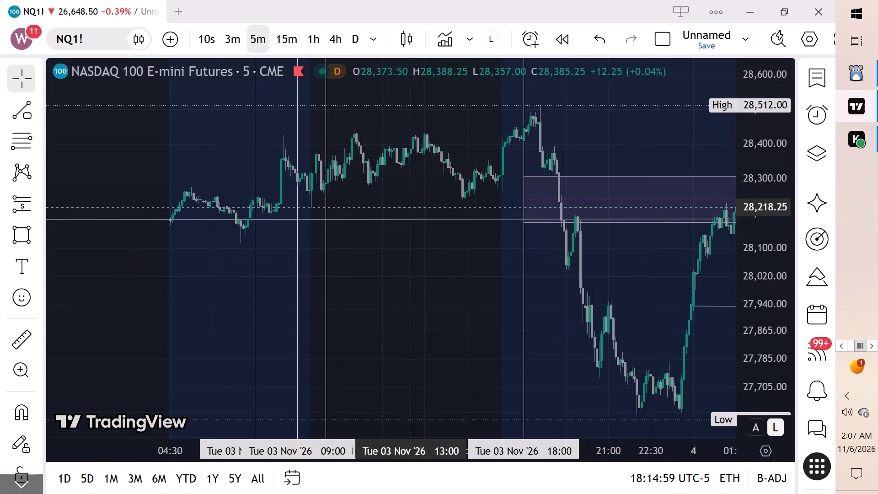
scroll(347, 215, "down", 2)
scroll(769, 172, "down", 3)
scroll(769, 172, "up", 1)
scroll(768, 172, "down", 6)
scroll(415, 236, "down", 5)
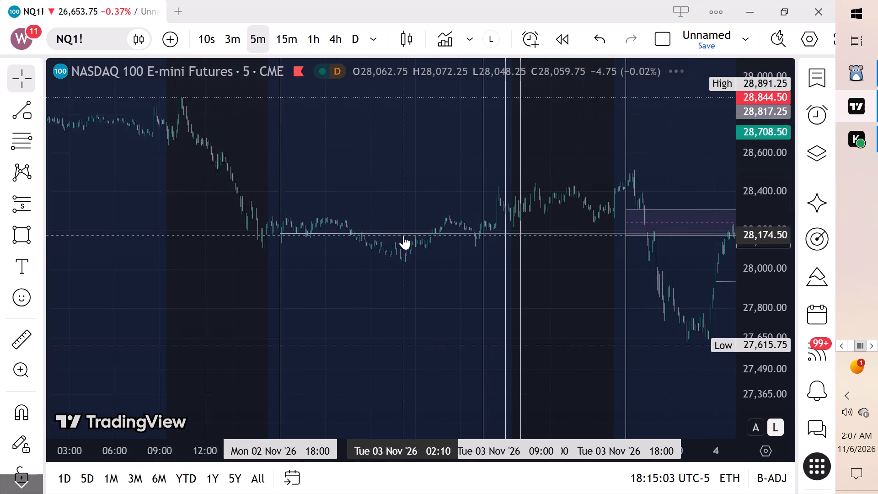
scroll(263, 233, "down", 5)
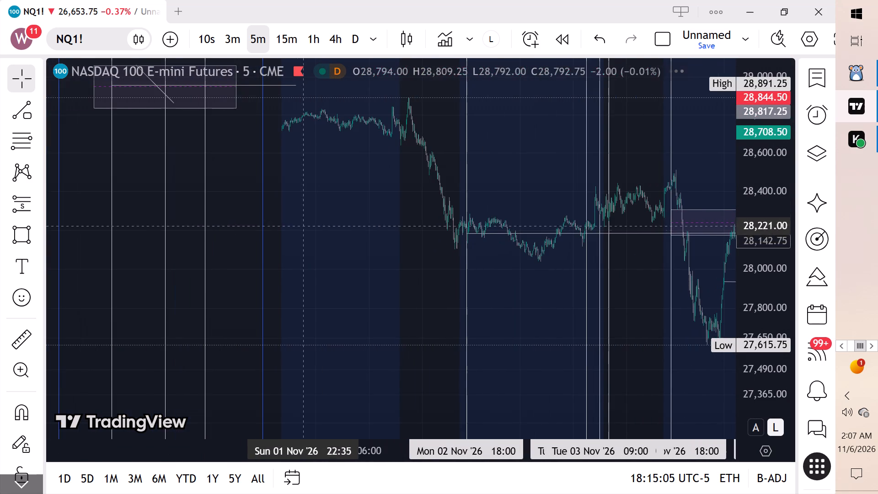
left_click_drag(317, 192, 323, 198)
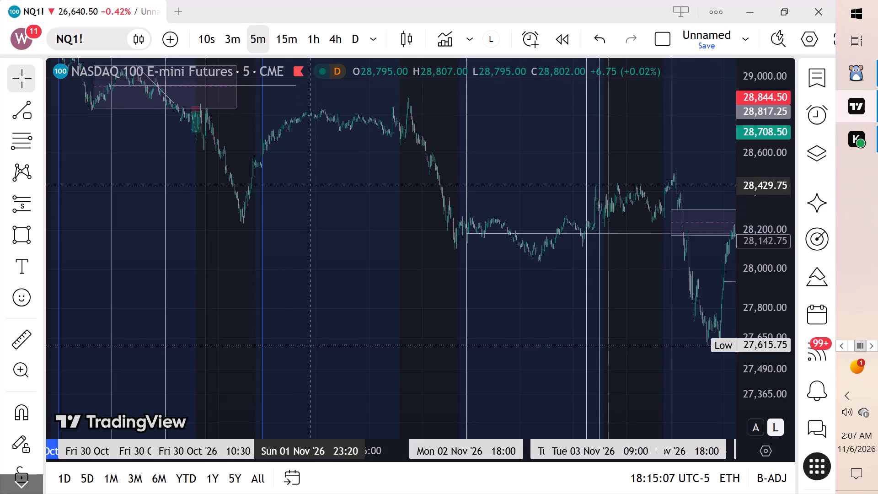
left_click_drag(323, 198, 464, 283)
scroll(403, 272, "up", 6)
left_click_drag(271, 233, 605, 264)
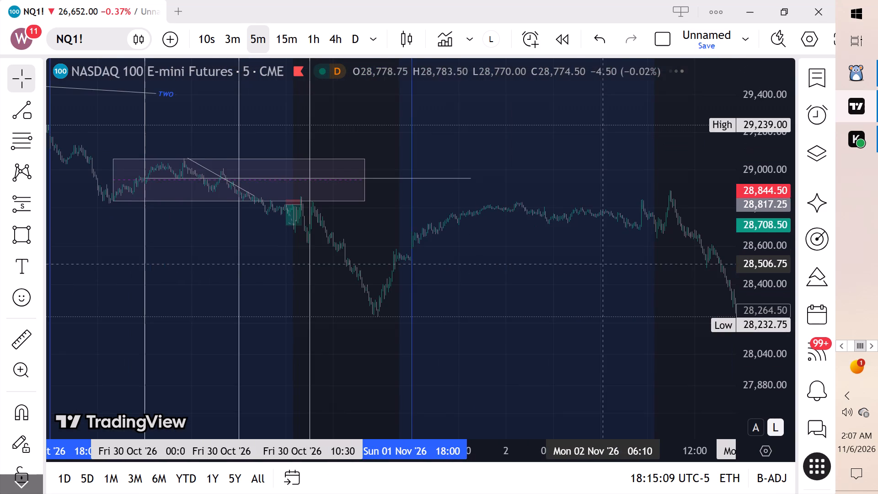
Examine the 5-minute NQ1! candles around the short position and the lower edge of the large zone on 30 October.
scroll(788, 176, "up", 6)
scroll(776, 158, "down", 1)
scroll(776, 158, "up", 14)
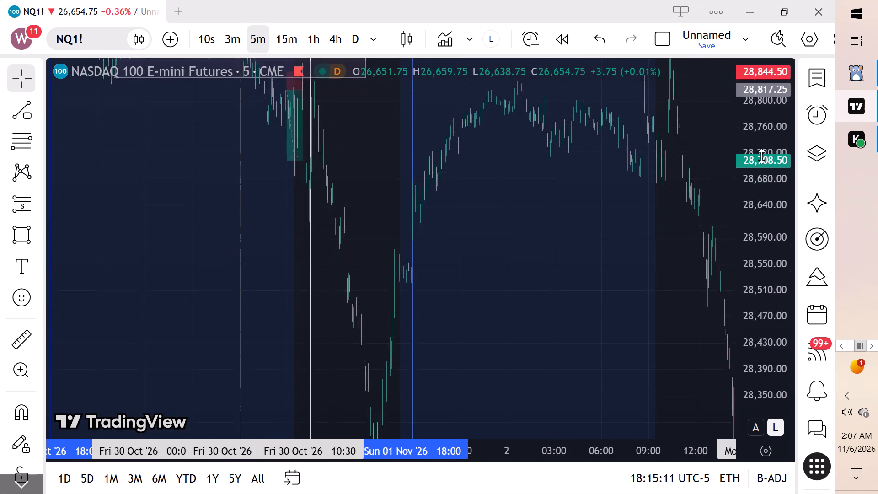
scroll(761, 156, "up", 10)
left_click_drag(481, 200, 710, 356)
scroll(613, 279, "up", 6)
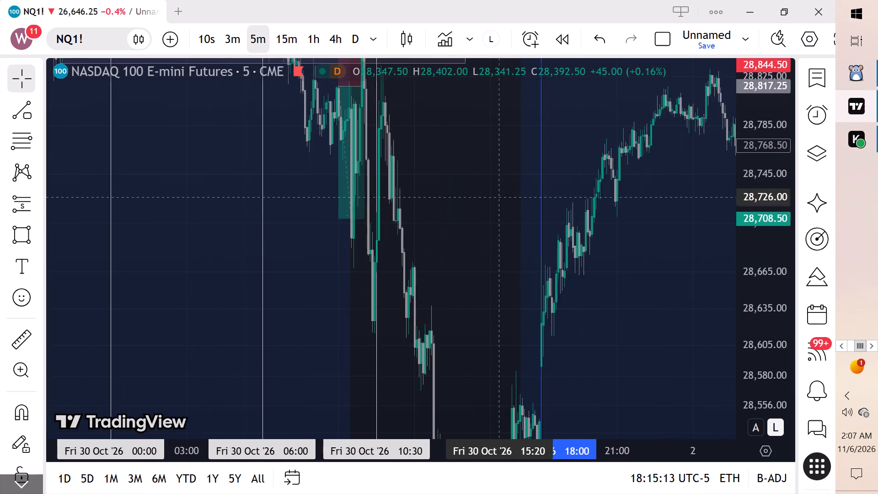
left_click_drag(475, 180, 696, 339)
scroll(558, 299, "up", 5)
scroll(597, 275, "up", 2)
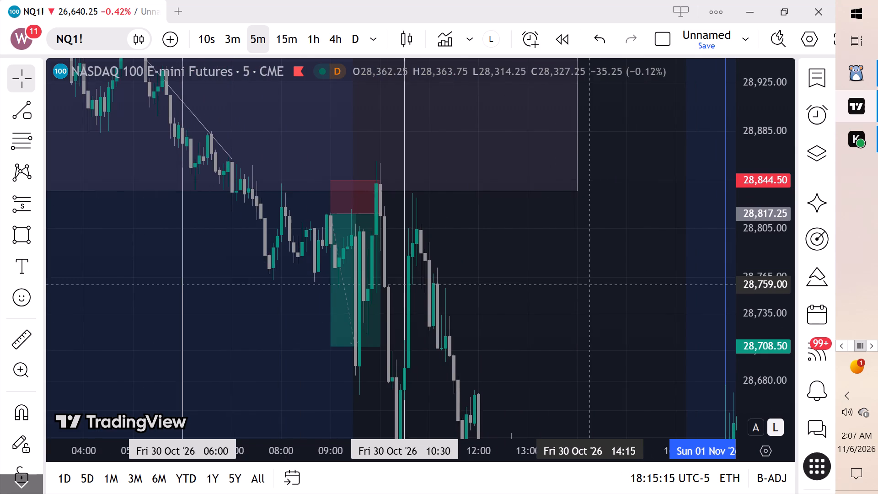
scroll(589, 285, "down", 3)
left_click_drag(684, 277, 689, 350)
scroll(791, 242, "down", 3)
scroll(791, 242, "up", 1)
scroll(791, 242, "down", 1)
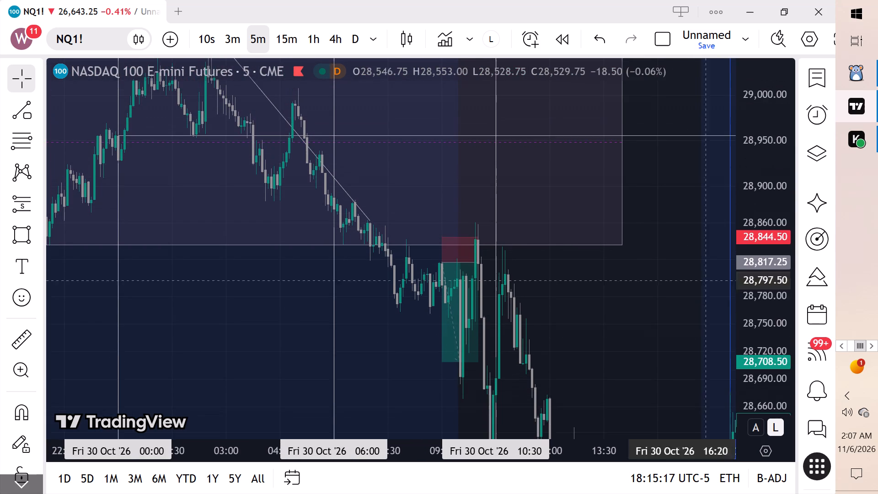
left_click_drag(628, 305, 675, 301)
scroll(774, 247, "down", 2)
left_click_drag(631, 304, 412, 313)
left_click_drag(493, 308, 589, 307)
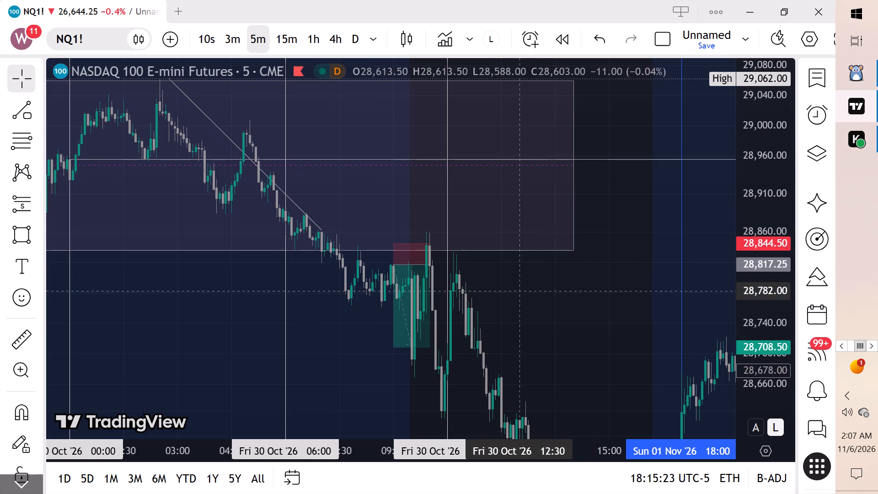
Shorten the short position on 30 October so that it ends at 09:45.
scroll(575, 277, "up", 4)
left_click_drag(535, 302, 702, 217)
scroll(749, 207, "up", 6)
left_click_drag(664, 216, 674, 285)
scroll(766, 226, "up", 4)
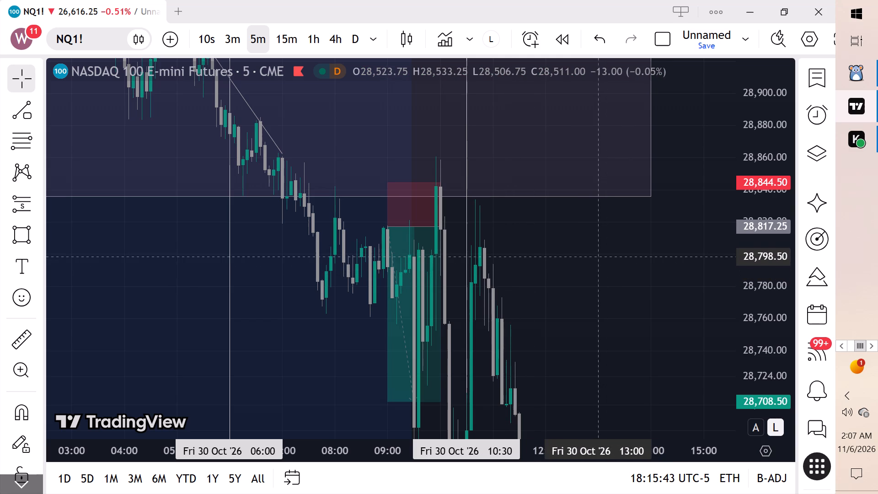
left_click_drag(438, 228, 421, 230)
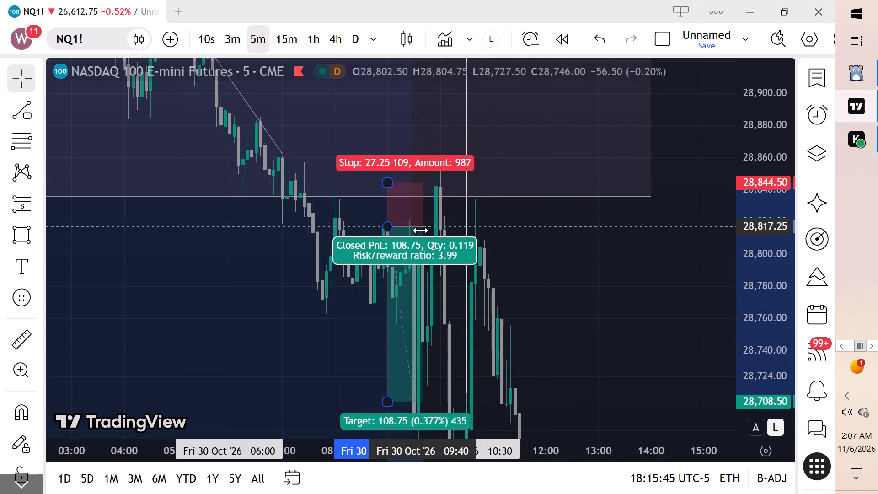
left_click_drag(421, 230, 429, 233)
left_click(553, 280)
Examine the 5-minute NQ1! candles before and after the short position on 30 October.
left_click_drag(553, 280, 789, 235)
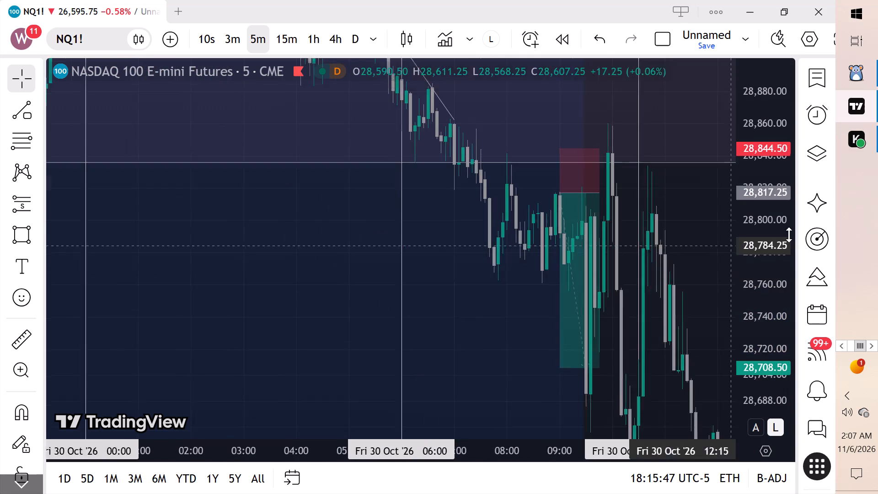
left_click_drag(789, 235, 804, 230)
scroll(648, 295, "up", 5)
scroll(764, 261, "up", 6)
scroll(660, 331, "up", 6)
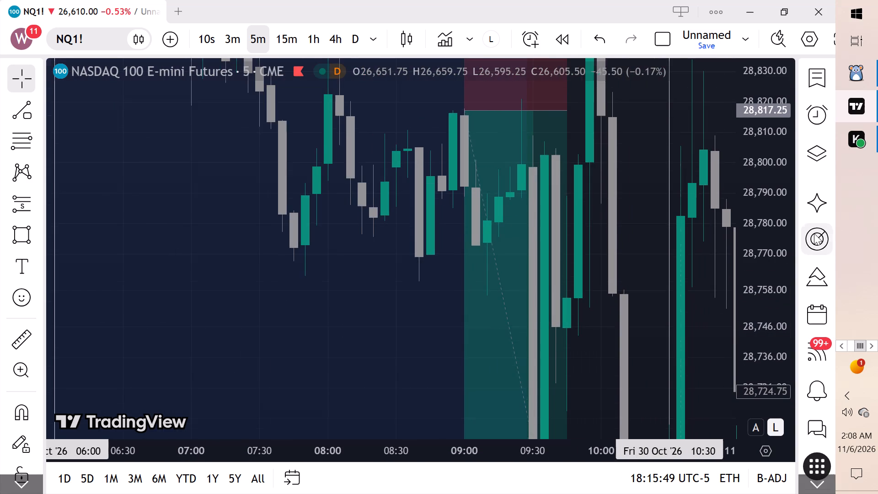
scroll(775, 244, "down", 2)
scroll(775, 245, "up", 1)
scroll(775, 246, "down", 3)
scroll(784, 245, "up", 1)
scroll(784, 245, "down", 1)
scroll(784, 245, "up", 1)
scroll(784, 245, "down", 8)
scroll(647, 326, "up", 5)
scroll(788, 269, "up", 6)
scroll(616, 325, "down", 1)
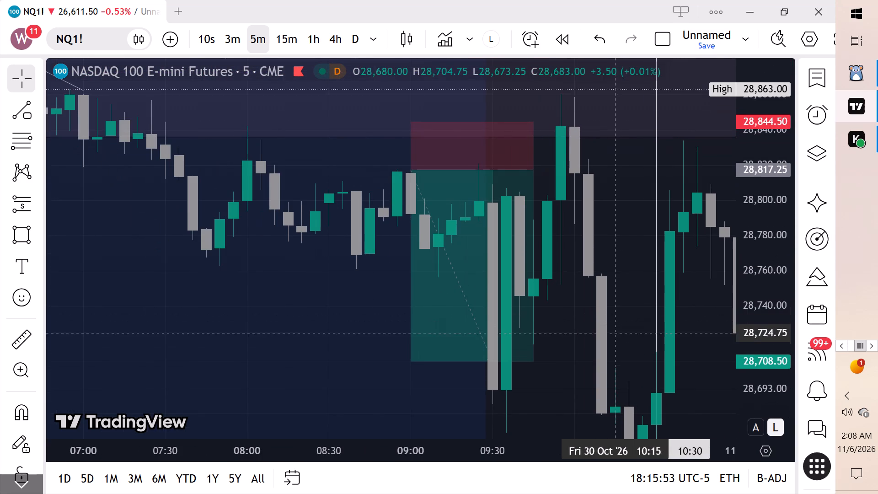
left_click_drag(604, 347, 580, 311)
scroll(578, 313, "down", 2)
left_click_drag(613, 304, 544, 354)
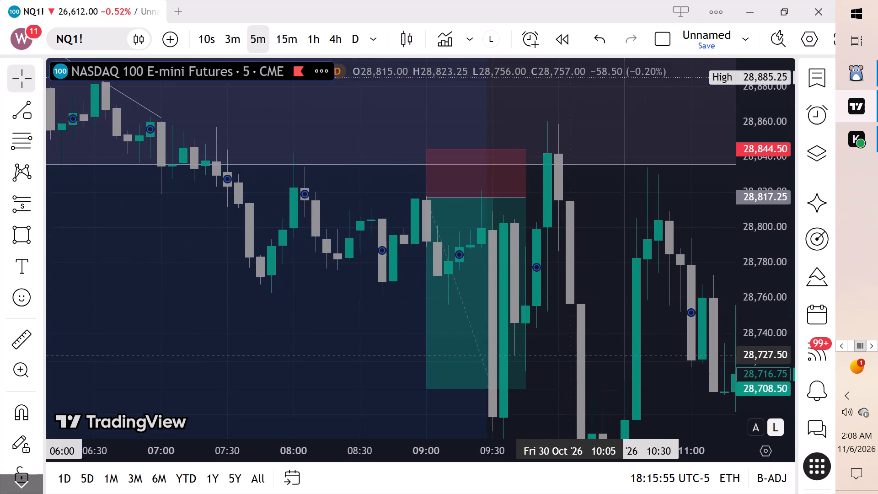
left_click_drag(544, 354, 497, 341)
scroll(538, 332, "down", 1)
left_click_drag(684, 228, 689, 257)
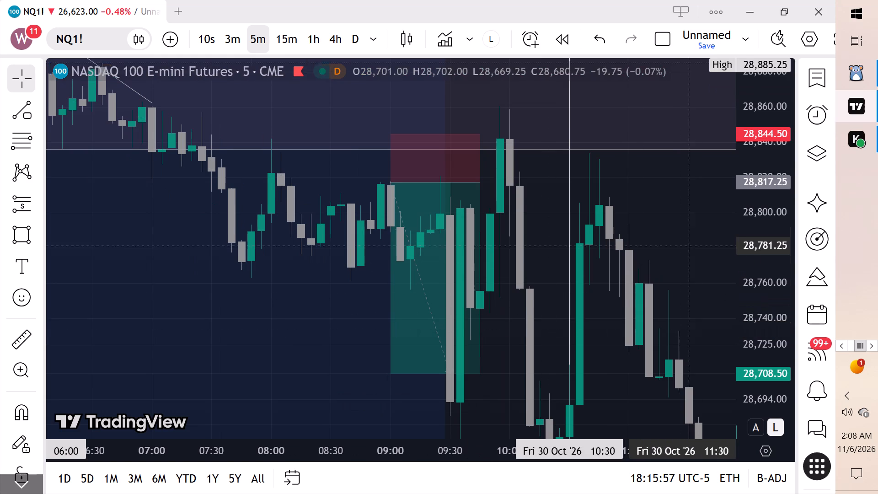
left_click_drag(689, 257, 689, 258)
Switch the NQ1! chart to the 15-minute interval.
left_click(286, 47)
Resize the small zone rectangle around the short position to start at 08:00 on 30 October, with its upper edge at 28,846.50.
scroll(690, 290, "down", 1)
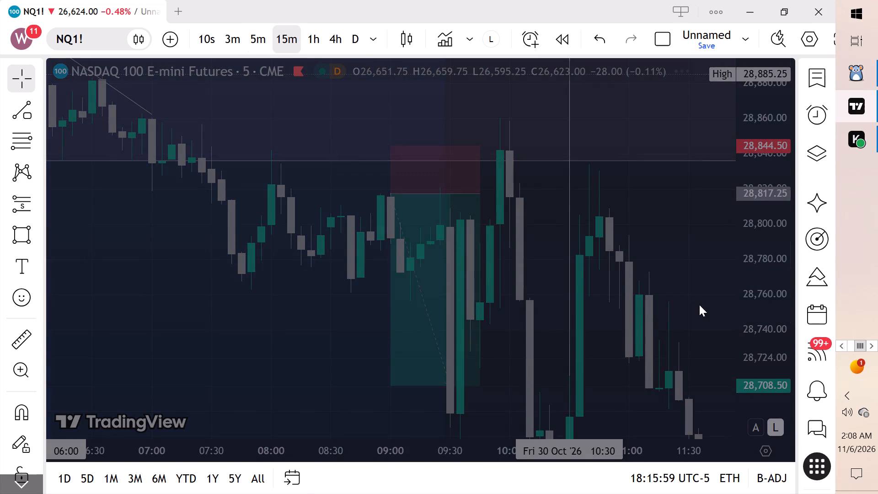
scroll(662, 328, "down", 6)
scroll(686, 322, "up", 1)
scroll(686, 322, "down", 2)
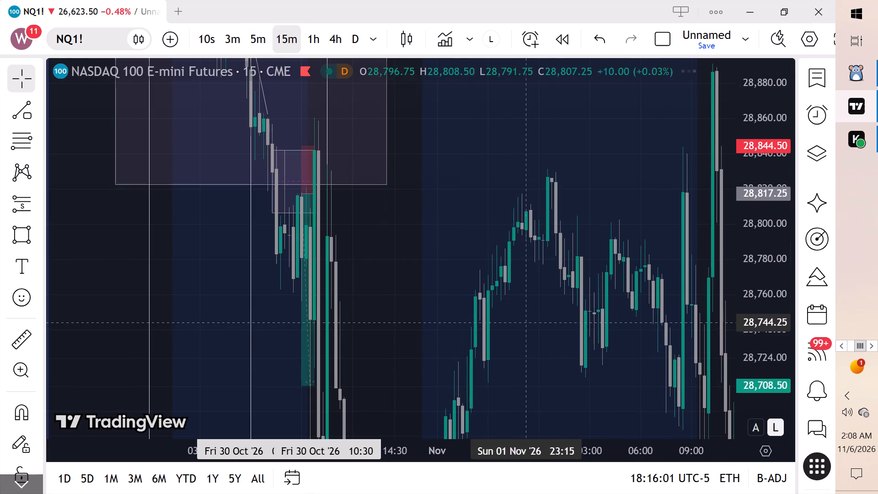
scroll(456, 324, "up", 4)
left_click_drag(179, 250, 355, 263)
scroll(356, 264, "up", 4)
left_click_drag(282, 233, 495, 269)
scroll(407, 272, "up", 3)
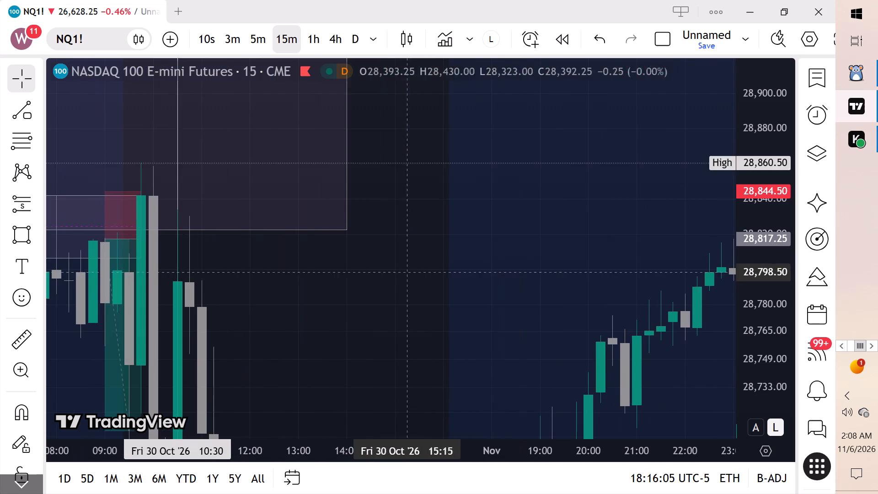
left_click_drag(351, 263, 620, 297)
scroll(749, 272, "up", 4)
left_click_drag(569, 356, 572, 356)
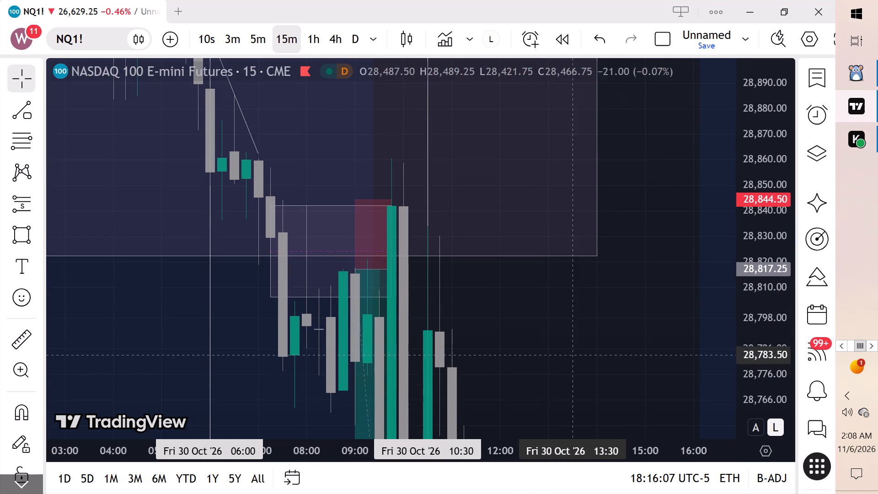
left_click_drag(572, 356, 648, 308)
left_click_drag(681, 294, 683, 332)
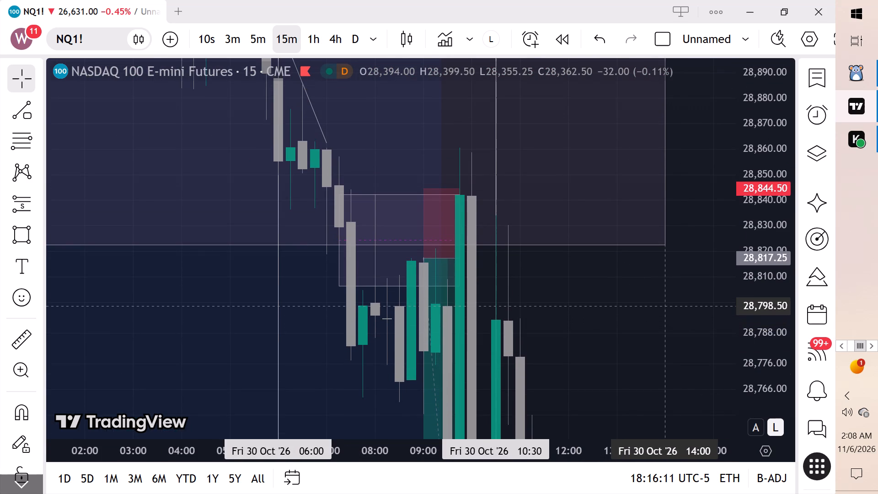
left_click(338, 243)
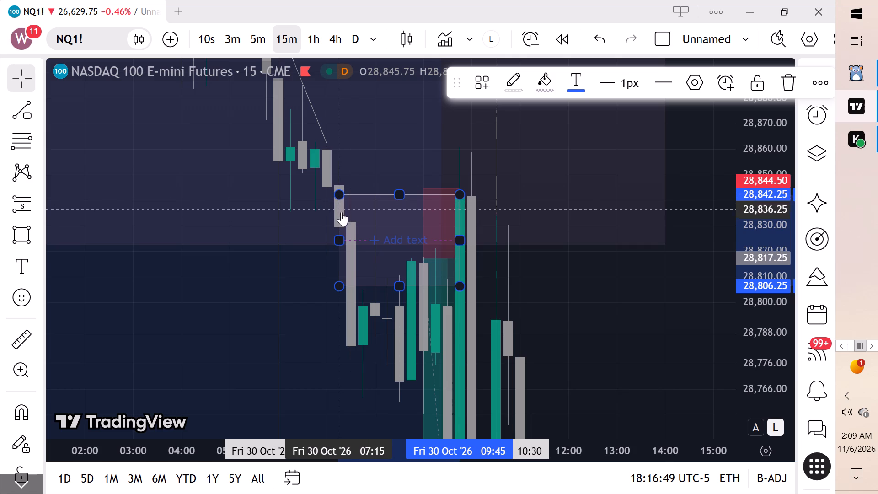
left_click_drag(341, 199, 369, 212)
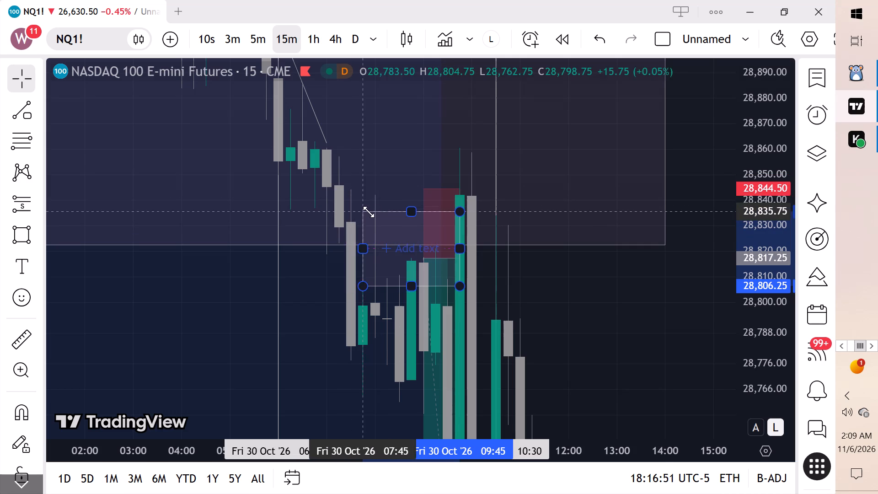
left_click_drag(369, 212, 376, 194)
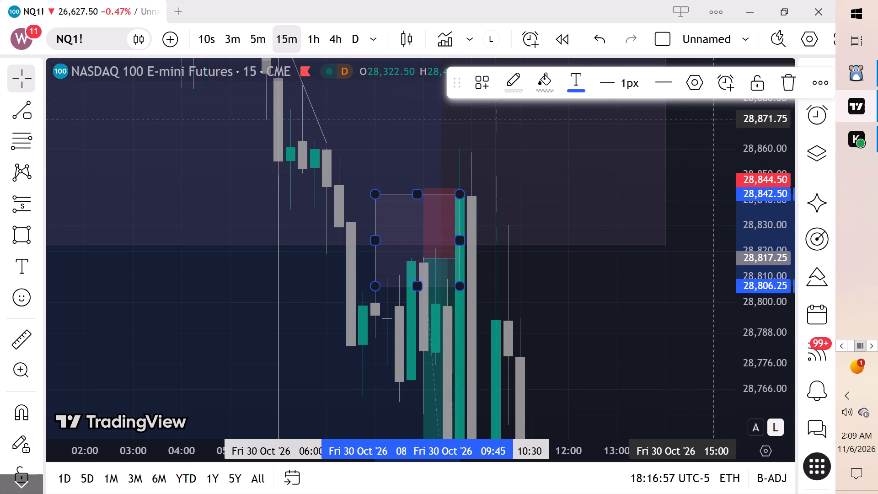
left_click_drag(457, 193, 457, 188)
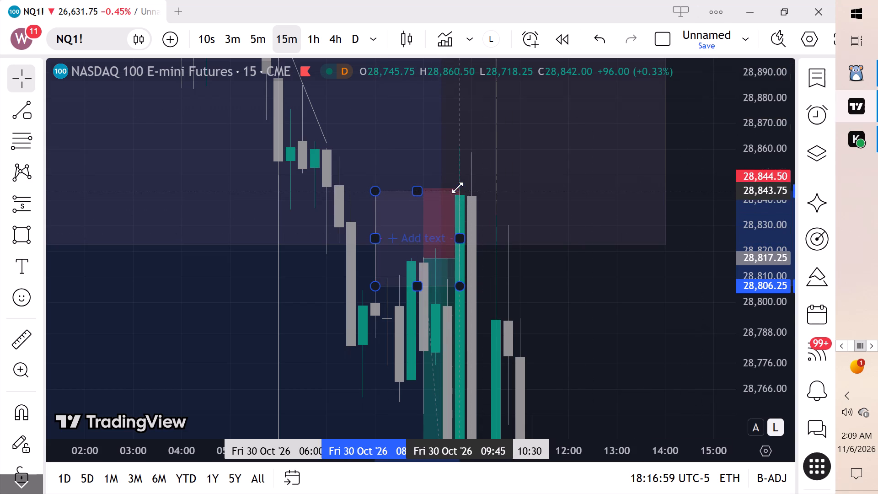
left_click_drag(457, 188, 456, 184)
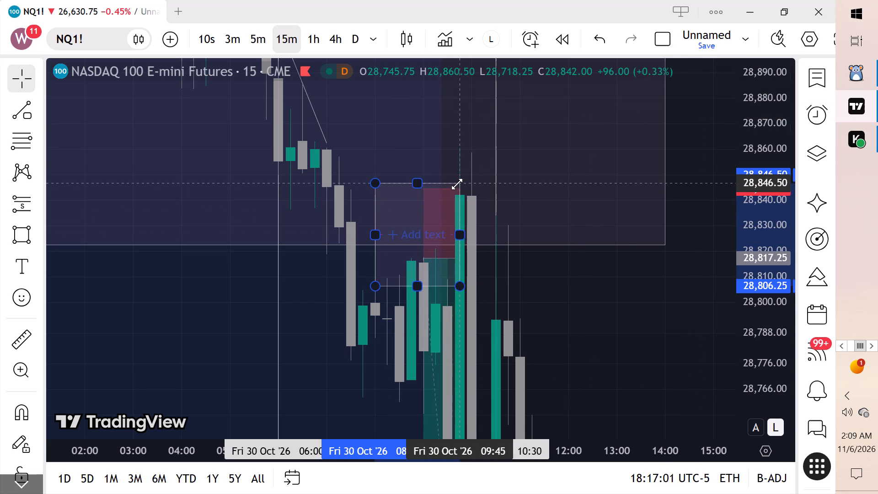
Set the small zone rectangle's minutes visibility to start from 5 minutes.
left_click(697, 93)
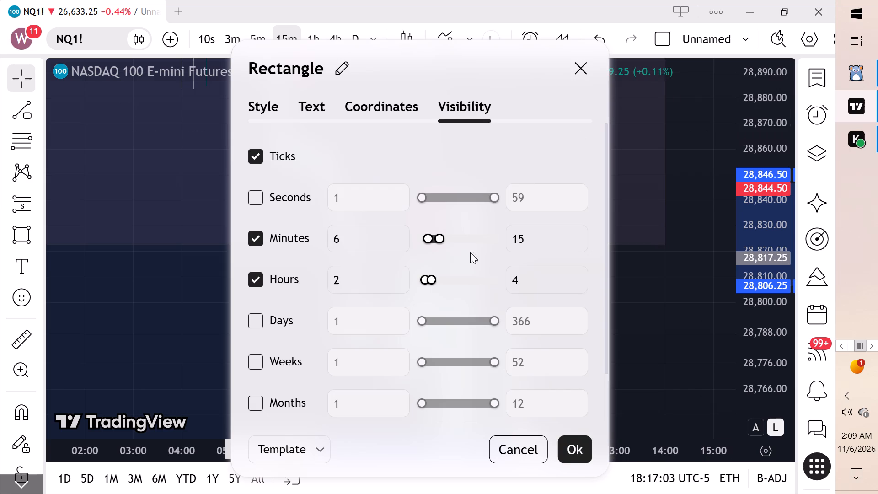
left_click(398, 244)
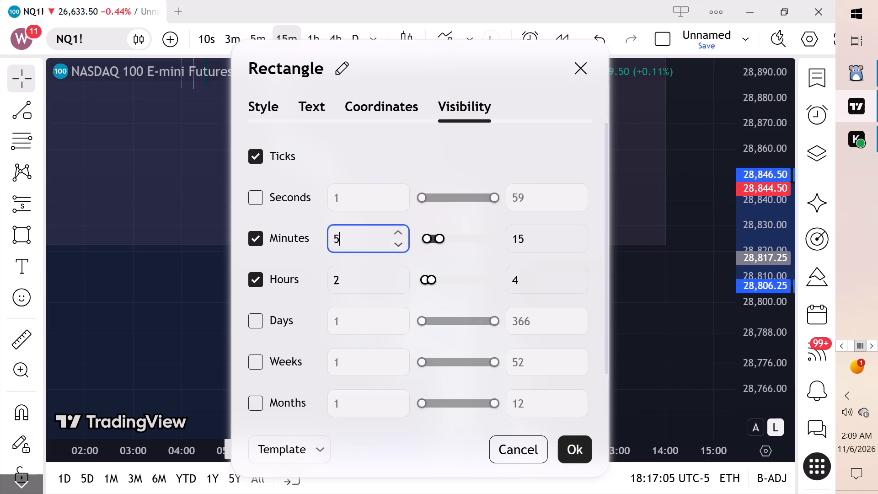
left_click(576, 444)
left_click(643, 306)
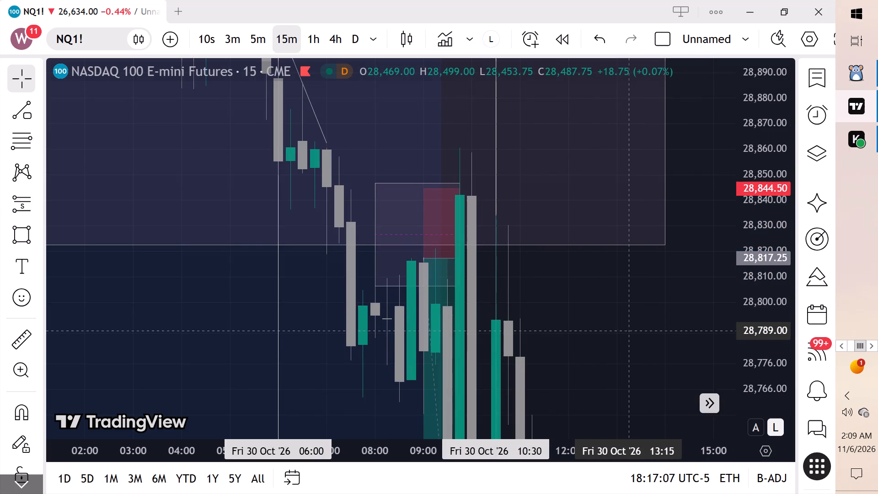
Switch the NQ1! chart back to the 5-minute interval.
scroll(627, 331, "up", 2)
left_click_drag(604, 339, 637, 258)
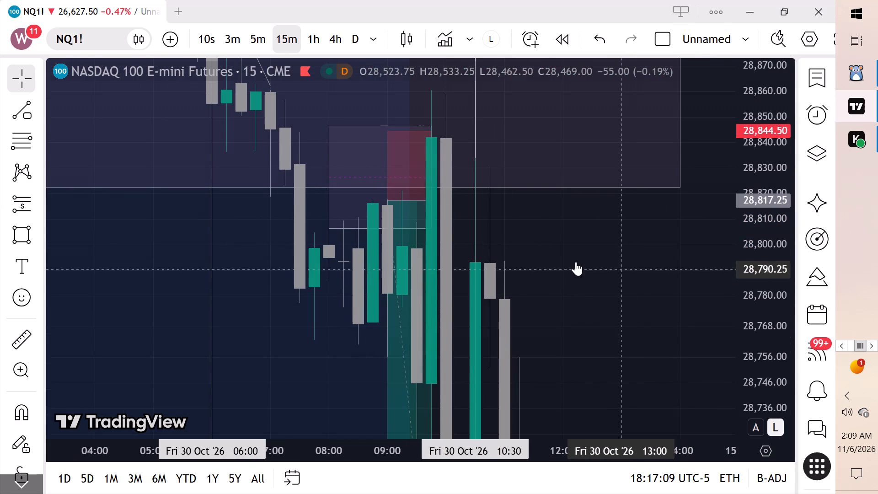
left_click(258, 51)
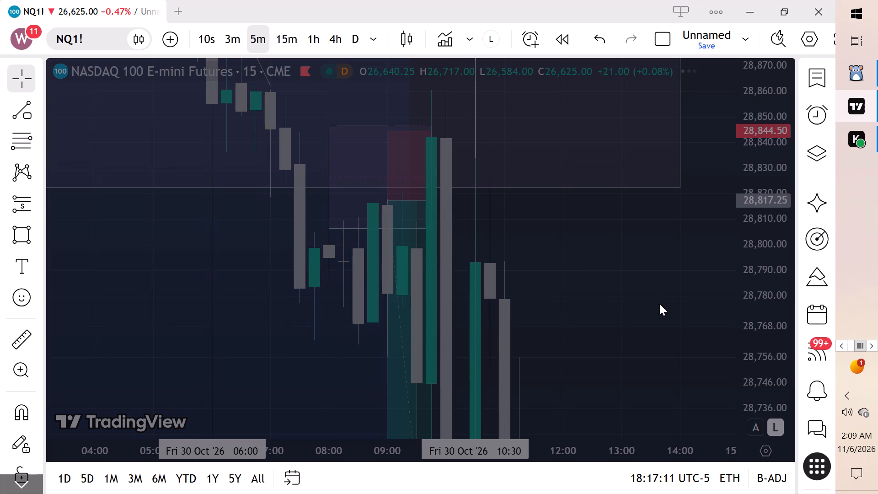
Look back through the 5-minute NQ1! candles from 4 November to the zones on 30 October.
scroll(650, 304, "down", 6)
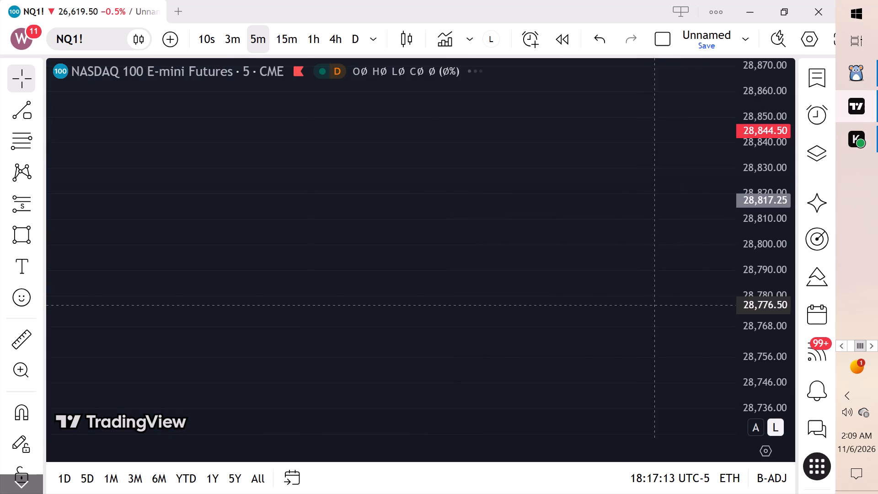
scroll(700, 305, "down", 5)
scroll(789, 257, "down", 9)
scroll(785, 257, "up", 2)
scroll(784, 258, "down", 5)
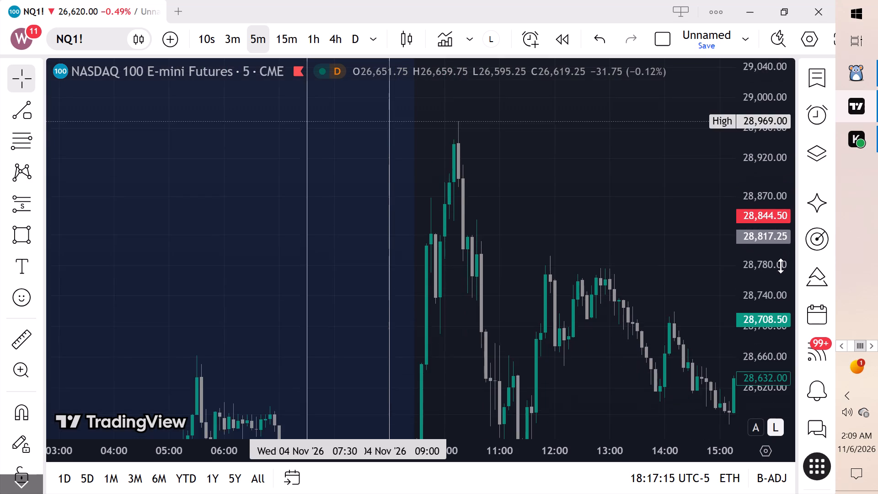
scroll(780, 268, "down", 1)
scroll(780, 269, "up", 1)
scroll(780, 269, "down", 11)
scroll(766, 274, "up", 1)
scroll(766, 275, "down", 2)
scroll(592, 285, "down", 9)
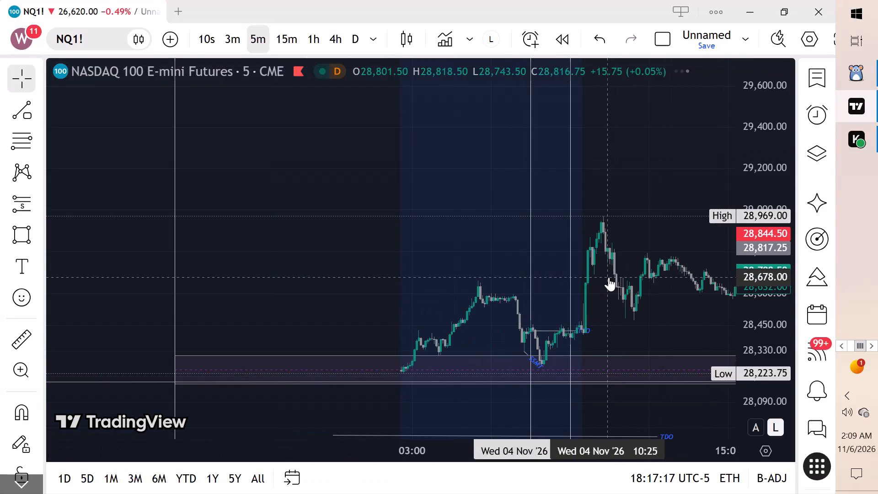
left_click_drag(311, 280, 556, 168)
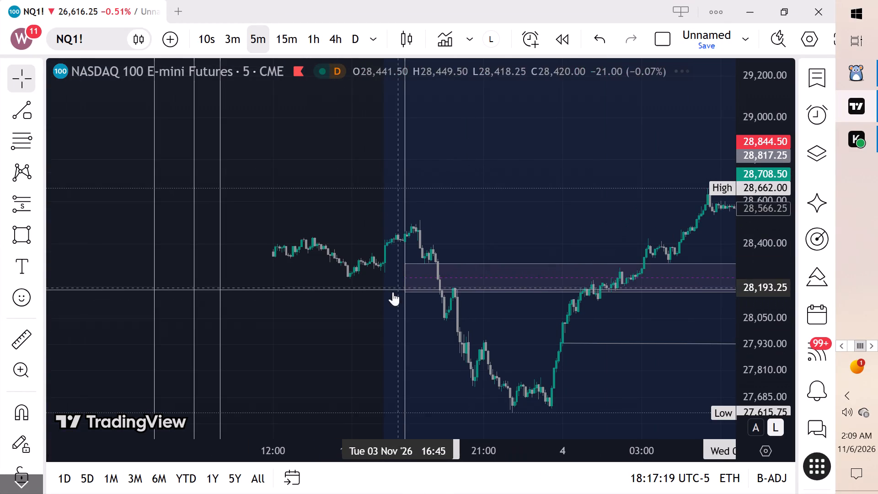
left_click_drag(320, 326, 592, 234)
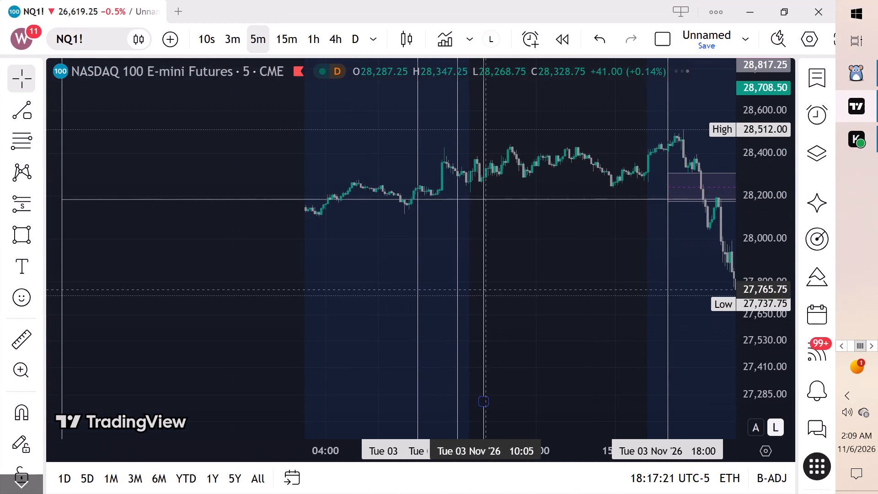
scroll(542, 265, "up", 2)
left_click_drag(541, 261, 601, 369)
scroll(574, 340, "down", 5)
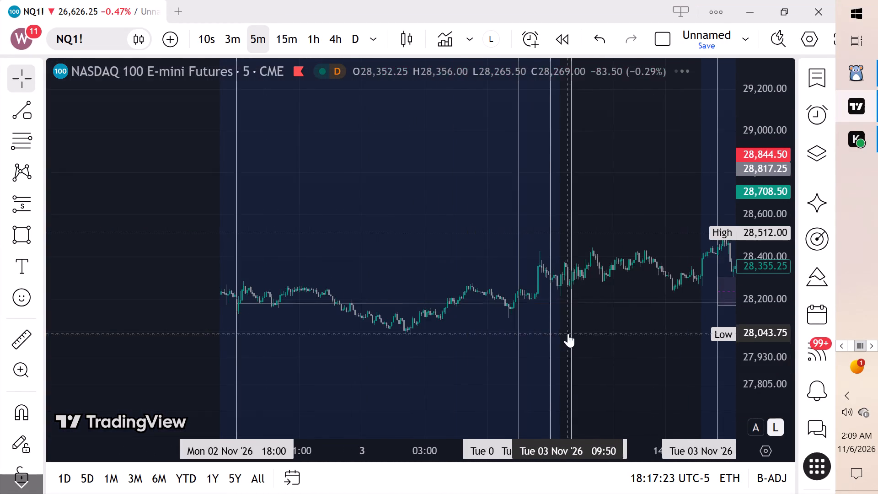
scroll(532, 331, "down", 2)
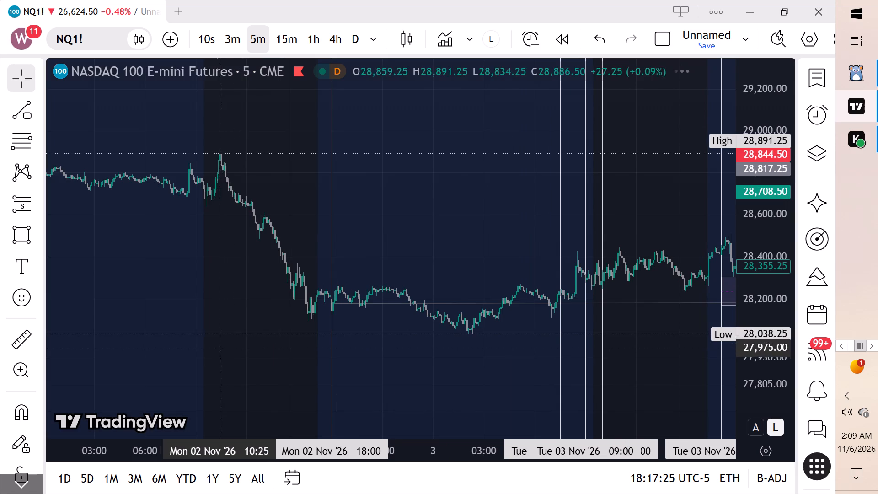
left_click_drag(214, 315, 450, 348)
scroll(362, 333, "down", 2)
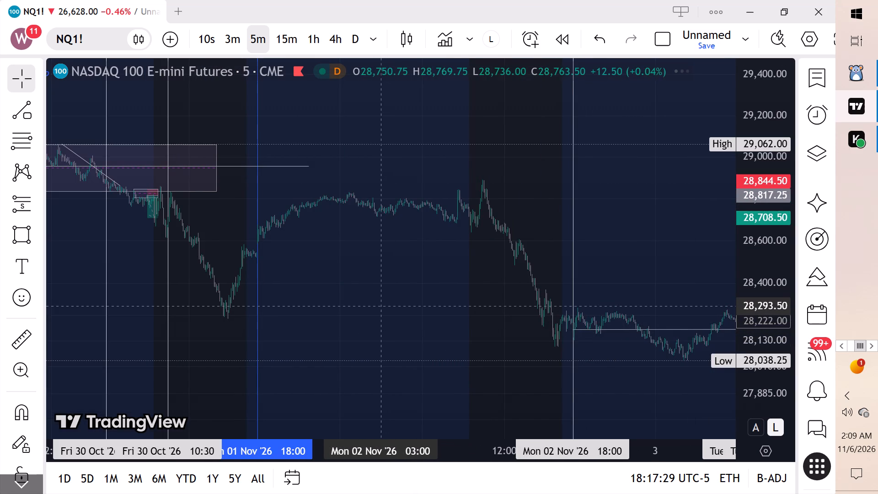
left_click_drag(327, 295, 680, 378)
scroll(576, 357, "up", 1)
scroll(576, 357, "down", 1)
scroll(576, 357, "up", 4)
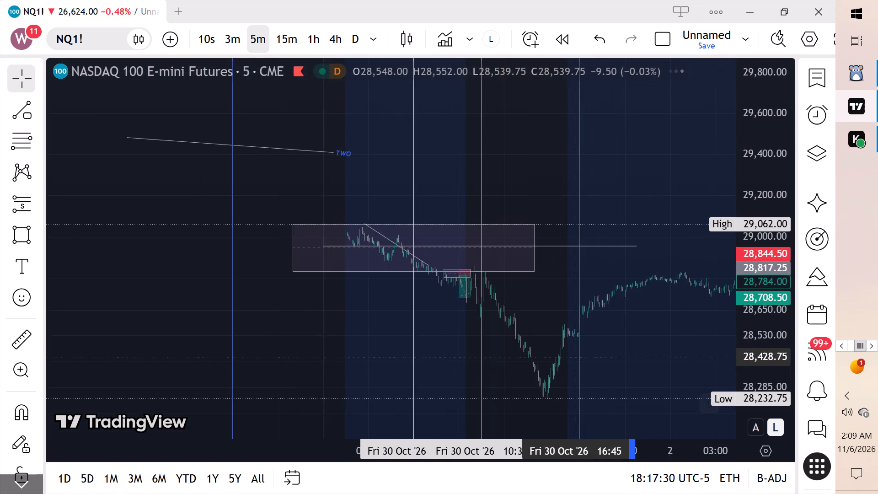
scroll(533, 336, "up", 1)
scroll(533, 336, "down", 2)
scroll(533, 336, "up", 3)
left_click_drag(459, 323, 755, 291)
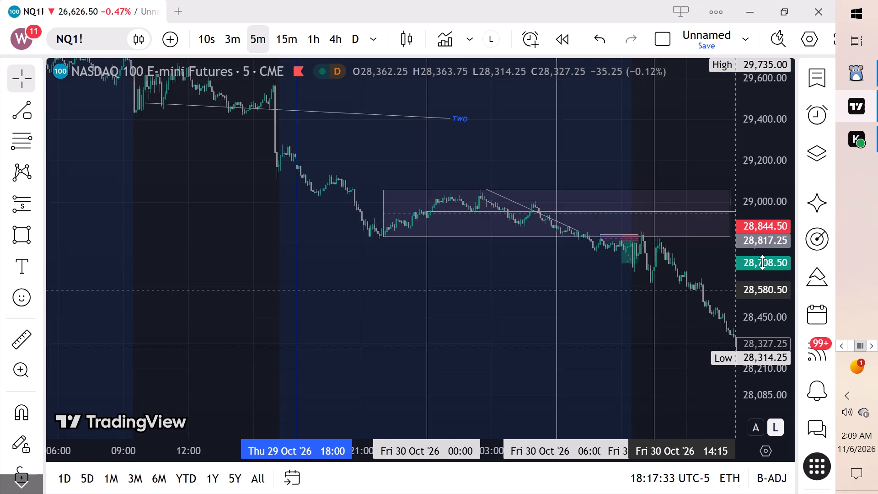
Examine the resized small zone and the short position against the 5-minute candles on 30 October.
scroll(763, 248, "up", 20)
scroll(686, 274, "up", 4)
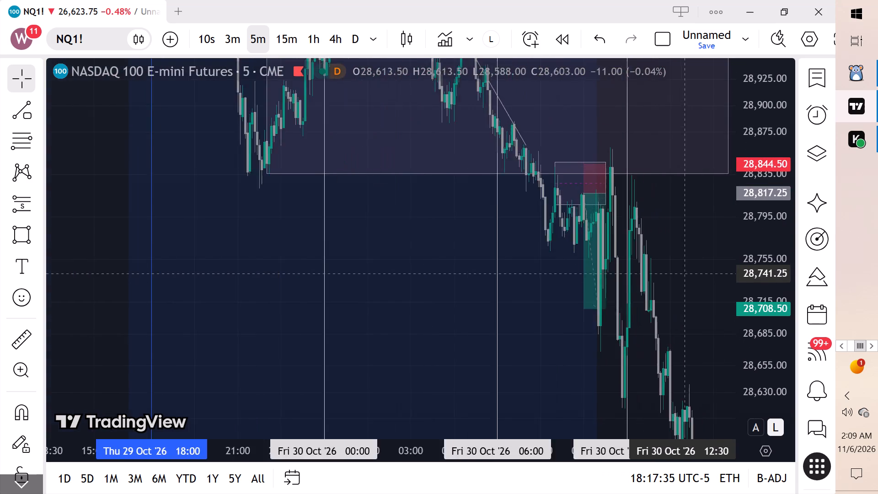
scroll(685, 274, "up", 7)
scroll(649, 283, "down", 2)
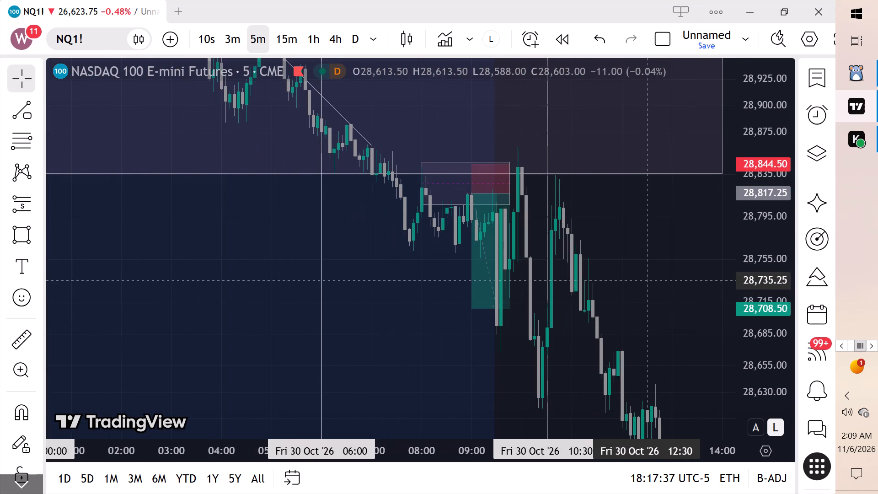
left_click_drag(653, 280, 668, 339)
left_click_drag(688, 311, 687, 310)
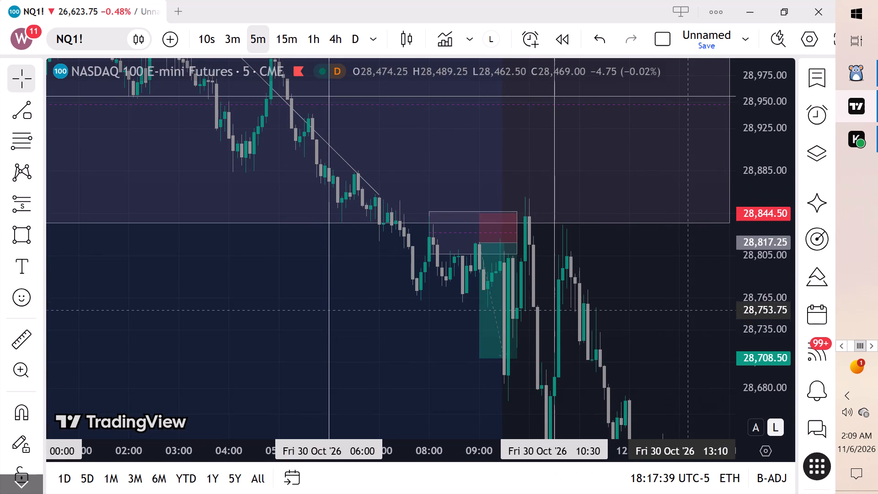
Move the descending info line on 30 October to run from about 29,019 at 04:50 to about 28,877 at 06:45.
left_click_drag(687, 310, 685, 408)
scroll(760, 298, "down", 4)
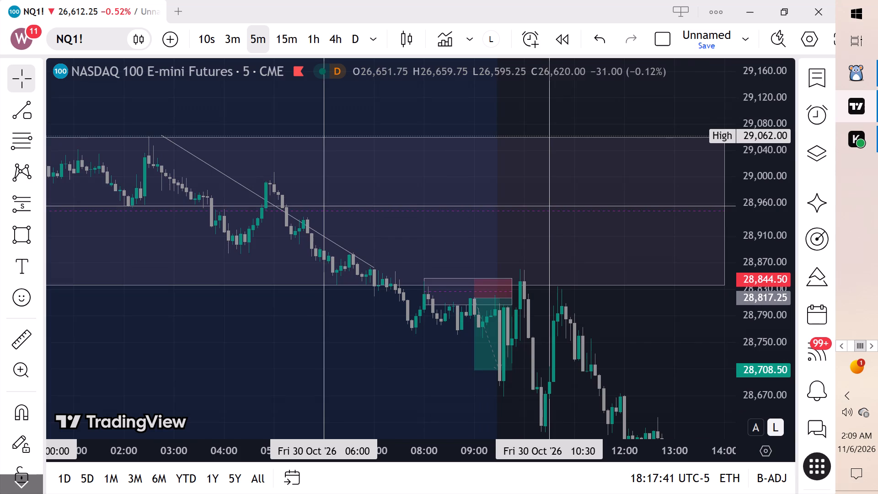
left_click_drag(710, 347, 673, 332)
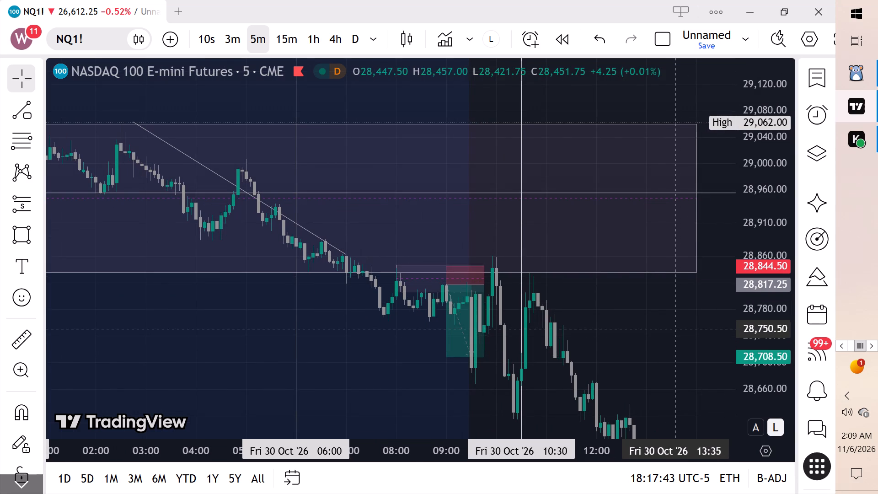
left_click_drag(650, 339, 661, 314)
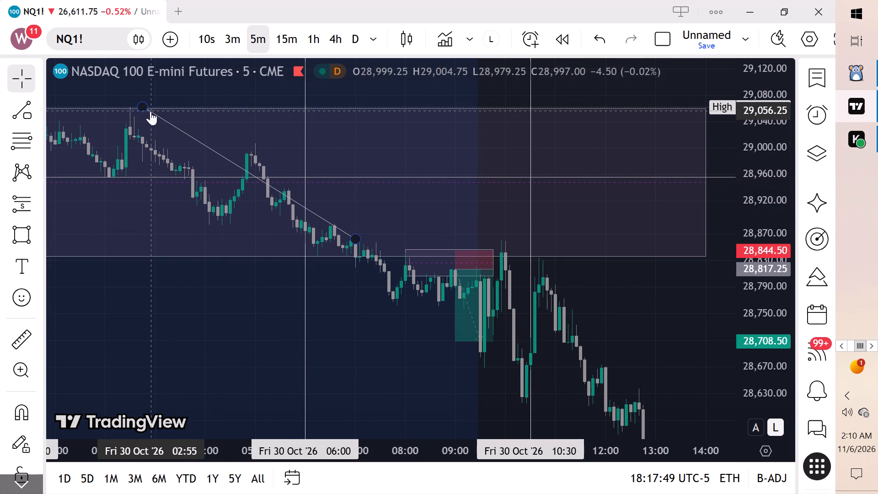
left_click_drag(154, 112, 261, 140)
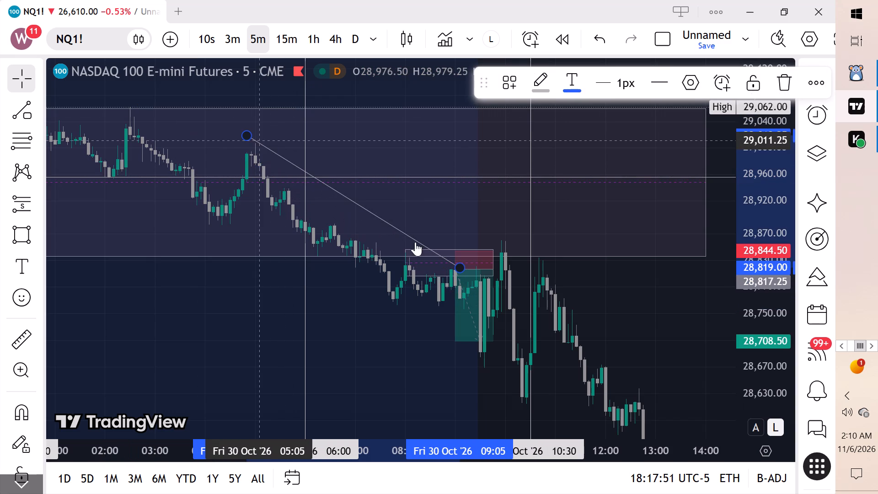
left_click_drag(460, 266, 449, 256)
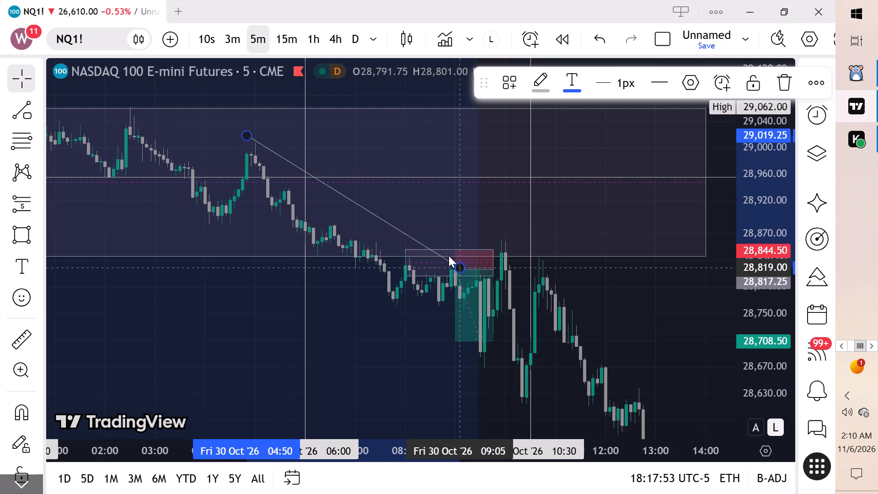
left_click_drag(449, 256, 344, 231)
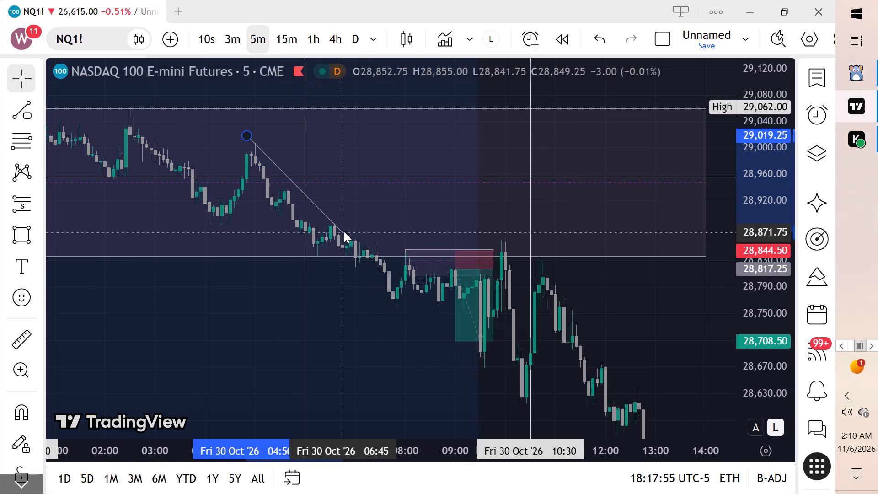
left_click_drag(344, 231, 343, 230)
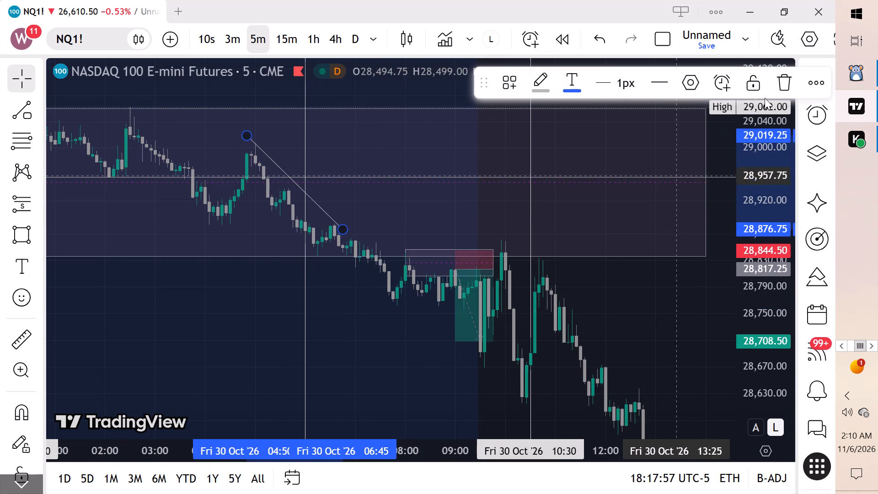
Add the text "ssmt" to the moved info line.
left_click(689, 83)
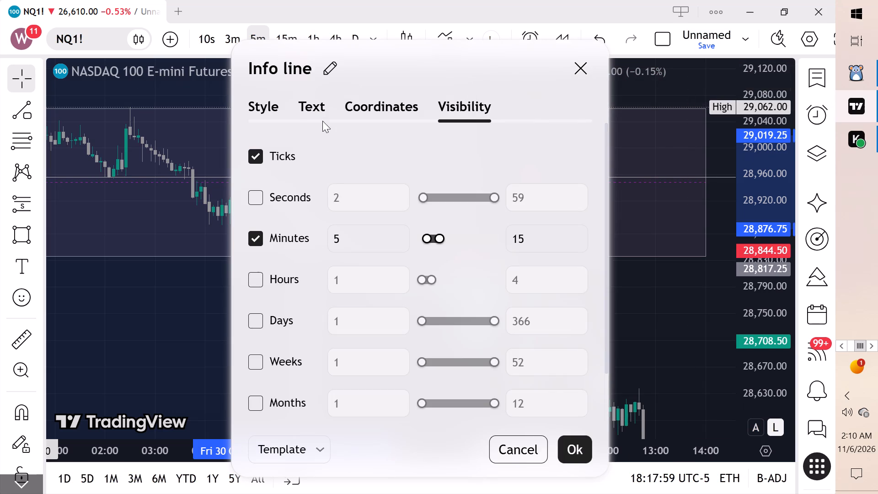
left_click(308, 103)
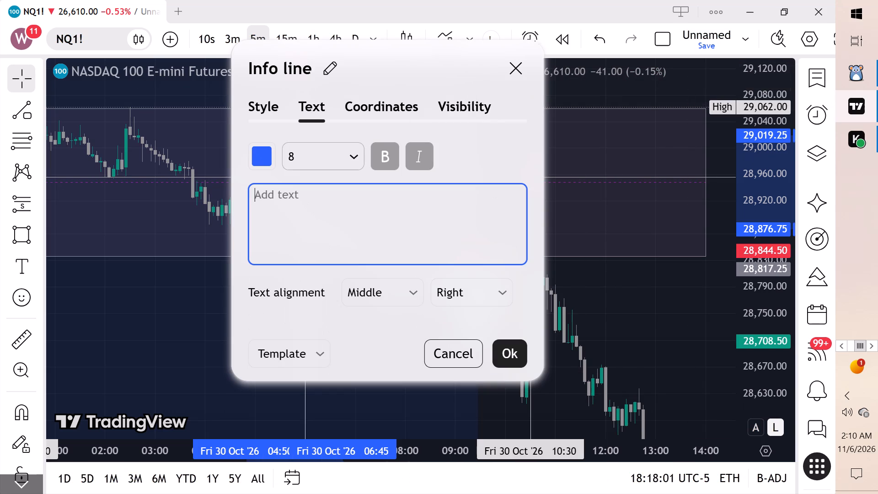
left_click(329, 244)
type("ss")
type("mt")
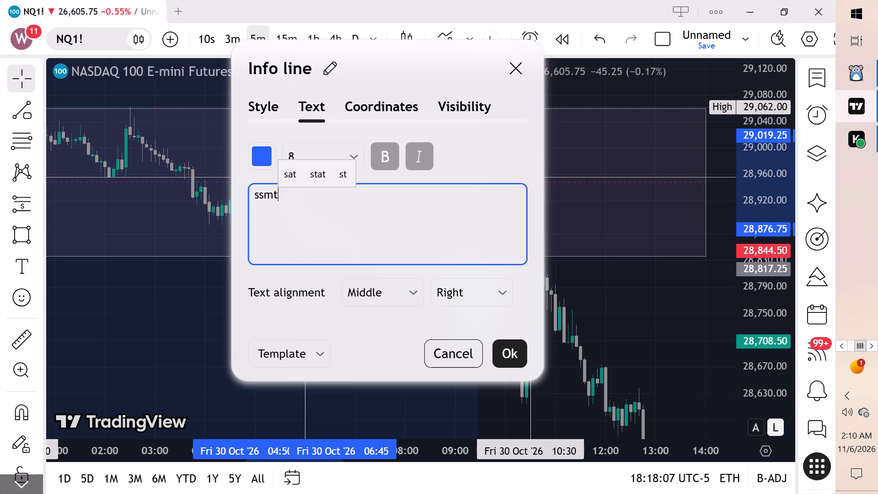
left_click(511, 350)
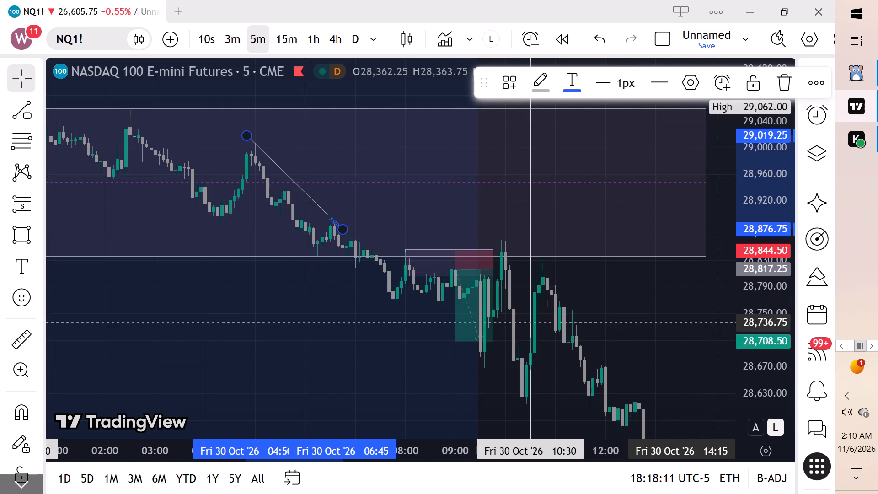
Examine the ssmt line, the small zone and the short position against the 5-minute candles on 30 October.
scroll(692, 328, "up", 1)
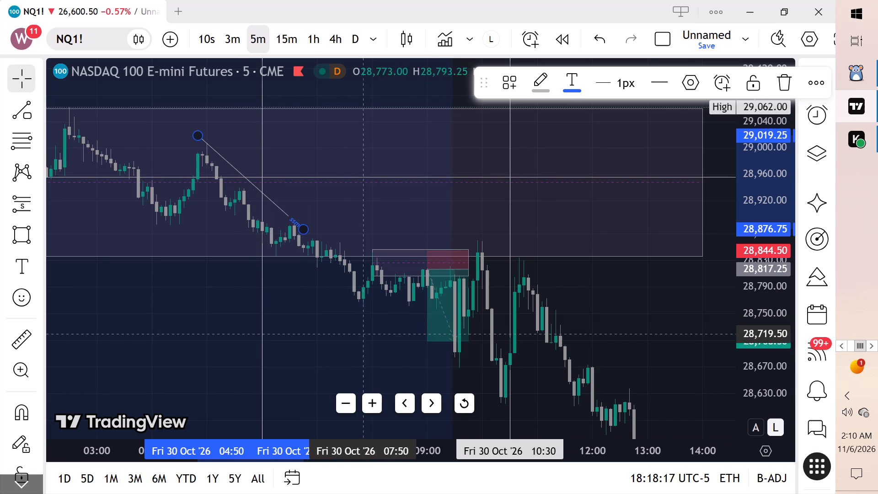
scroll(675, 330, "up", 3)
left_click_drag(578, 311, 721, 311)
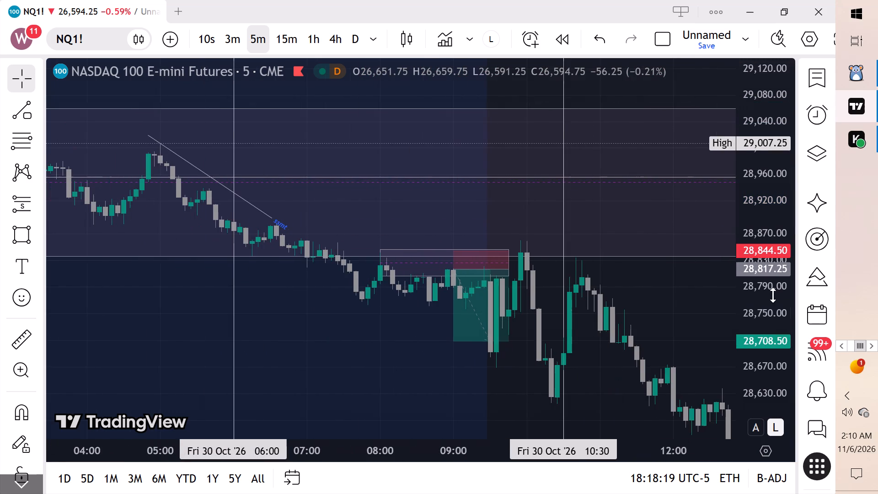
scroll(776, 291, "up", 3)
scroll(776, 291, "down", 1)
scroll(776, 291, "up", 1)
left_click_drag(692, 323, 699, 255)
scroll(699, 274, "down", 2)
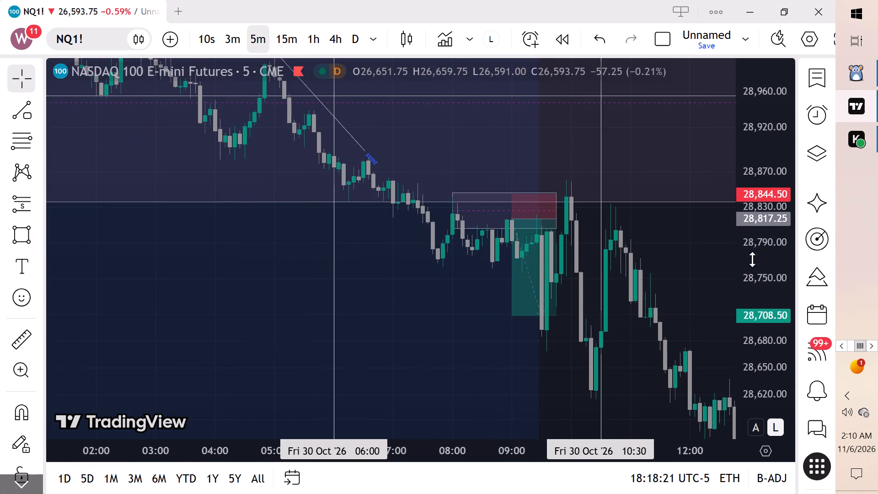
scroll(758, 252, "up", 4)
left_click_drag(719, 255, 725, 311)
scroll(772, 286, "down", 2)
left_click_drag(704, 303, 701, 274)
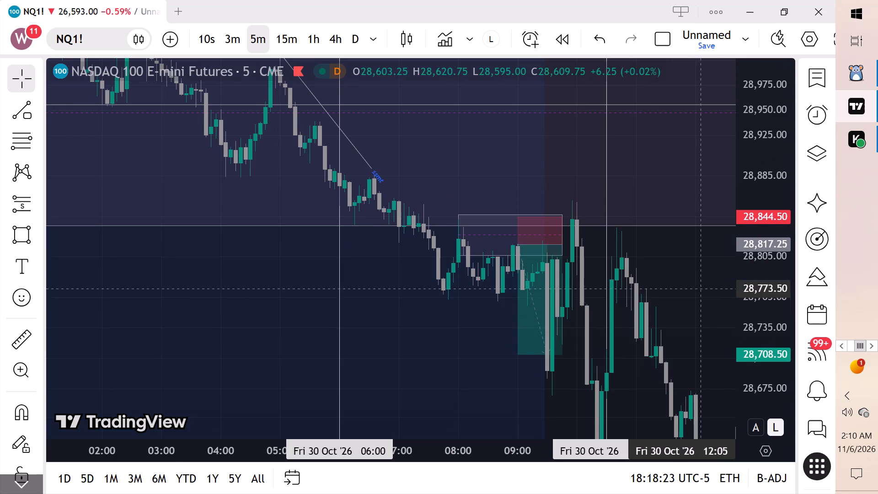
left_click_drag(701, 274, 700, 270)
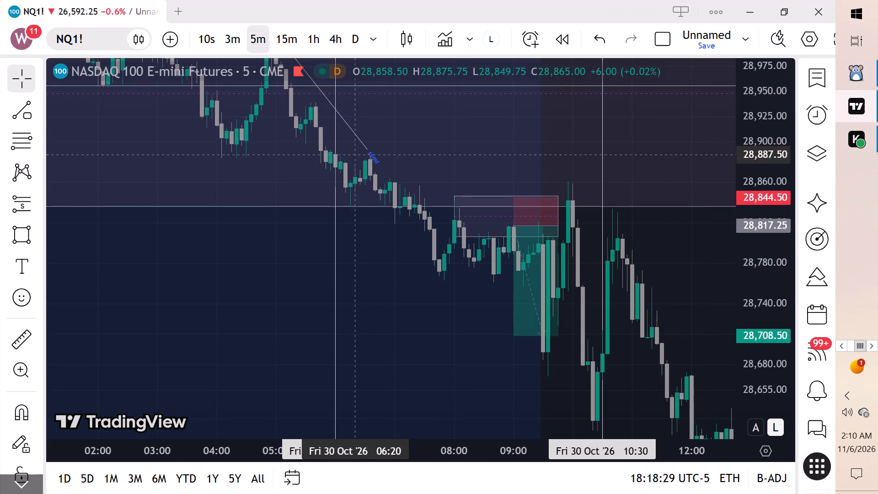
Extend the lower end of the ssmt line to about 28,868 at 06:50 on 30 October.
left_click_drag(381, 165, 393, 172)
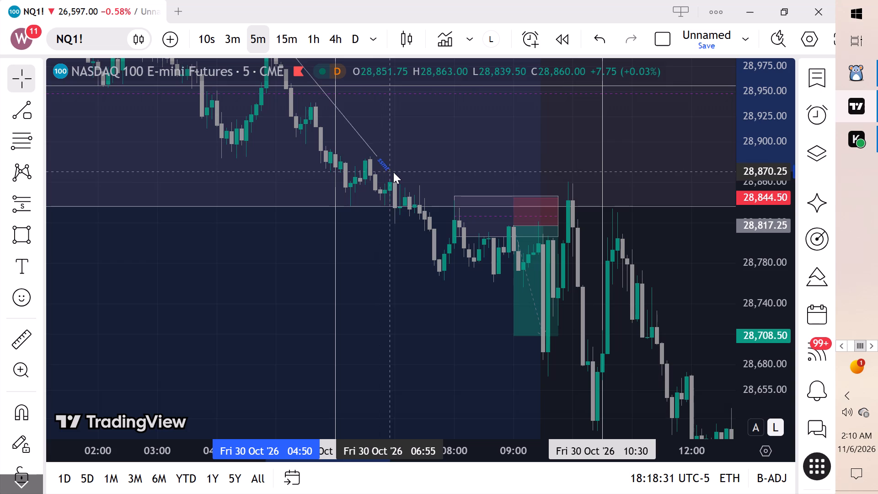
left_click_drag(393, 172, 387, 175)
left_click(384, 173)
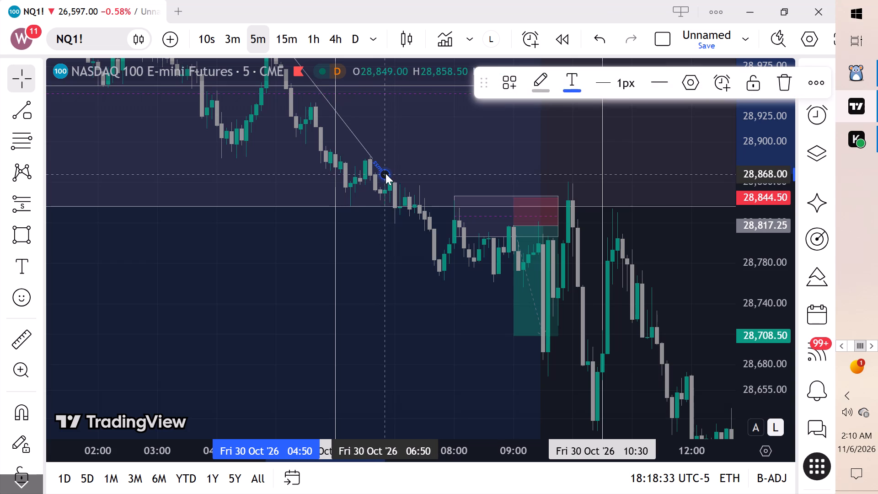
left_click(354, 277)
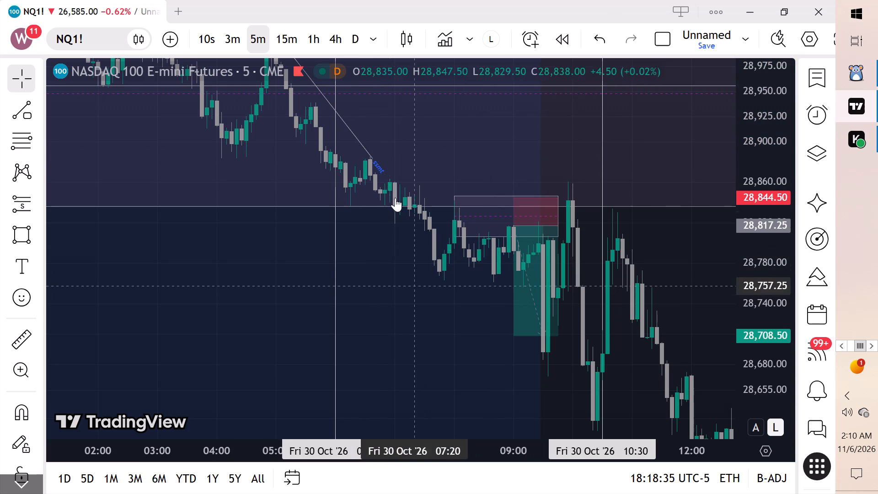
Centre the ssmt label along its line and set the text size to 11.
left_click(383, 172)
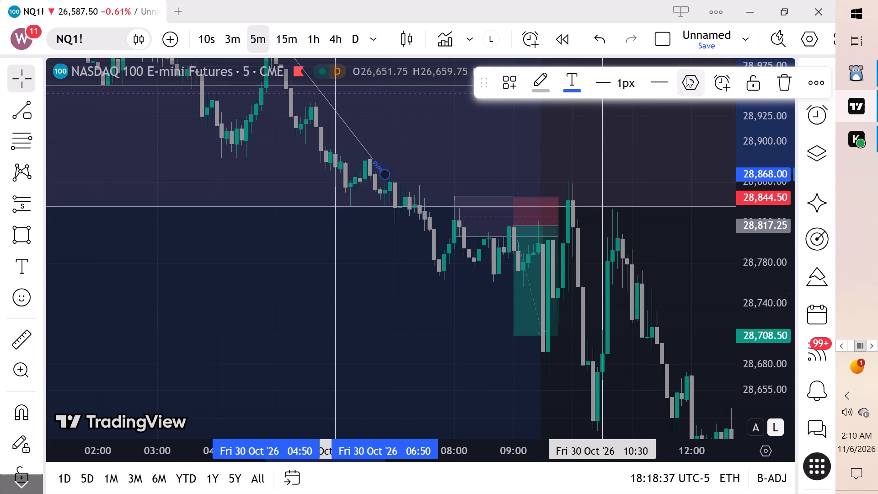
left_click(686, 75)
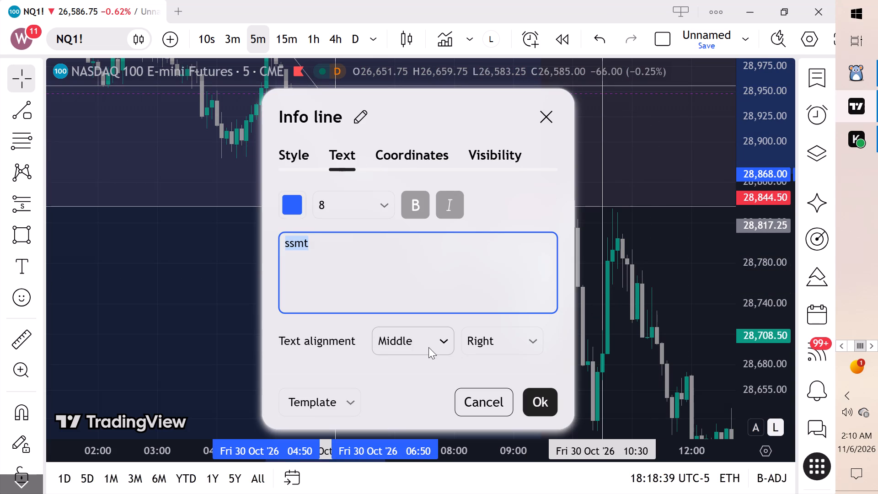
left_click(533, 345)
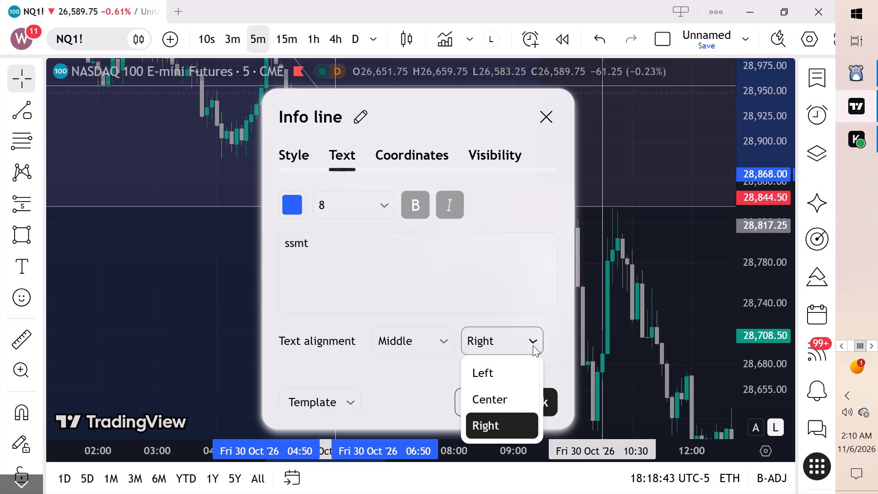
left_click(501, 402)
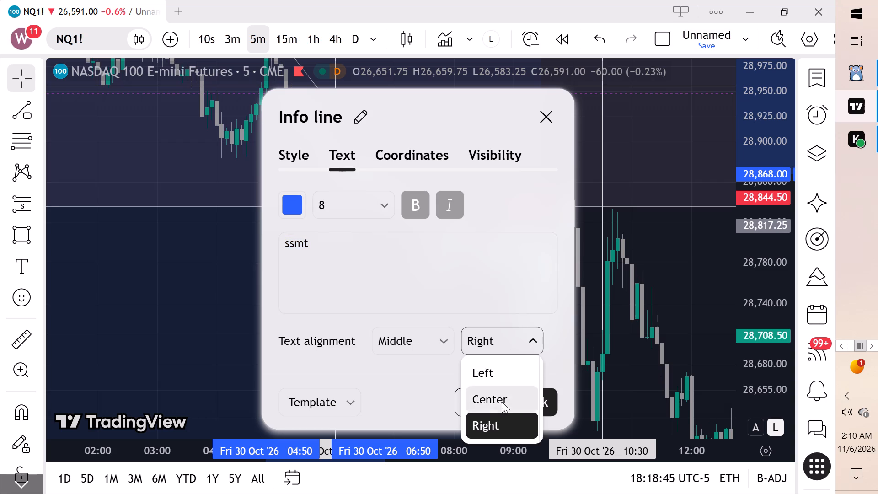
left_click(380, 204)
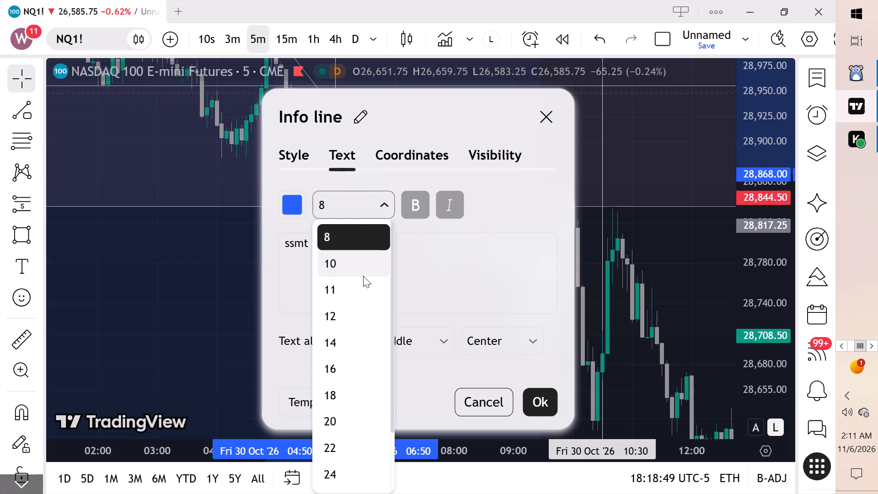
left_click(362, 275)
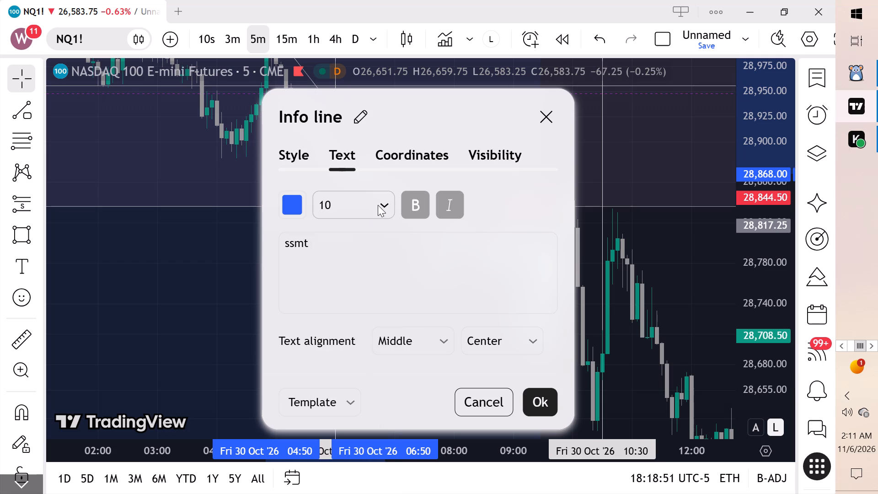
left_click(379, 205)
left_click(367, 299)
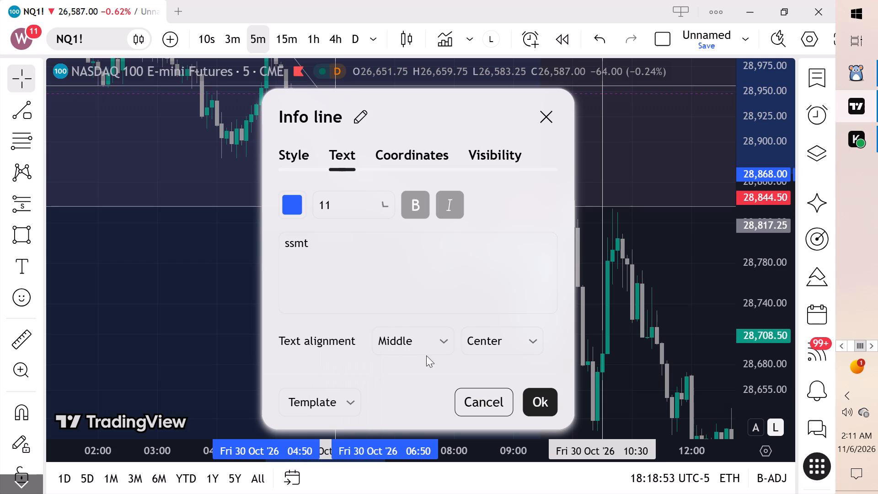
left_click(542, 404)
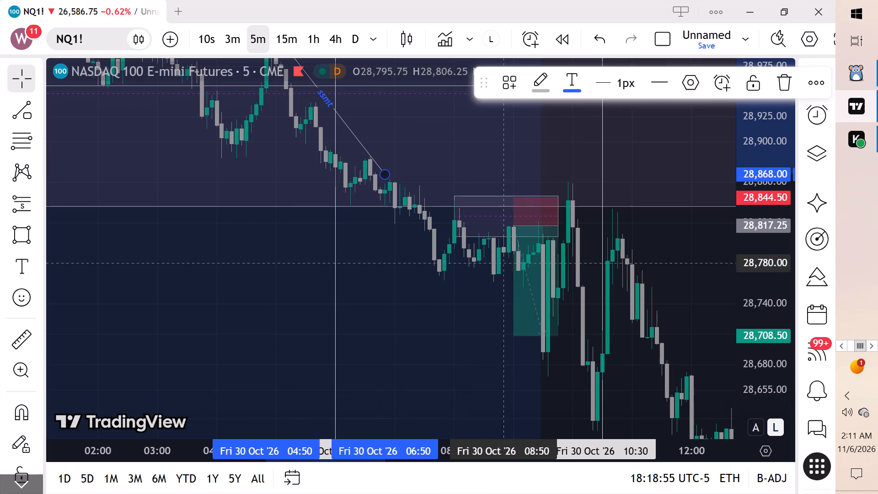
left_click(421, 335)
Review the marked-up 5-minute chart from the 30 October short position through the 1 November session open.
left_click_drag(388, 278, 421, 344)
left_click_drag(457, 353, 335, 301)
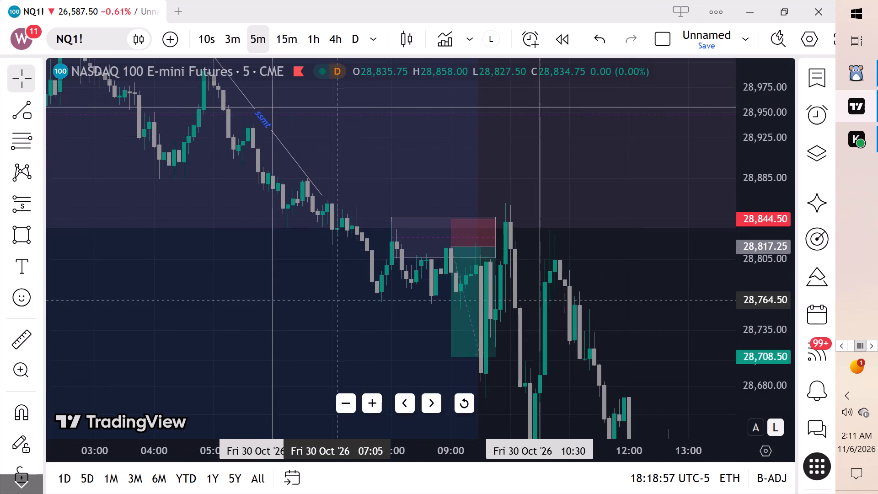
scroll(370, 310, "down", 1)
left_click_drag(691, 325, 566, 327)
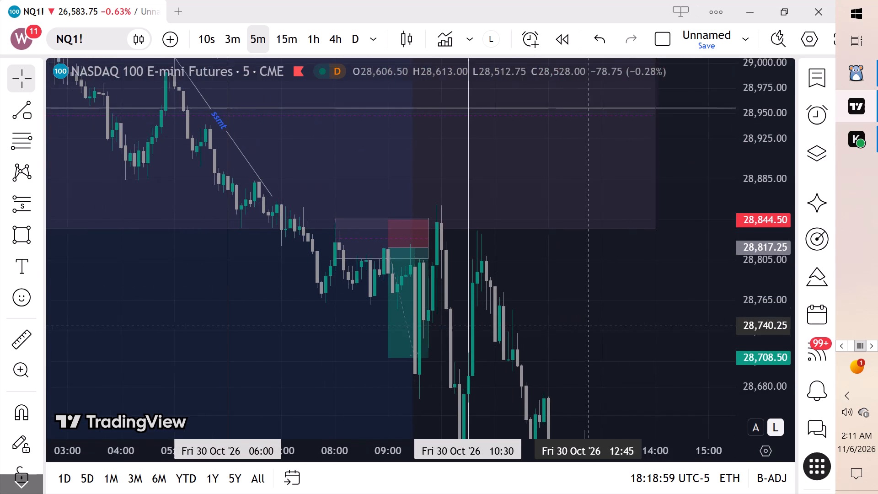
scroll(637, 328, "down", 2)
scroll(788, 228, "down", 5)
scroll(669, 298, "down", 2)
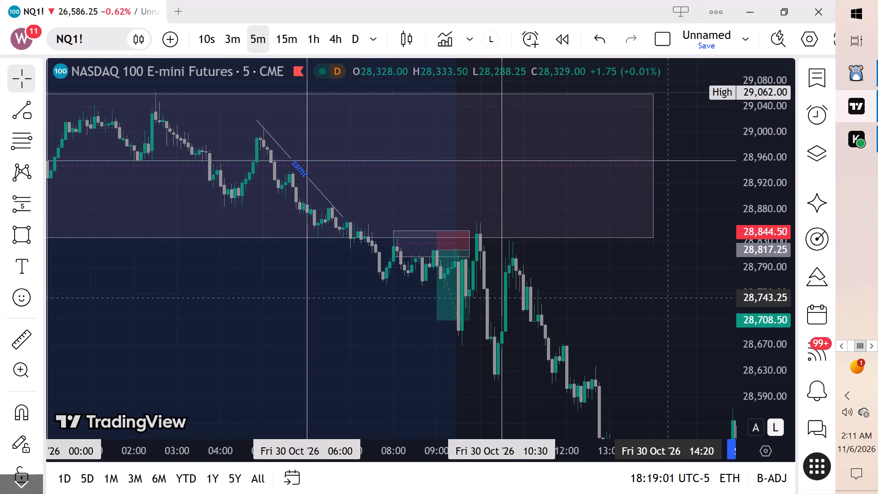
scroll(669, 298, "down", 1)
left_click_drag(712, 298, 558, 301)
left_click_drag(594, 291, 340, 292)
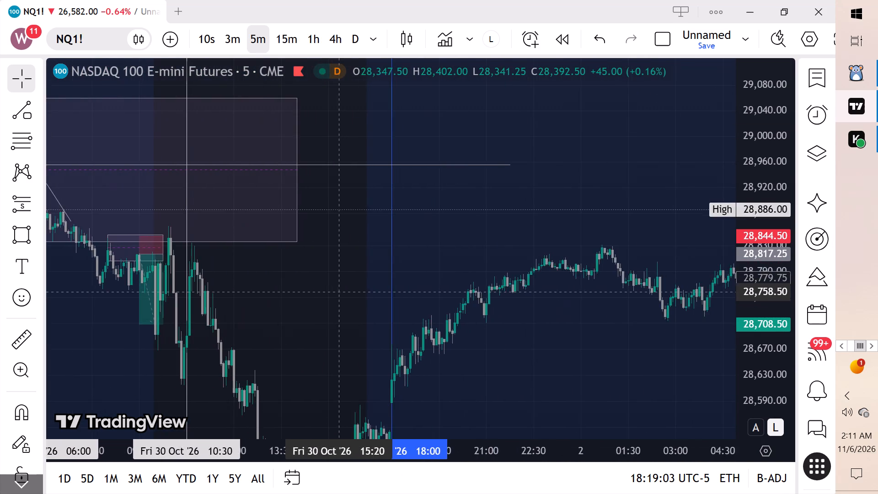
left_click_drag(340, 292, 535, 306)
left_click_drag(524, 308, 512, 293)
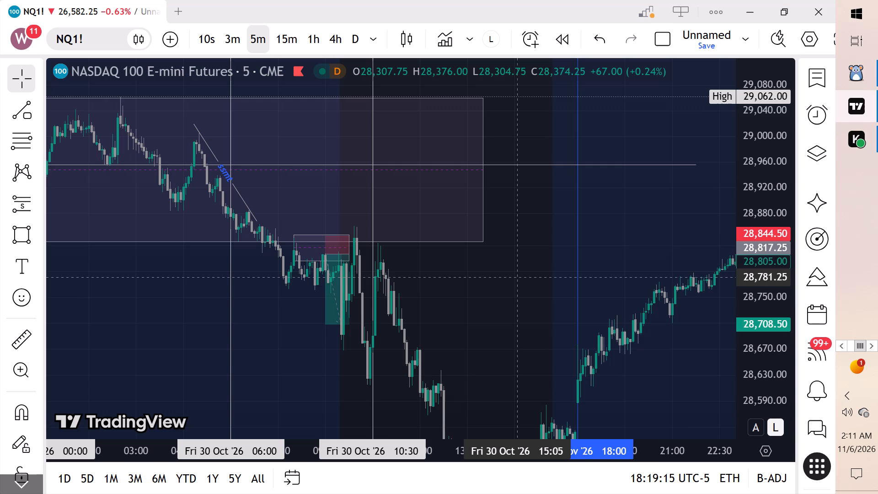
Shorten the horizontal info line inside the large zone so it ends at about 28,956 at 09:10 on 30 October.
scroll(444, 265, "up", 1)
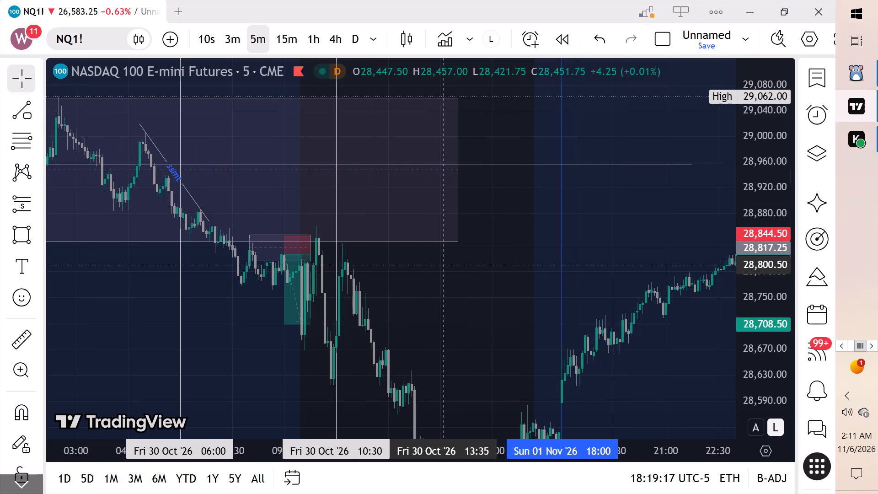
scroll(532, 250, "down", 4)
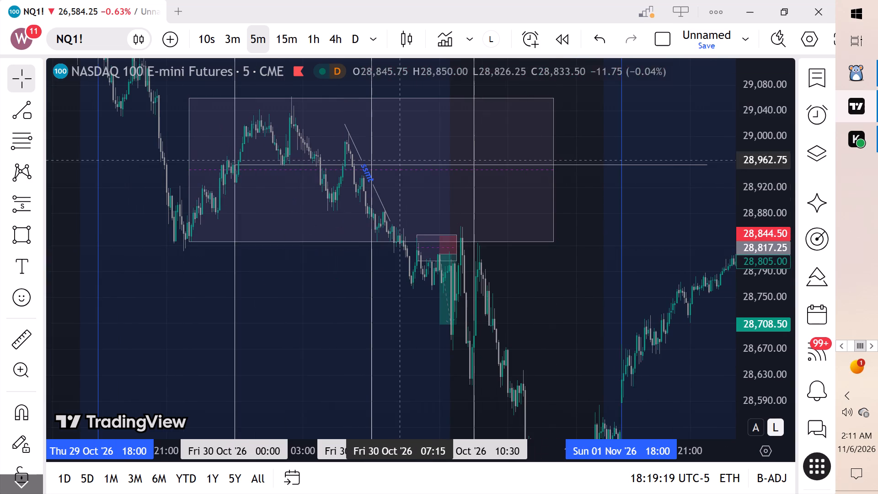
left_click_drag(706, 163, 635, 164)
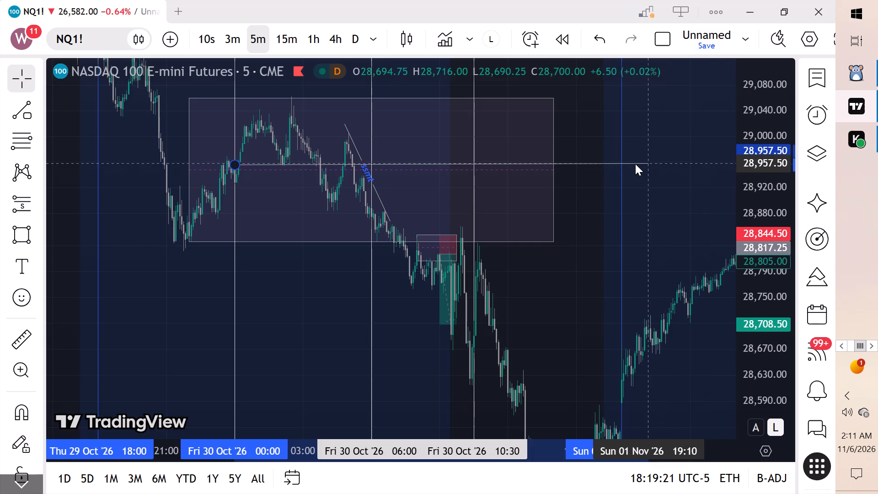
left_click_drag(635, 164, 444, 165)
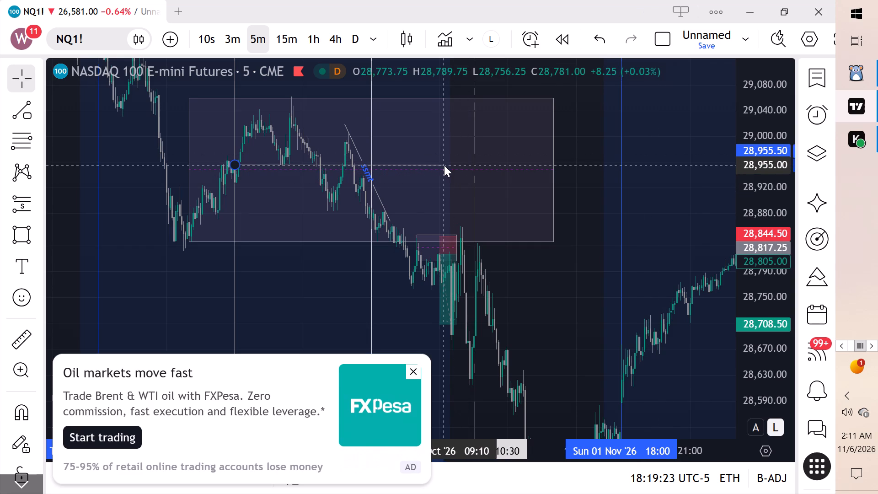
left_click_drag(444, 165, 443, 165)
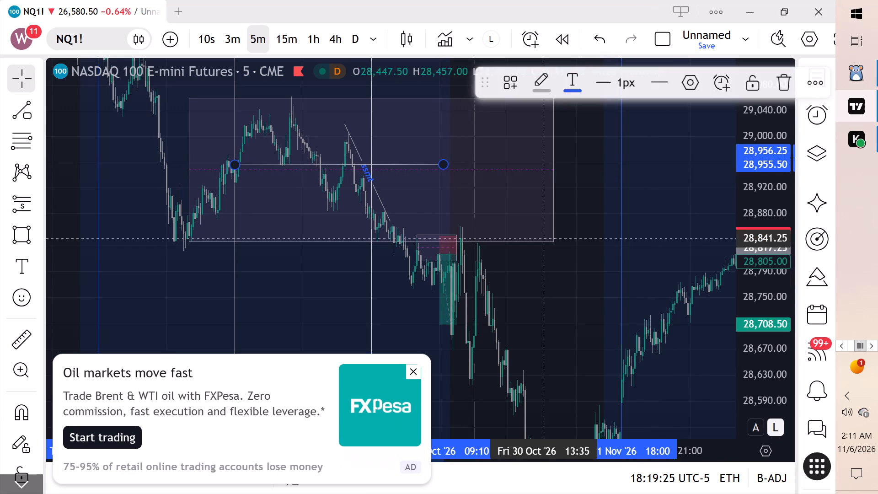
left_click(578, 279)
Add the label TDO to the horizontal info line that starts at 00:00 on 30 October.
left_click_drag(528, 316, 615, 305)
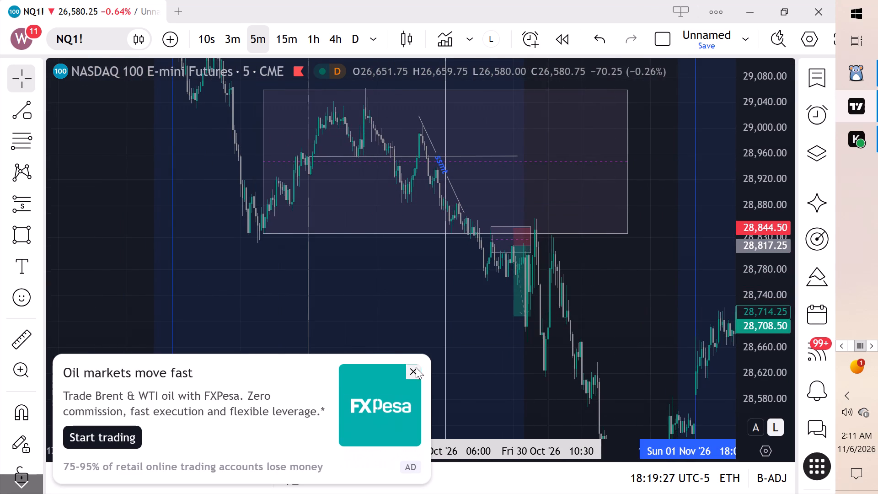
left_click(416, 367)
scroll(623, 270, "up", 4)
left_click_drag(598, 256, 634, 300)
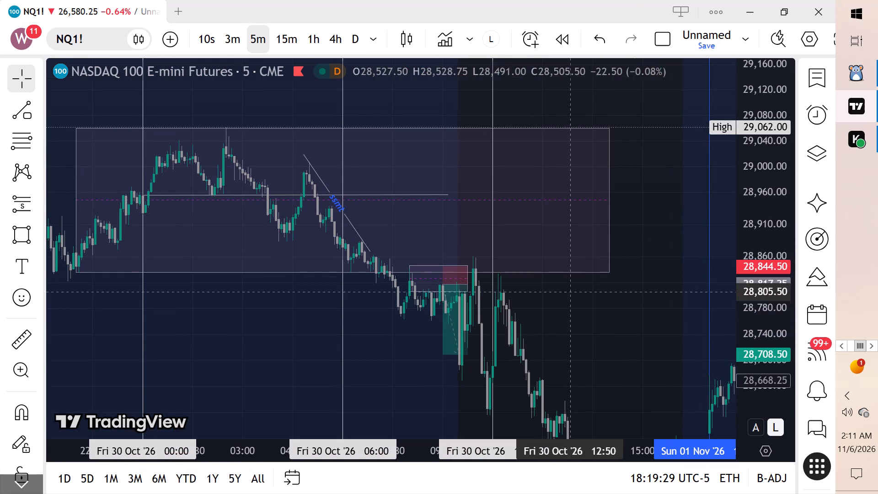
left_click(449, 200)
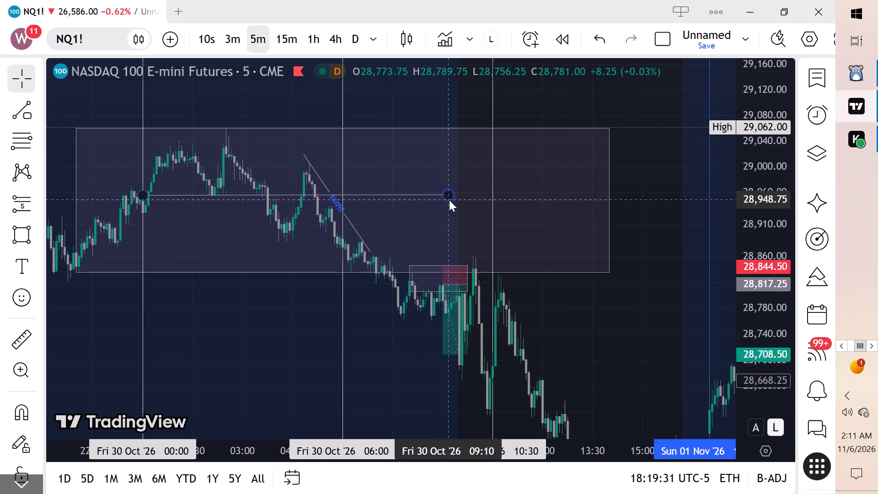
left_click(686, 89)
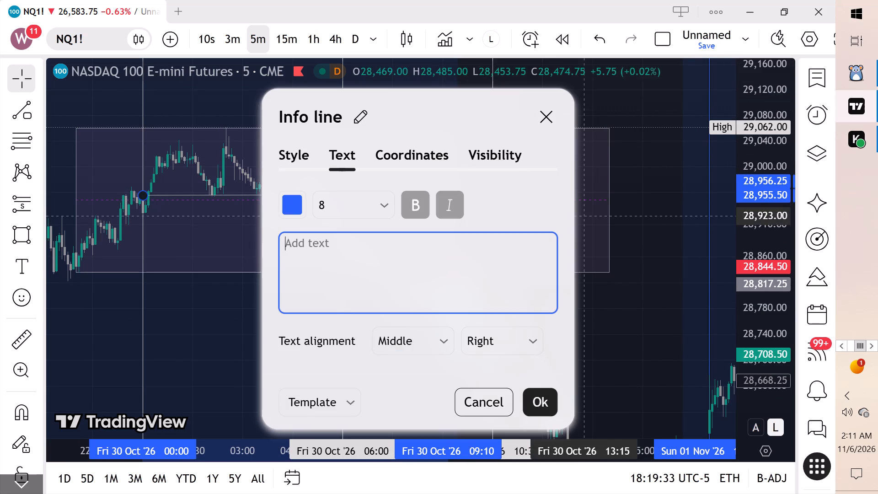
left_click(320, 278)
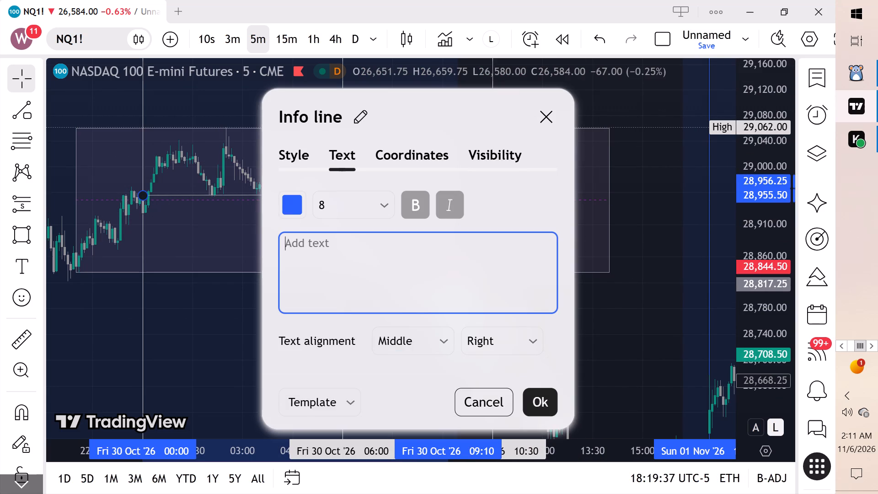
type("td")
key("BackSpace")
key("BackSpace")
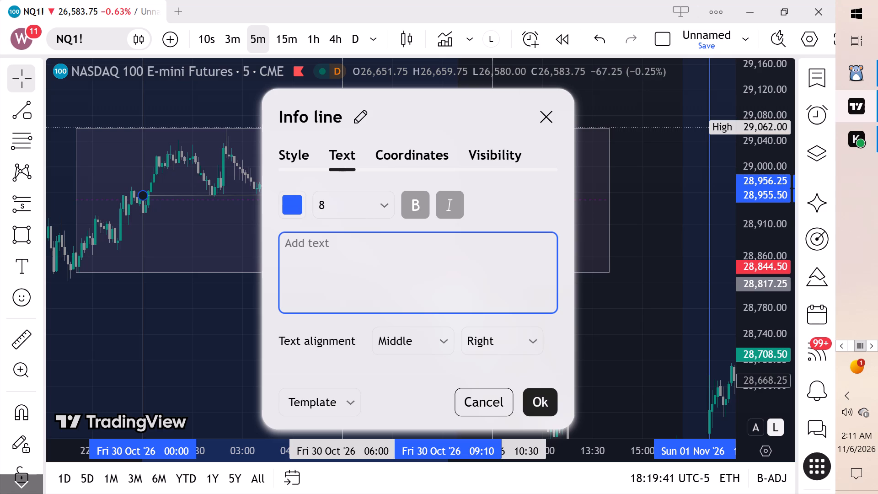
type("TD")
key("o")
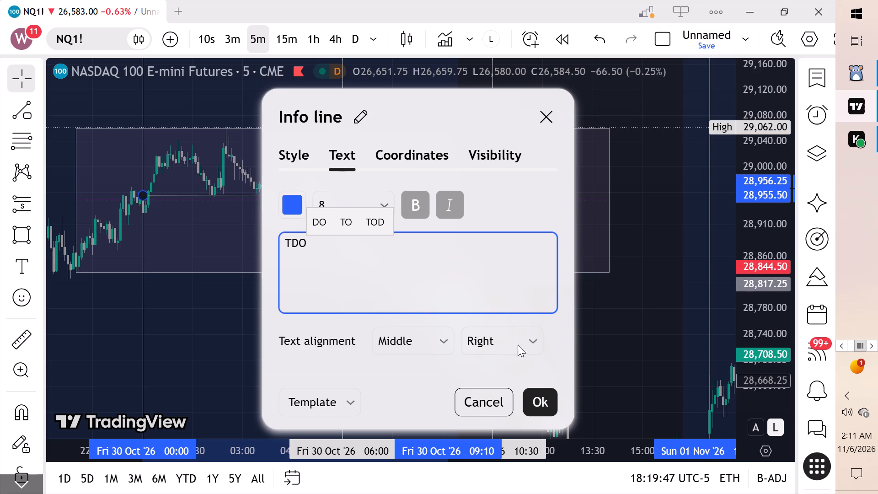
left_click(543, 398)
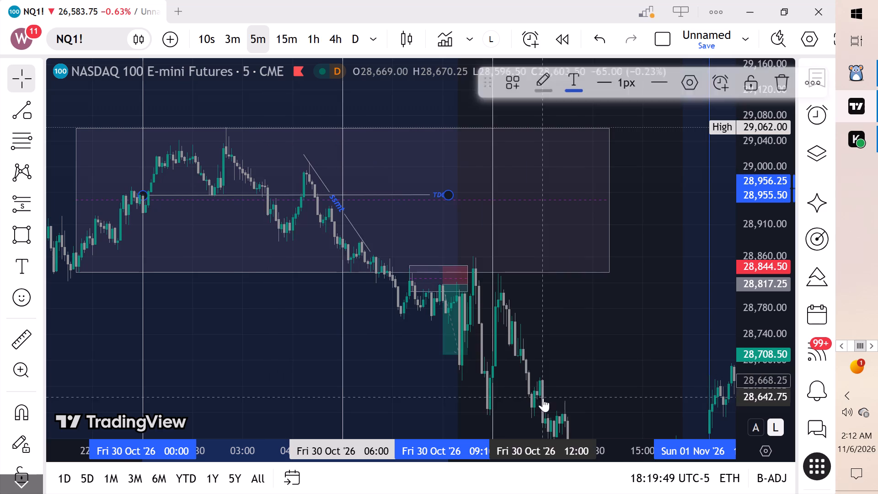
left_click(622, 329)
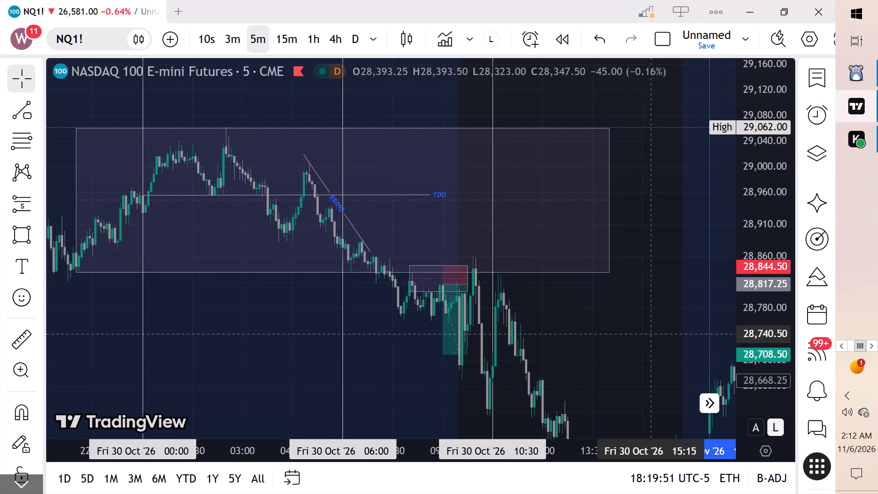
Lock the TDO line in place.
left_click(441, 199)
left_click(755, 85)
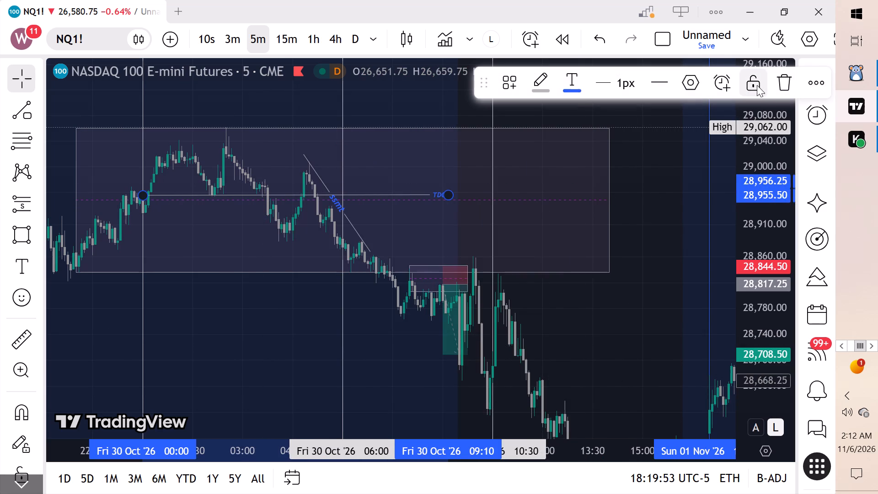
left_click(585, 308)
Examine the 5-minute price action on 30 October around the TDO line, the ssmt line and the short position.
left_click_drag(626, 305, 675, 301)
scroll(632, 307, "up", 1)
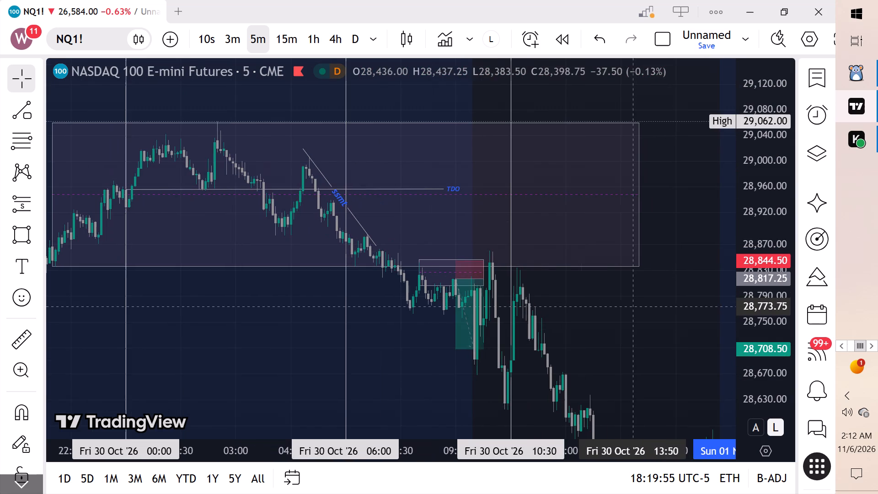
left_click_drag(612, 318, 616, 296)
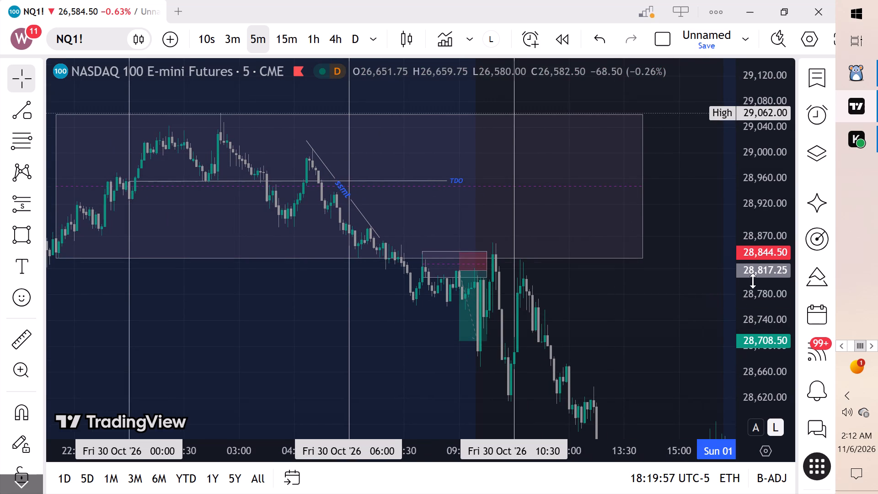
scroll(754, 275, "up", 3)
left_click_drag(662, 326, 690, 252)
scroll(673, 307, "up", 1)
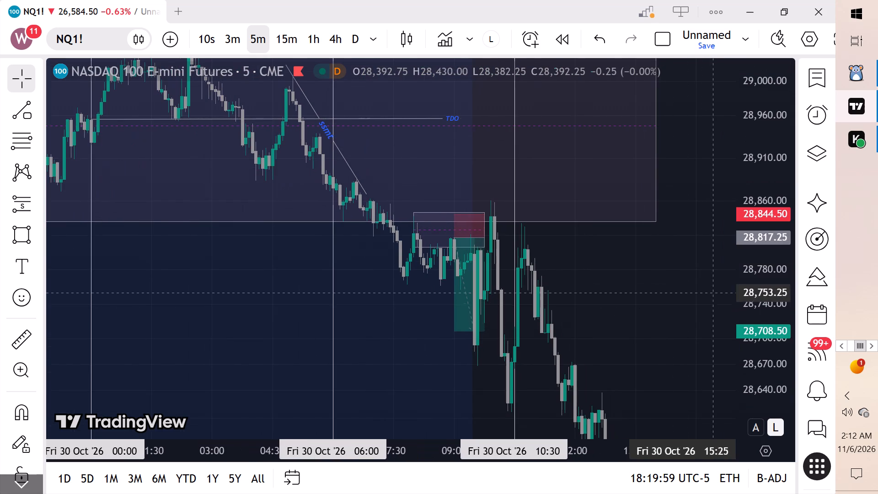
scroll(747, 269, "down", 2)
left_click_drag(703, 286, 704, 299)
left_click_drag(696, 293, 700, 322)
scroll(687, 312, "down", 1)
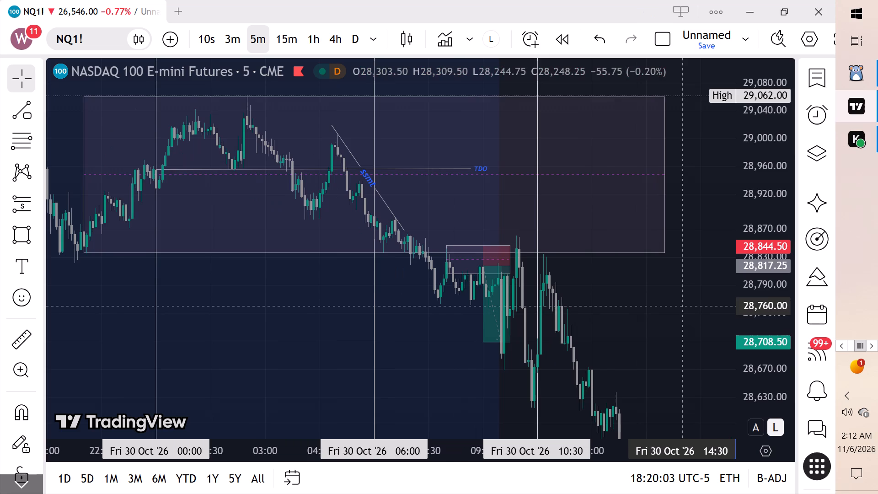
scroll(684, 306, "down", 1)
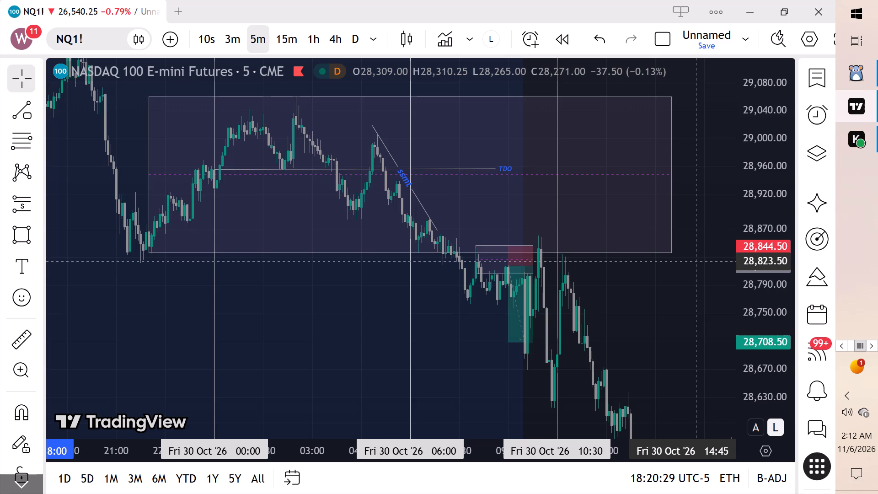
scroll(591, 255, "up", 2)
scroll(592, 306, "up", 1)
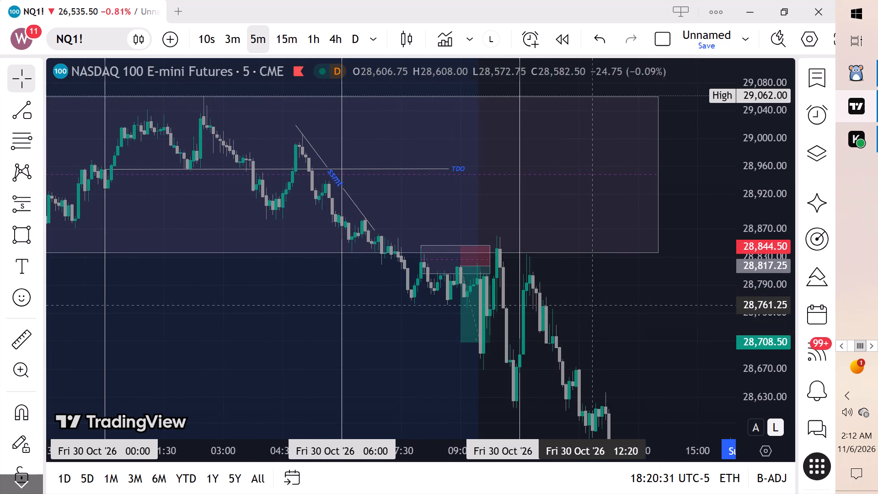
Lock the 30 October short position in place.
scroll(592, 306, "up", 1)
left_click_drag(557, 300, 615, 260)
left_click(429, 331)
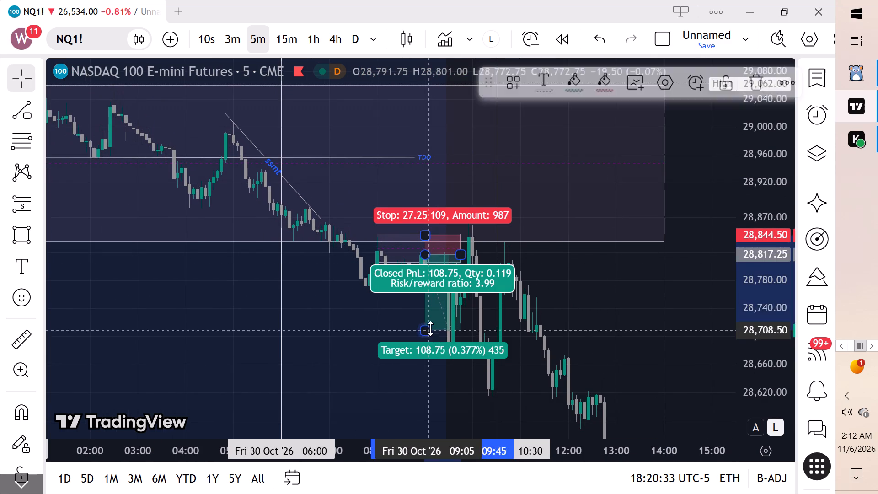
left_click(739, 82)
left_click(716, 264)
Review the 5-minute candles around the short position and the large zone through early afternoon on 30 October.
left_click_drag(641, 322, 691, 265)
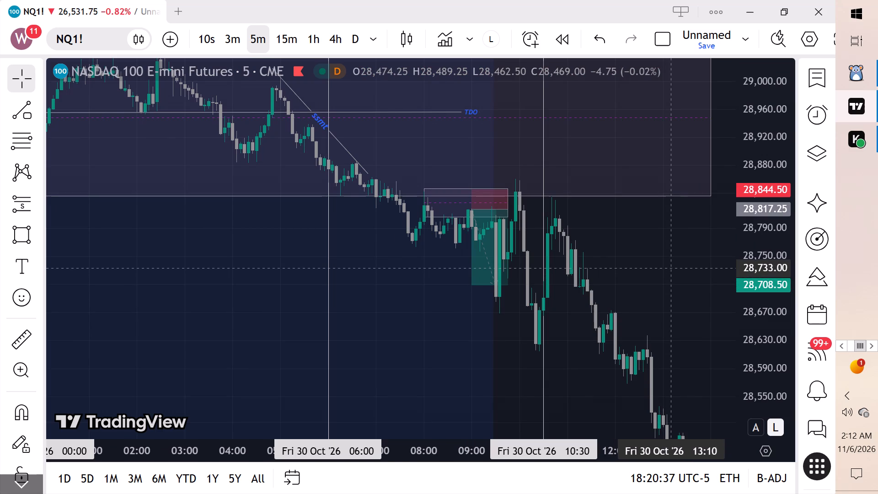
scroll(759, 229, "down", 3)
left_click_drag(680, 280, 712, 281)
scroll(689, 293, "up", 1)
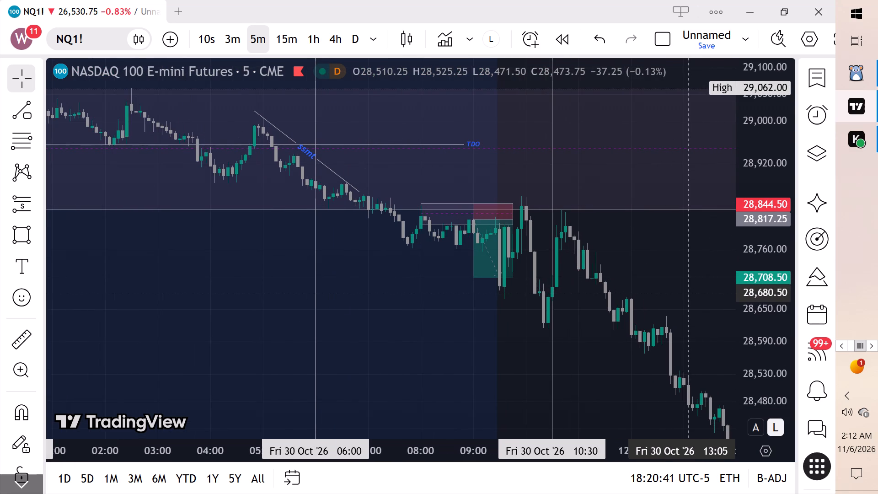
scroll(686, 295, "up", 1)
scroll(671, 292, "down", 1)
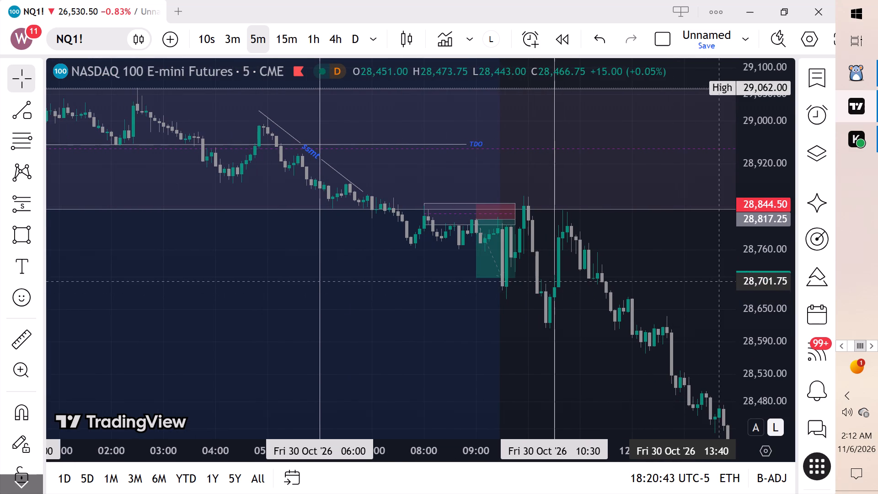
scroll(767, 249, "up", 2)
left_click_drag(696, 283, 696, 322)
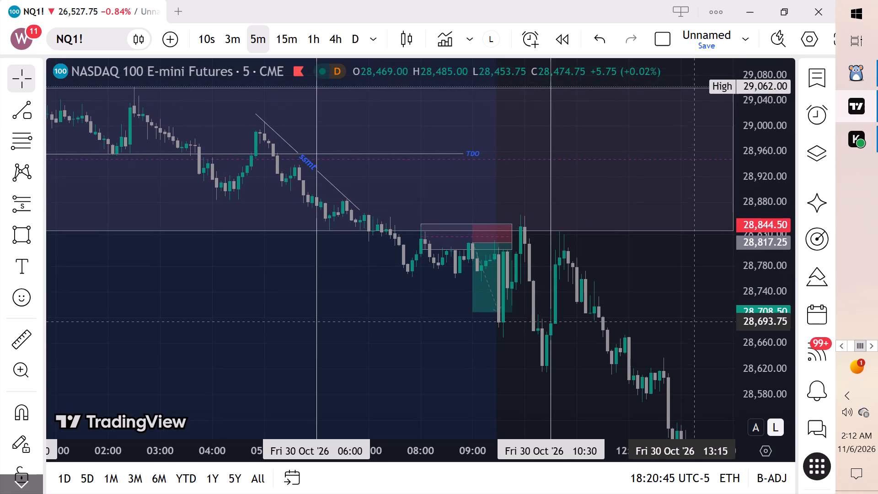
left_click_drag(699, 313, 680, 310)
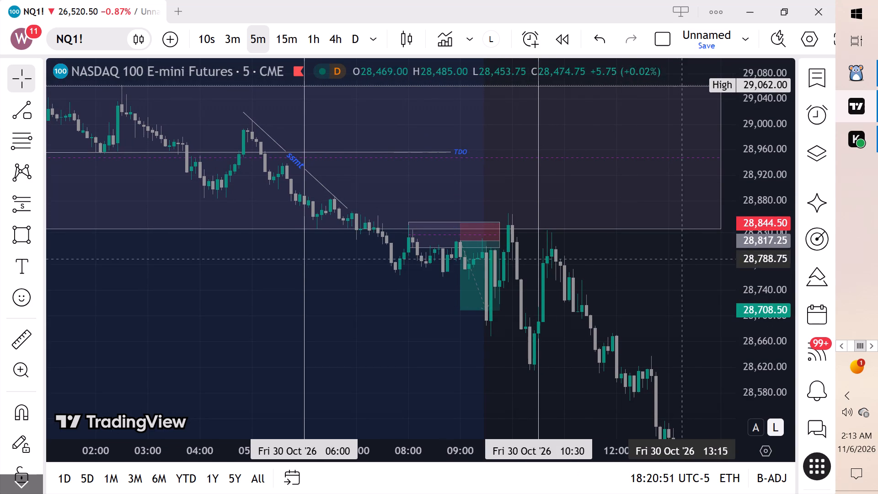
Label the large zone rectangle "4H Propulsion week" with the text aligned inside and to the right.
left_click(727, 231)
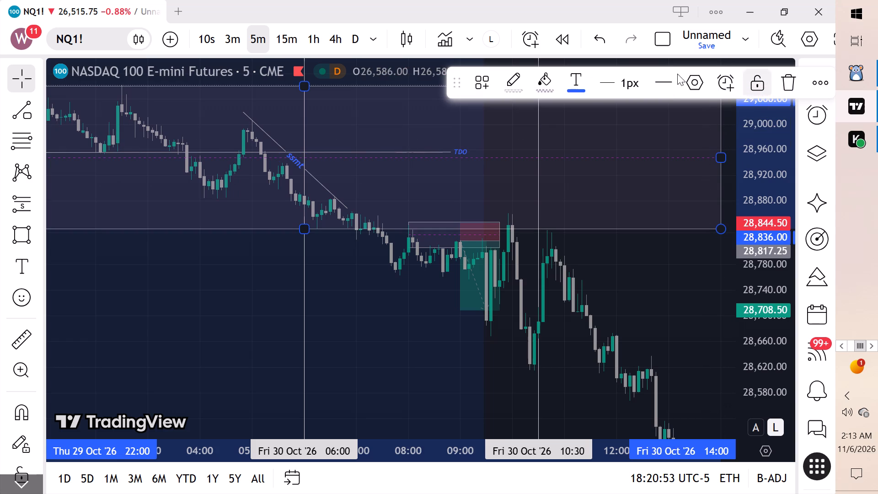
left_click(704, 84)
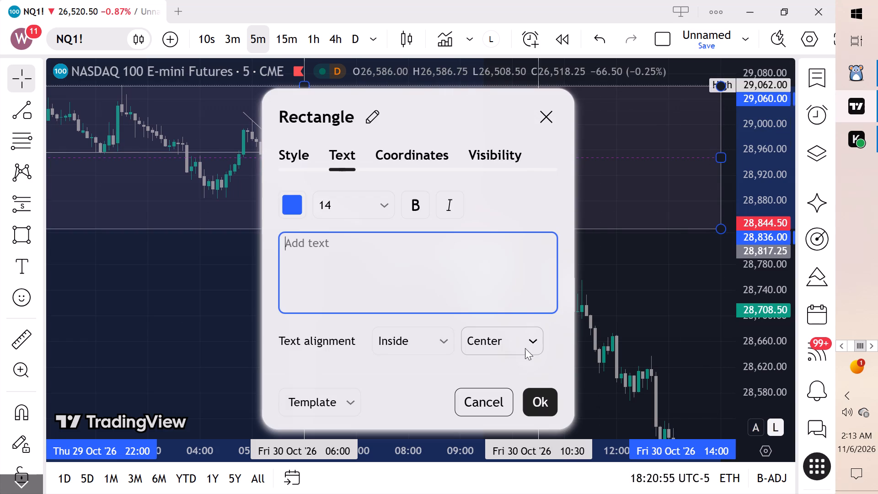
left_click(532, 344)
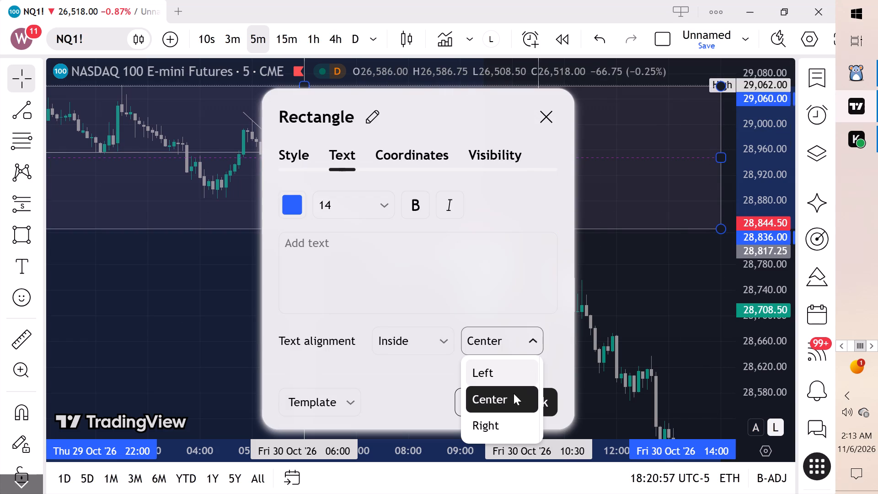
left_click(506, 427)
left_click(409, 261)
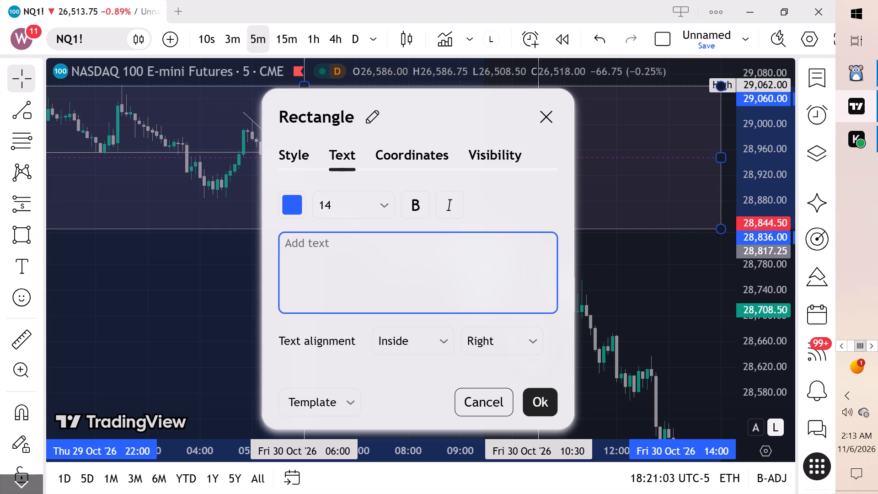
type("4H")
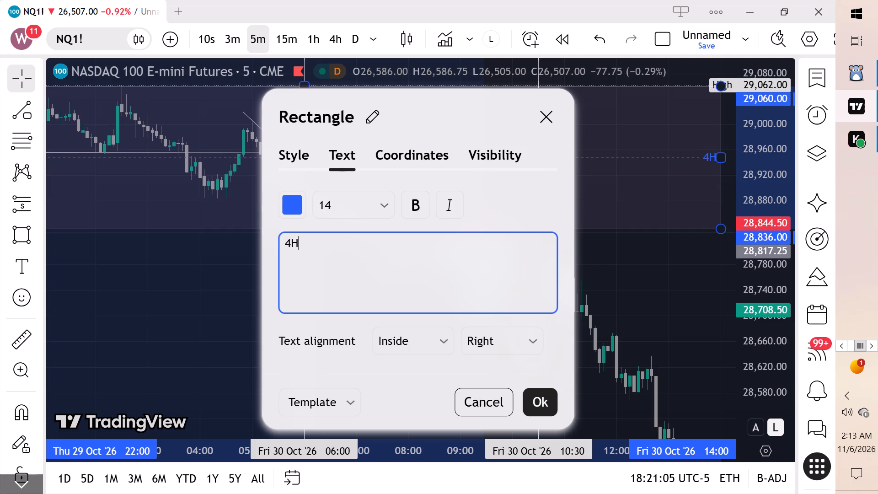
key("space")
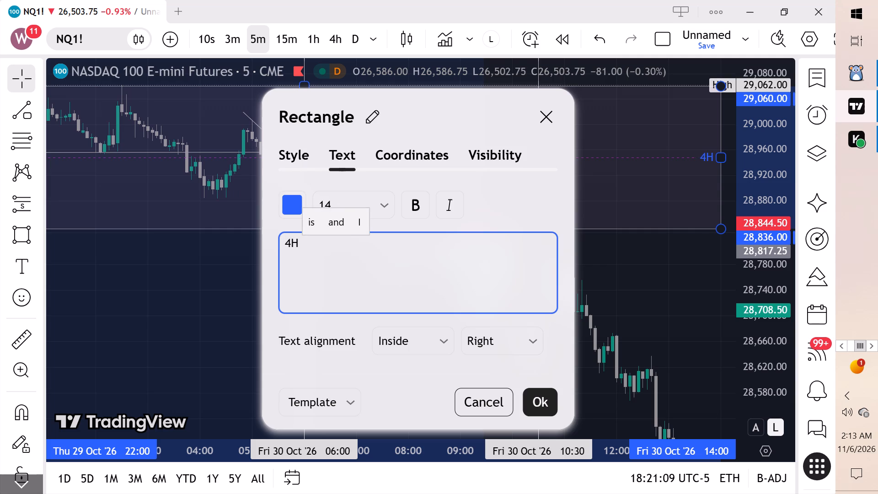
type("PR")
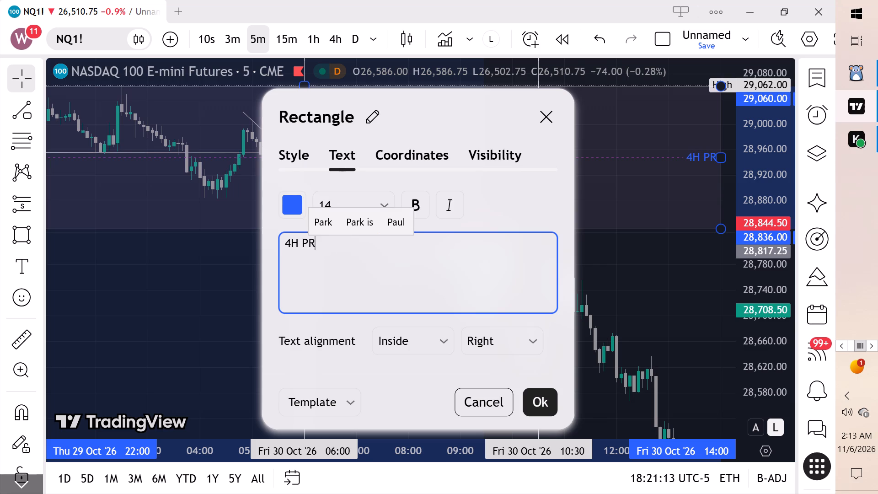
key("BackSpace")
key("r")
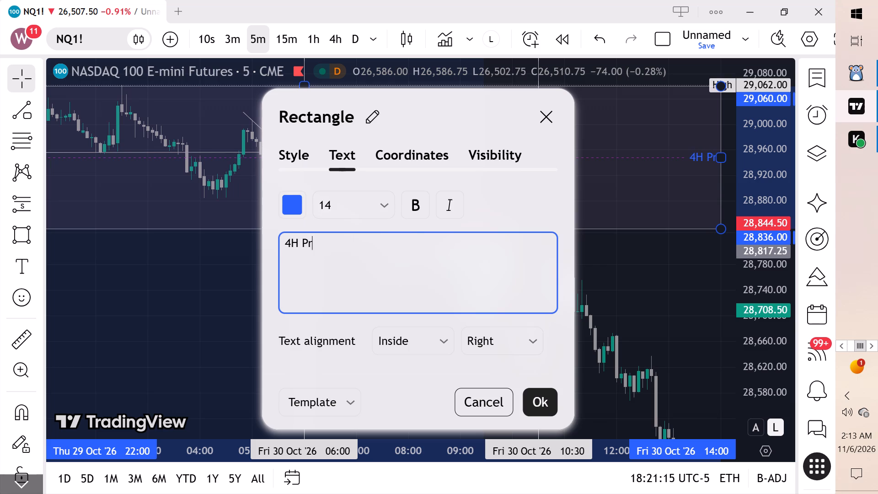
type("opuls")
type("ion")
key("space")
type("wee")
key("k")
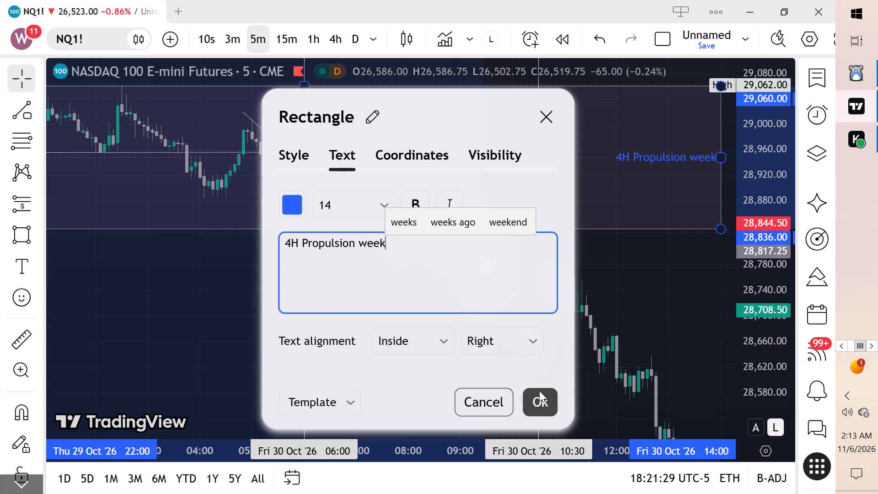
left_click(547, 403)
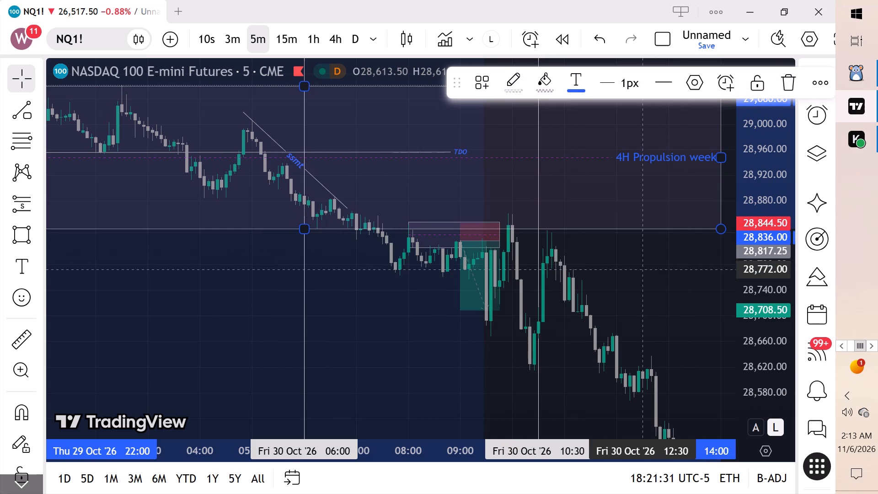
left_click(642, 270)
Examine the 5-minute price action on 30 October around the short position, the ssmt and TDO lines and the labelled large zone.
left_click_drag(642, 267, 586, 234)
left_click_drag(602, 243, 624, 269)
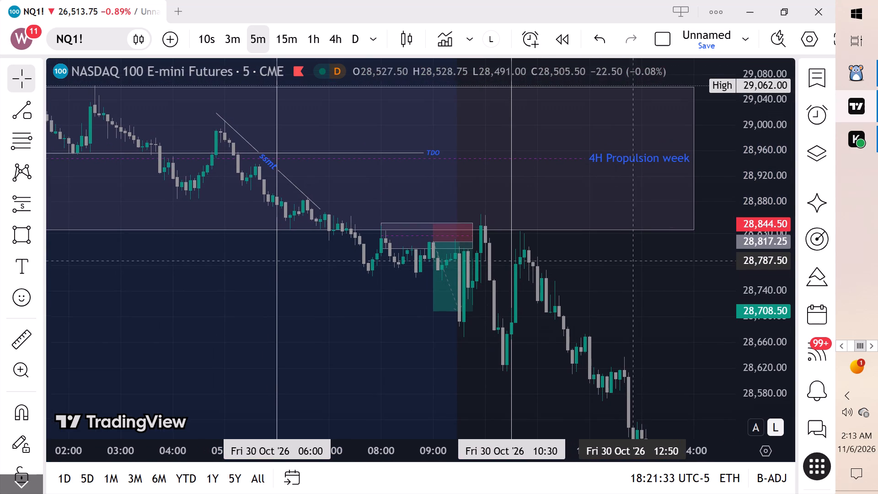
left_click_drag(637, 261, 643, 274)
left_click_drag(639, 278, 639, 247)
left_click_drag(637, 270, 652, 256)
left_click_drag(651, 257, 642, 271)
left_click_drag(644, 274, 599, 268)
left_click_drag(604, 272, 605, 272)
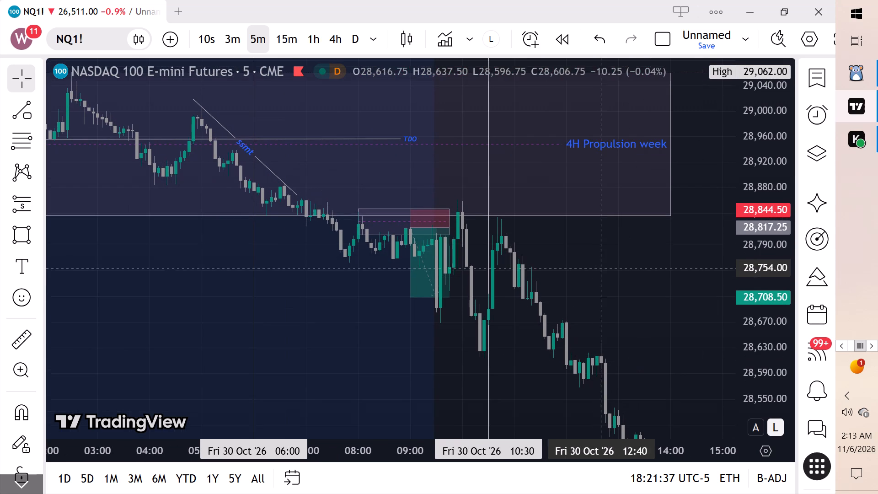
left_click_drag(605, 272, 609, 249)
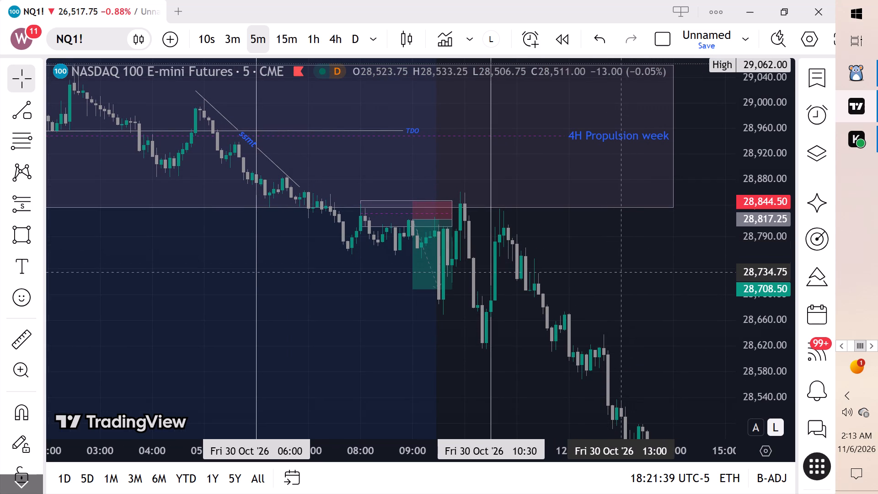
left_click_drag(614, 270, 658, 270)
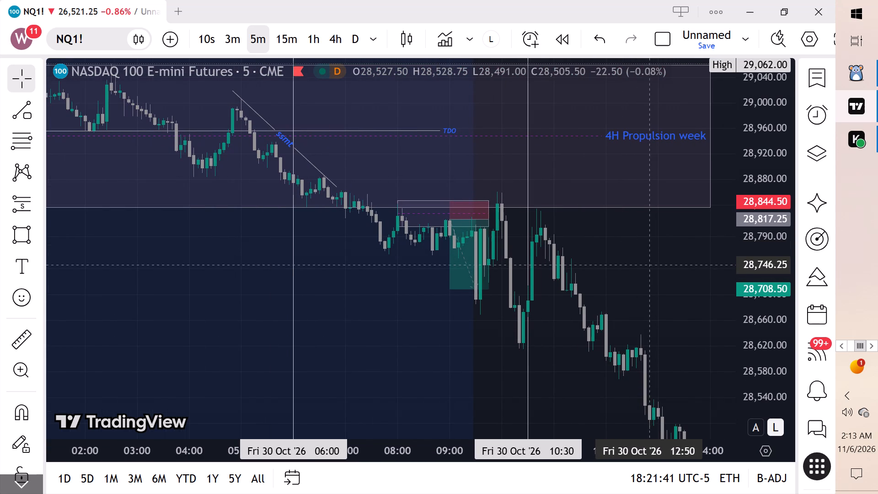
left_click_drag(646, 259, 650, 278)
left_click_drag(640, 261, 603, 248)
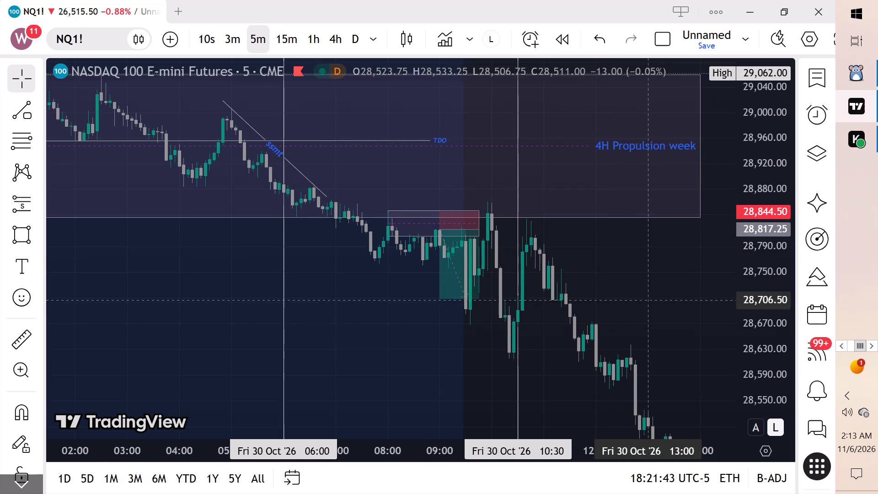
left_click_drag(649, 297, 610, 289)
scroll(642, 287, "up", 2)
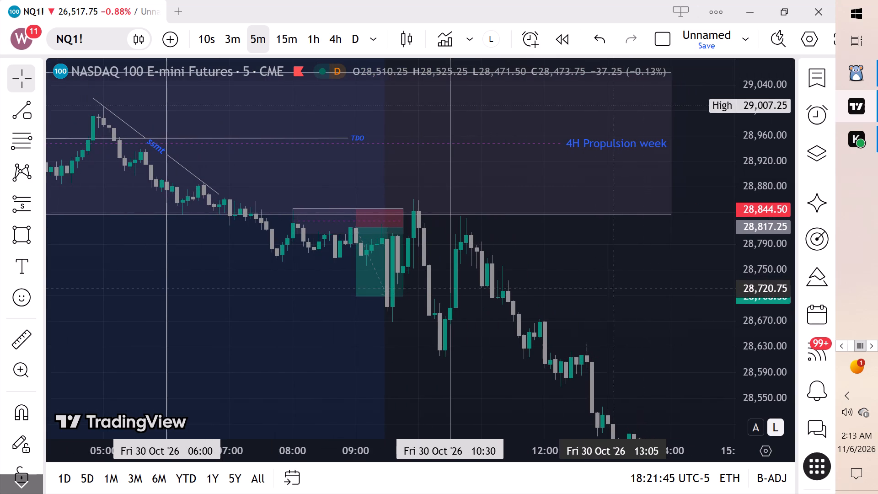
scroll(617, 285, "down", 1)
scroll(617, 285, "up", 1)
left_click_drag(595, 281, 675, 280)
left_click_drag(663, 285, 665, 301)
left_click_drag(680, 298, 590, 300)
scroll(590, 300, "up", 1)
left_click_drag(630, 300, 680, 292)
left_click_drag(680, 292, 689, 304)
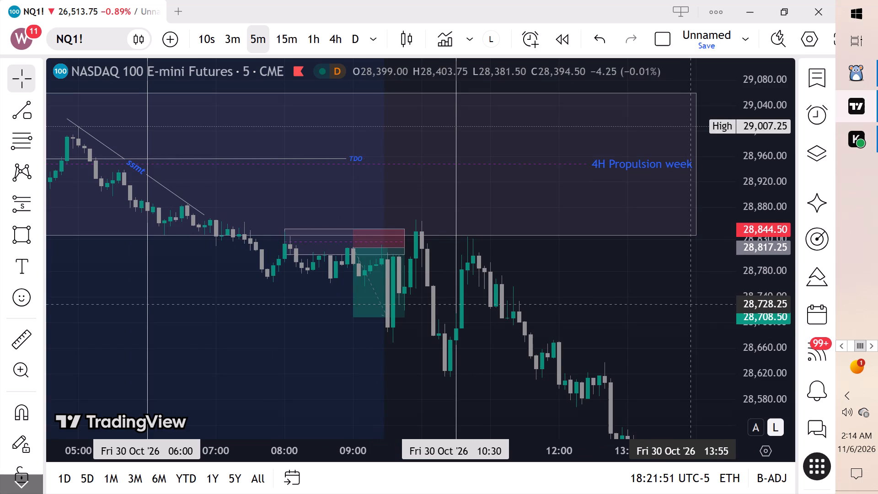
left_click_drag(676, 295, 686, 307)
left_click_drag(657, 307, 669, 301)
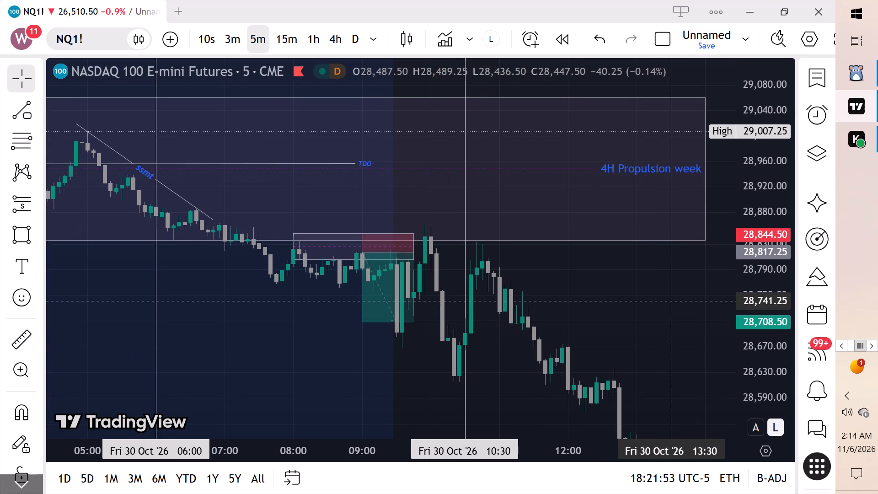
left_click_drag(669, 289, 631, 282)
scroll(632, 290, "down", 1)
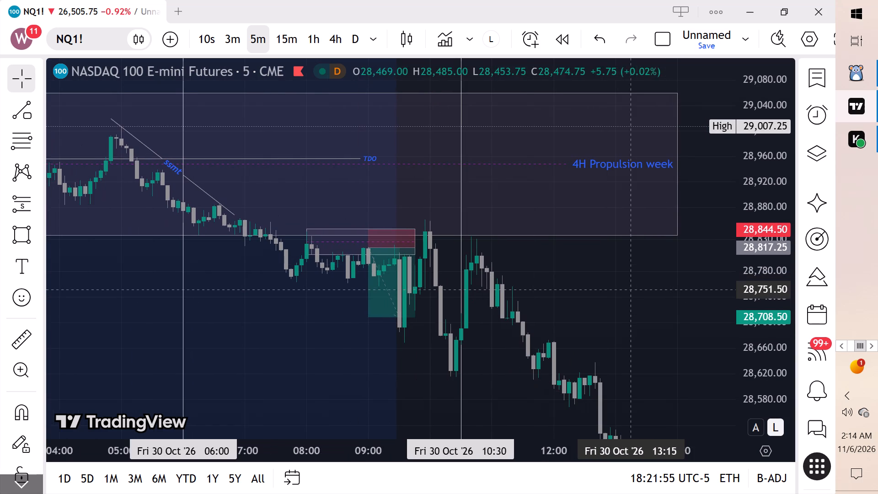
left_click_drag(640, 290, 671, 293)
left_click_drag(648, 295, 675, 299)
left_click_drag(669, 297, 678, 283)
left_click_drag(662, 290, 682, 287)
left_click_drag(675, 292, 666, 286)
left_click_drag(666, 286, 666, 301)
left_click_drag(670, 296, 666, 303)
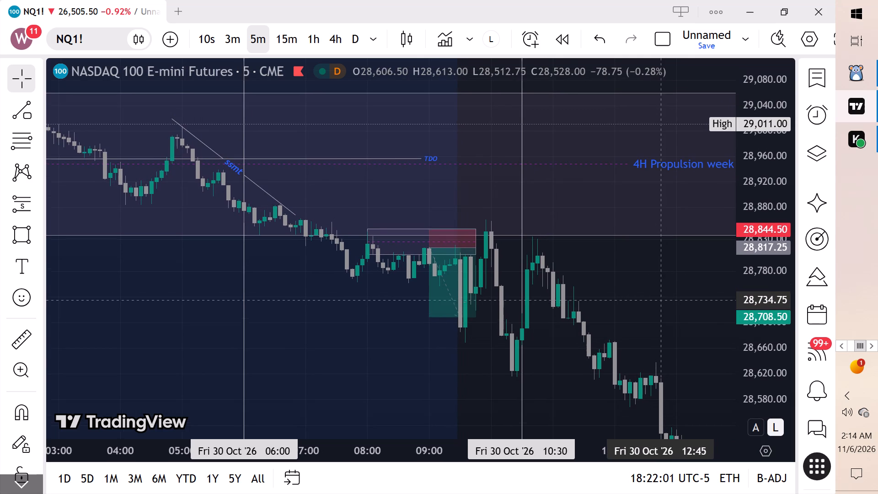
left_click_drag(664, 299, 674, 305)
left_click_drag(692, 303, 704, 307)
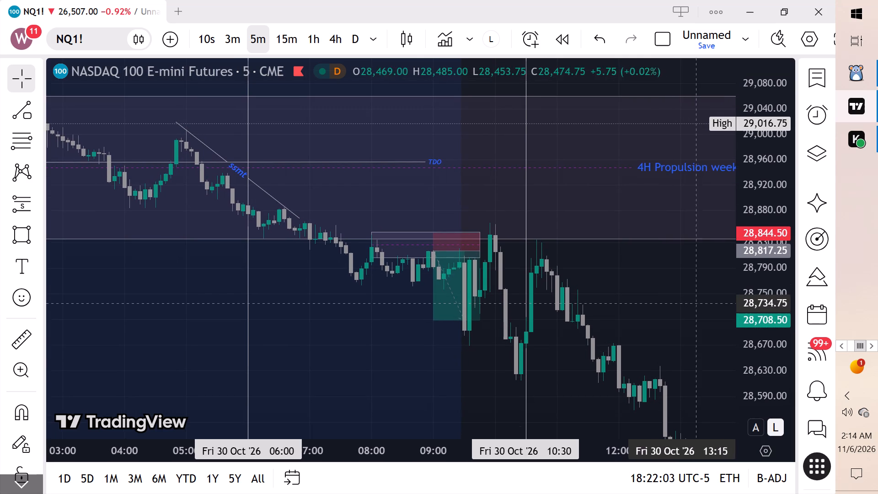
left_click_drag(704, 307, 705, 308)
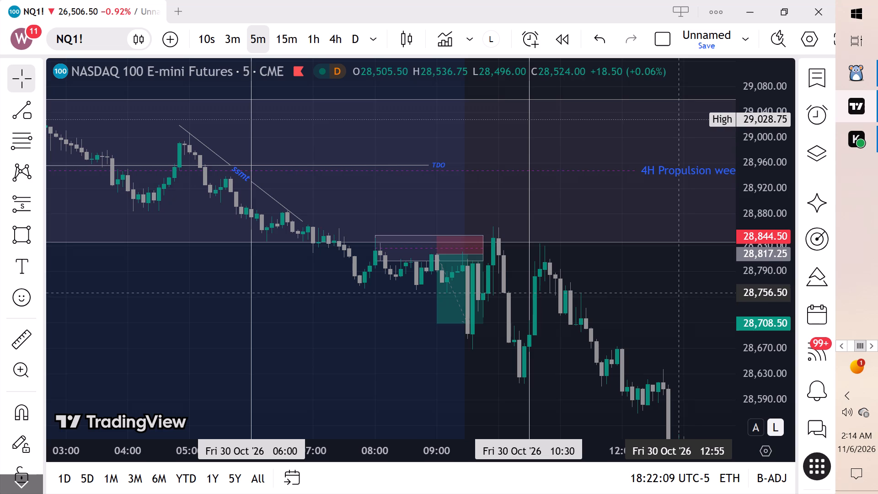
scroll(695, 282, "down", 1)
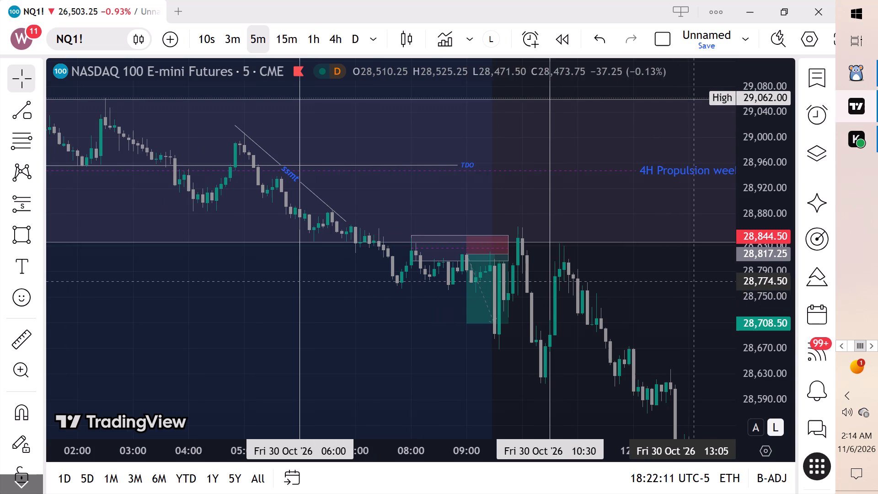
left_click_drag(691, 284, 615, 301)
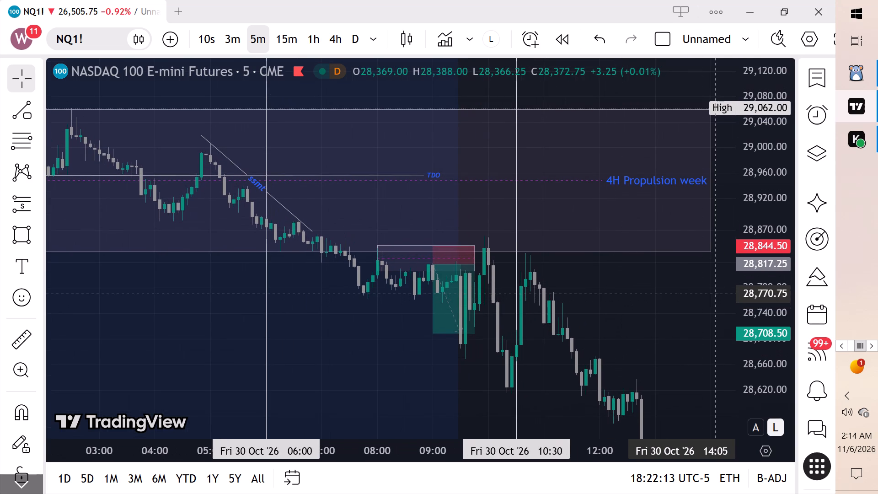
scroll(715, 292, "up", 1)
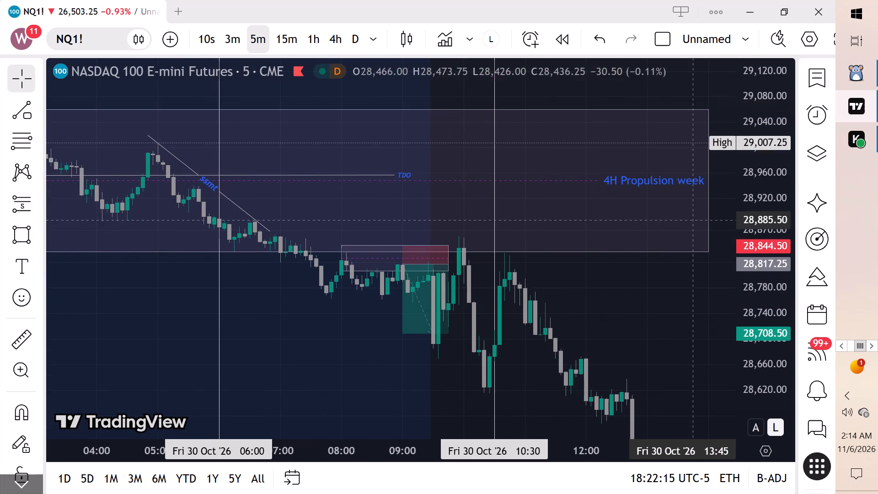
Change the large zone's label to "4H Propulsion block".
left_click(708, 191)
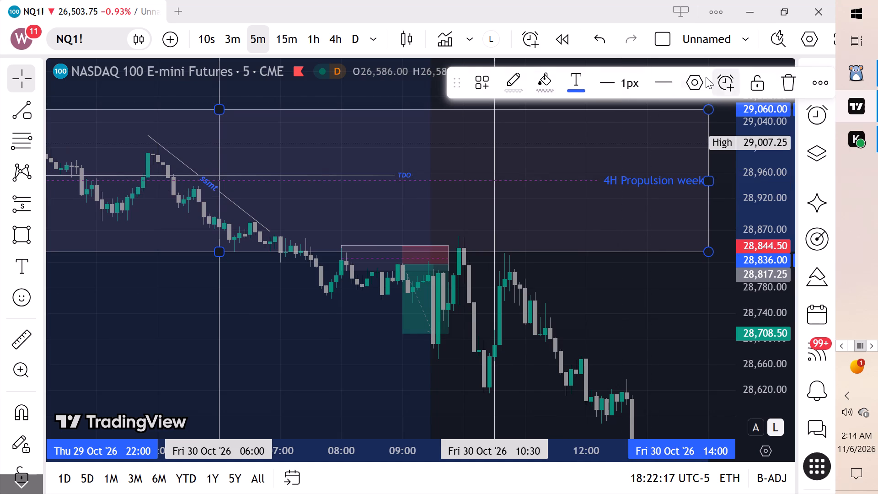
left_click(693, 79)
left_click(409, 255)
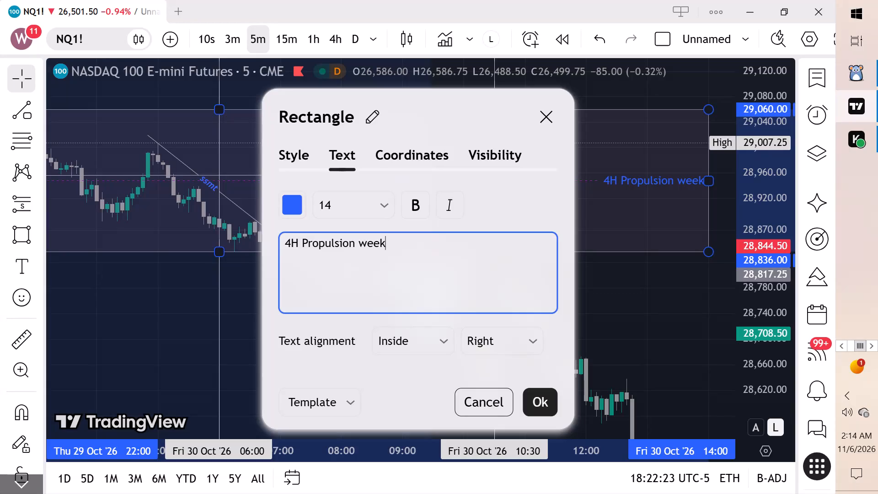
key("BackSpace")
key("BackSpace")
key("BackSpace")
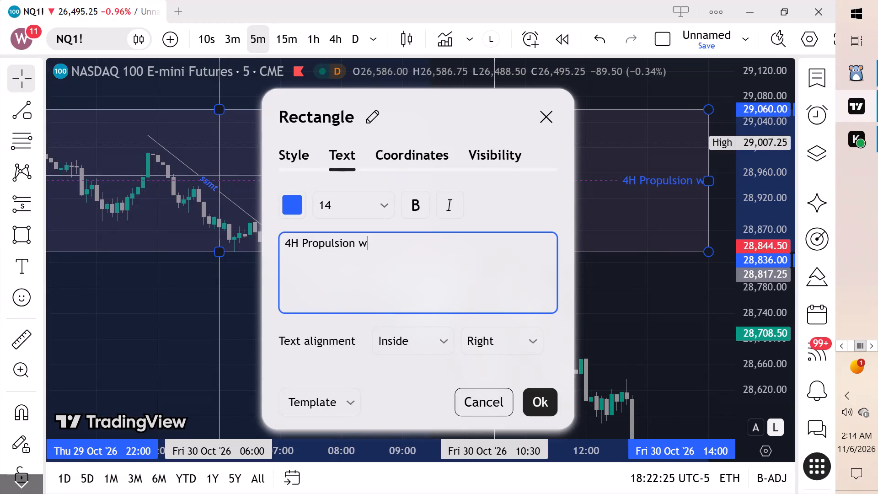
key("BackSpace")
type("block")
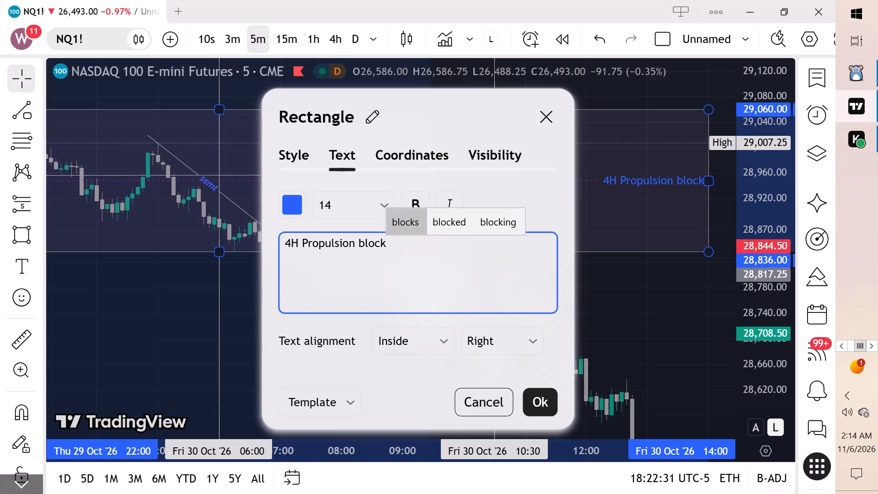
left_click(536, 404)
left_click(662, 302)
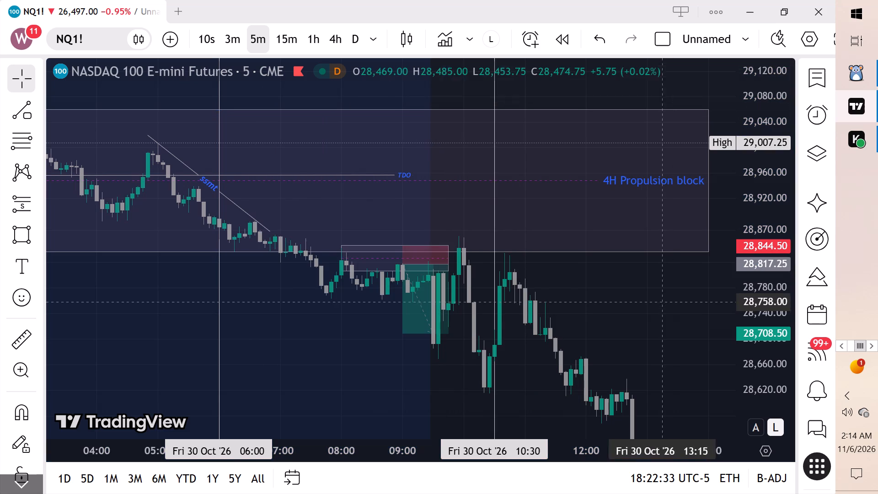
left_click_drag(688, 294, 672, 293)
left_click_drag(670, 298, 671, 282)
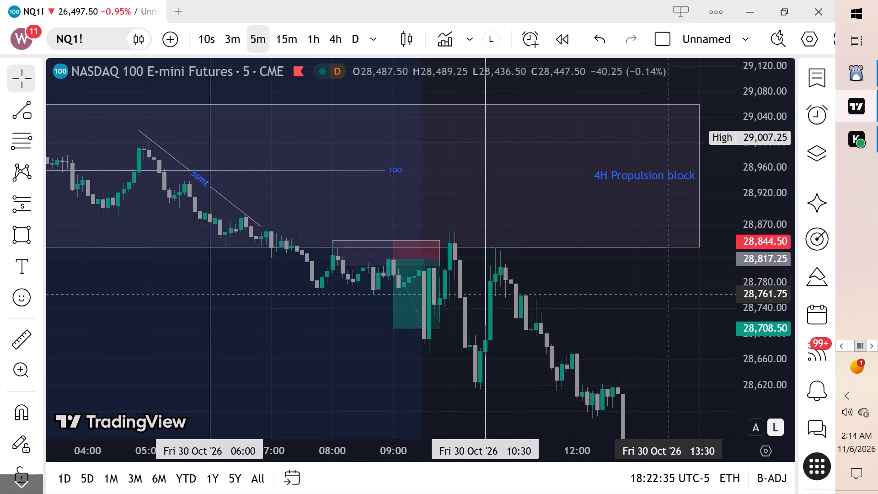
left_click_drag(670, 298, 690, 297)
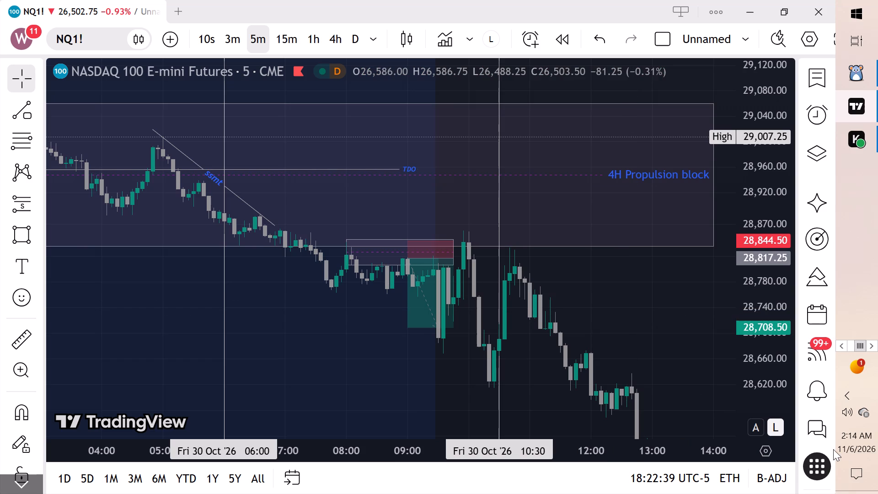
Set the display brightness to 99 in the Windows quick settings and return to the chart.
left_click(868, 477)
left_click(786, 454)
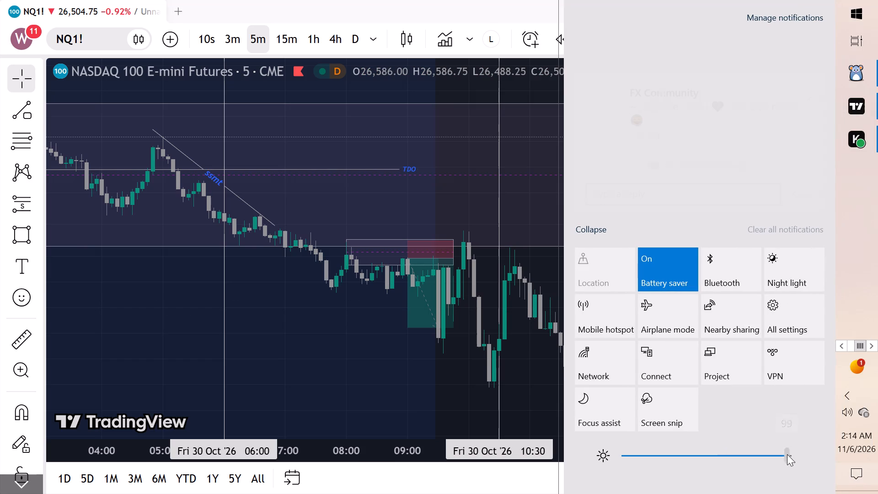
left_click(324, 319)
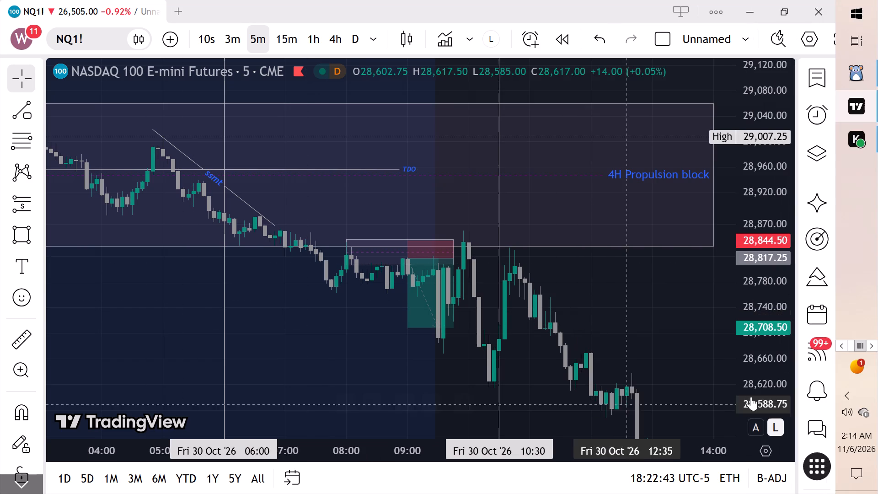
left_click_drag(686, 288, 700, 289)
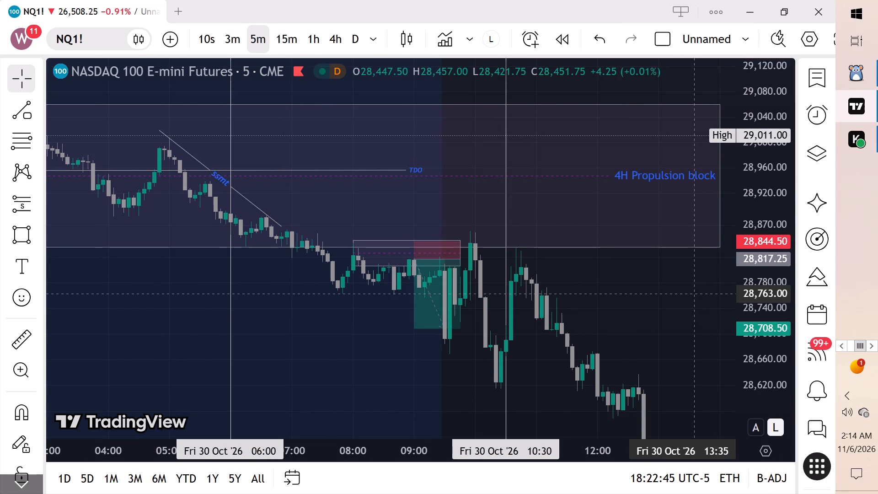
Capture a full-screen snip of the annotated 5-minute NQ1! chart and open it in Snip & Sketch.
key("shift+super+s")
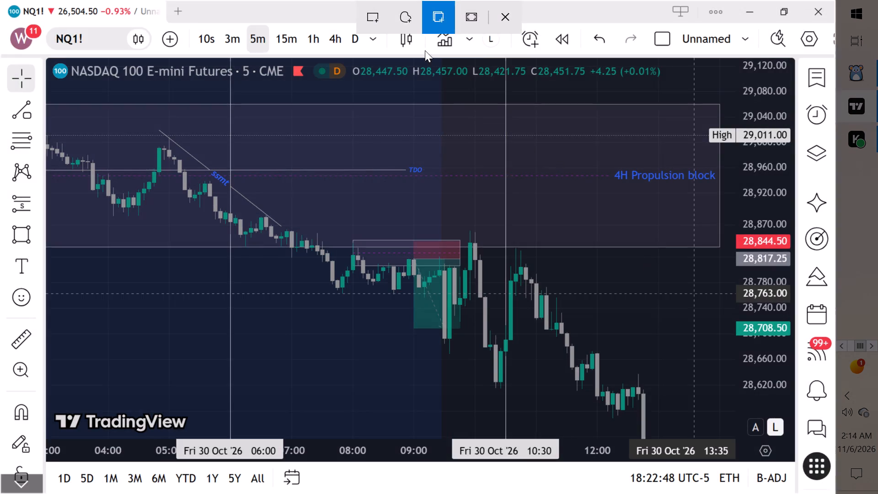
left_click(474, 21)
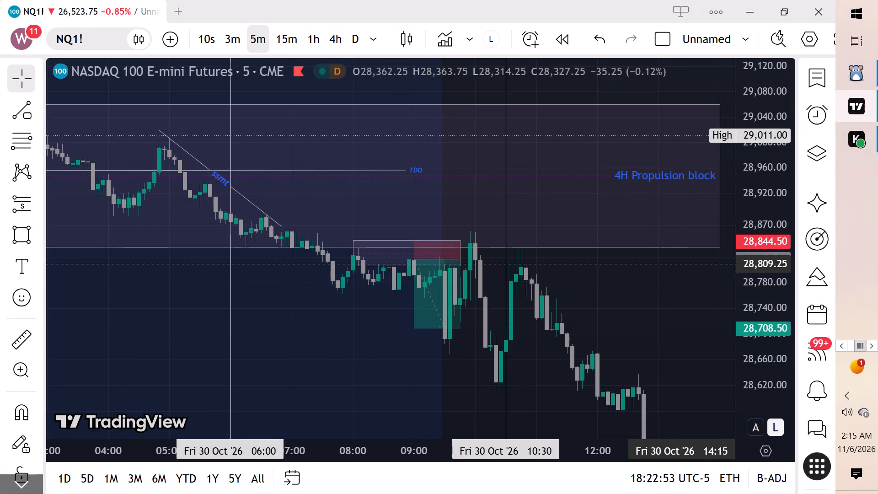
left_click(731, 351)
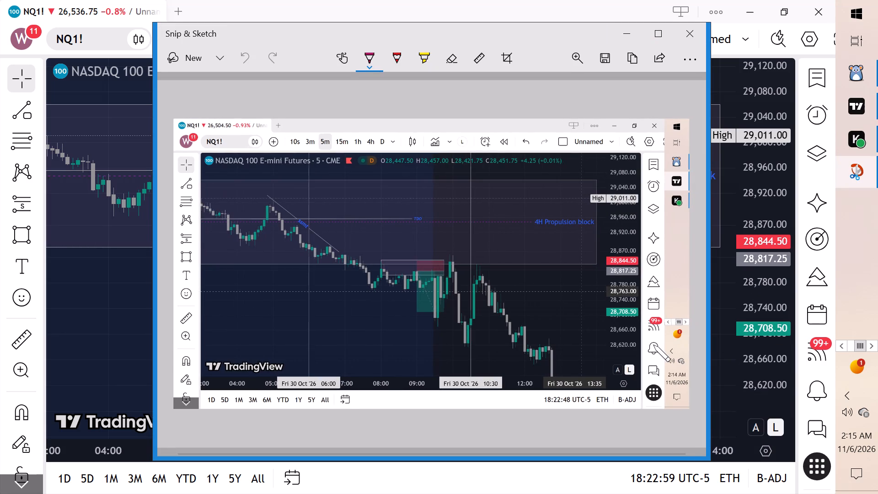
Crop the screenshot to the chart area with its price and time scales, leaving out the surrounding toolbars and desktop taskbar.
left_click(507, 65)
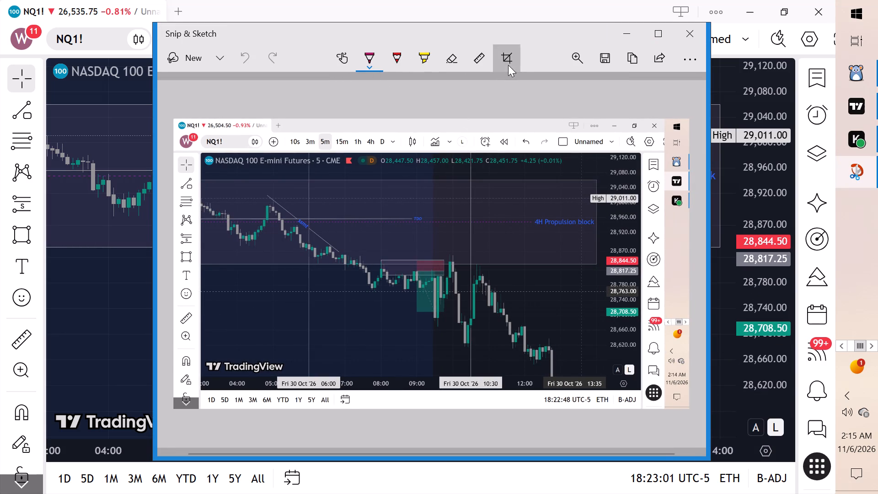
left_click_drag(685, 123, 670, 131)
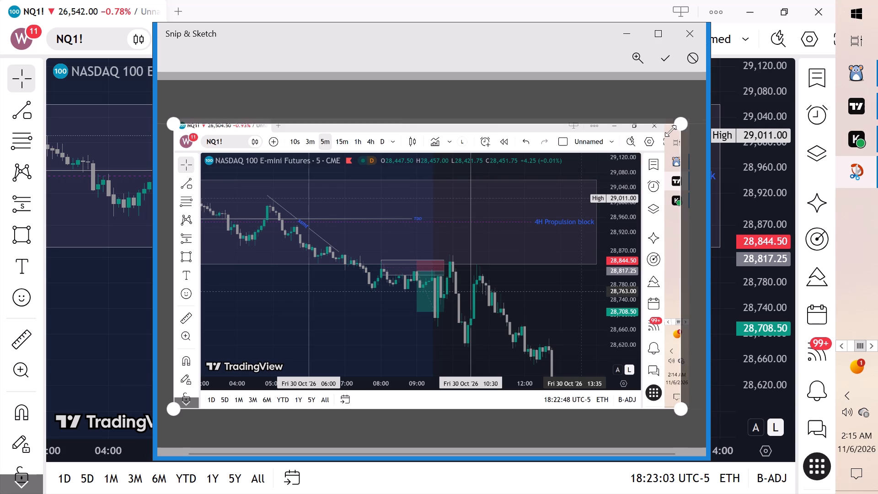
left_click_drag(670, 131, 644, 129)
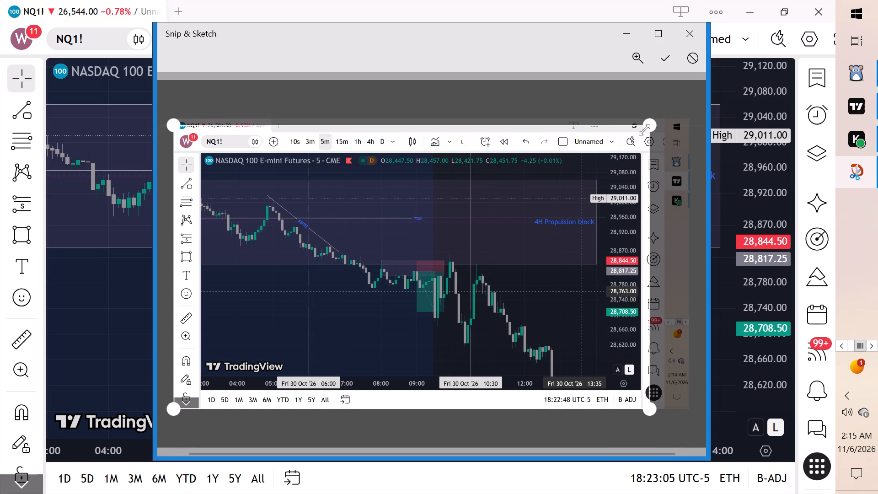
left_click_drag(644, 129, 636, 134)
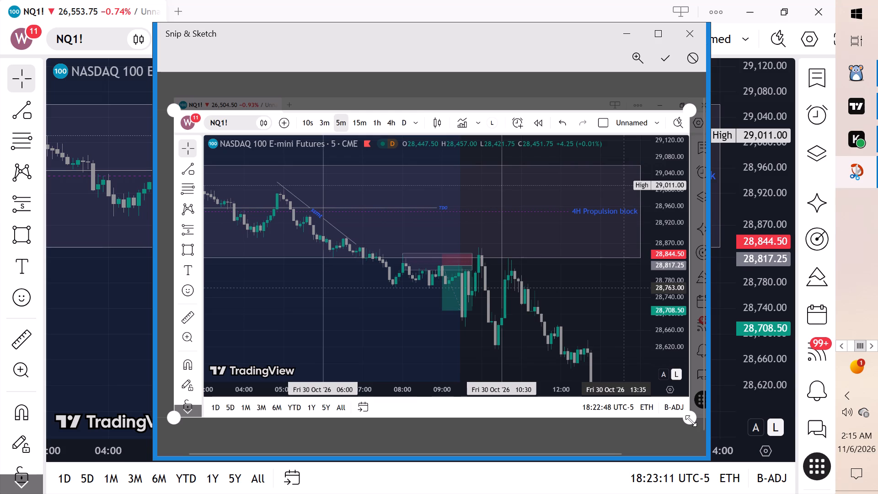
left_click_drag(688, 419, 680, 403)
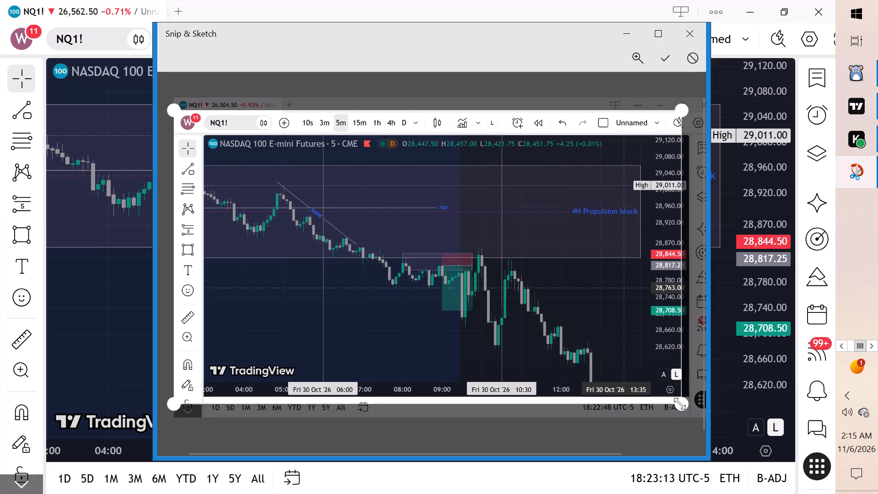
left_click_drag(680, 403, 679, 399)
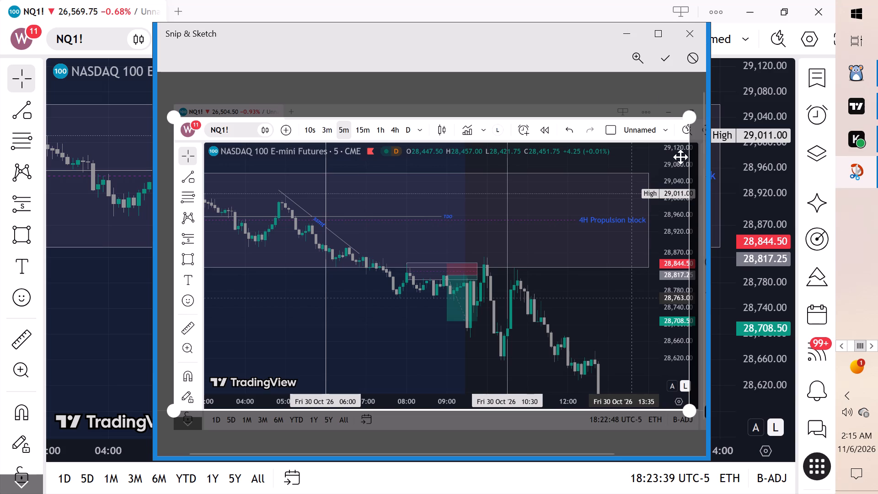
left_click_drag(683, 119, 686, 125)
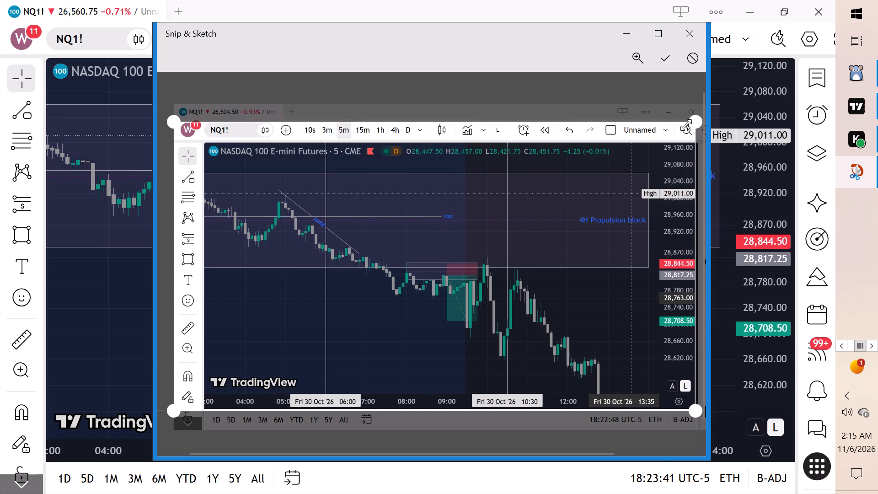
left_click_drag(686, 125, 690, 120)
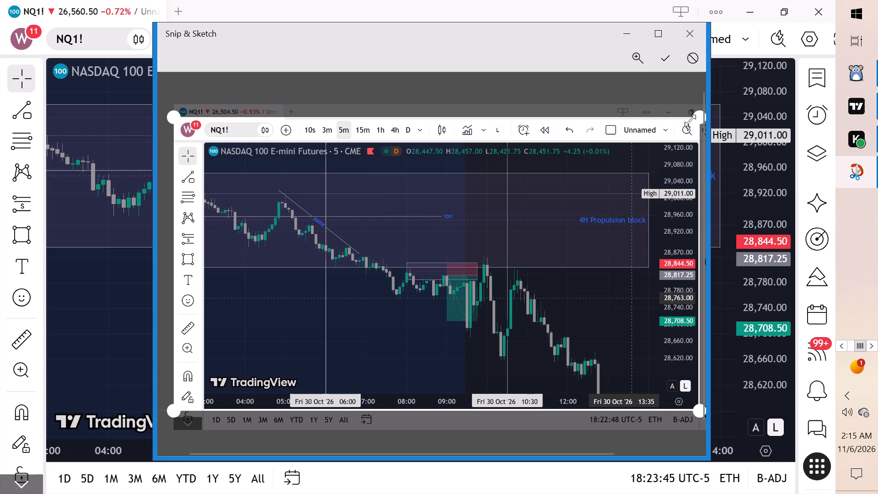
left_click_drag(690, 120, 695, 142)
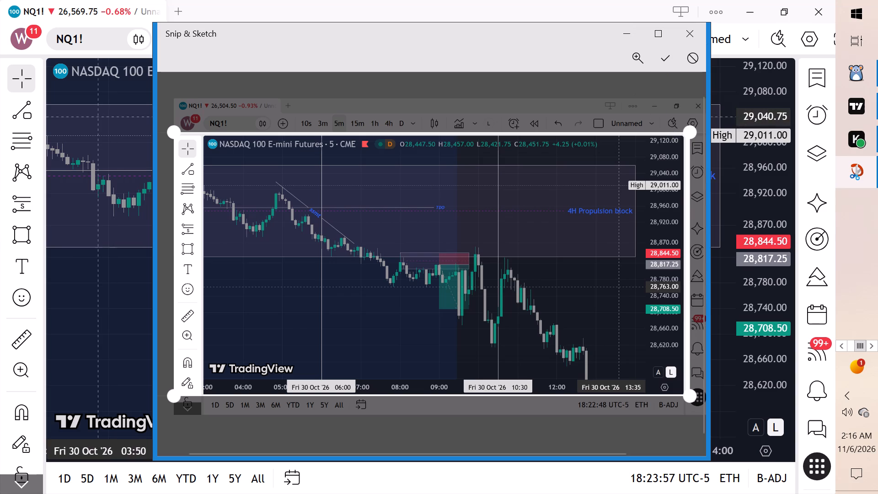
left_click_drag(179, 137, 215, 141)
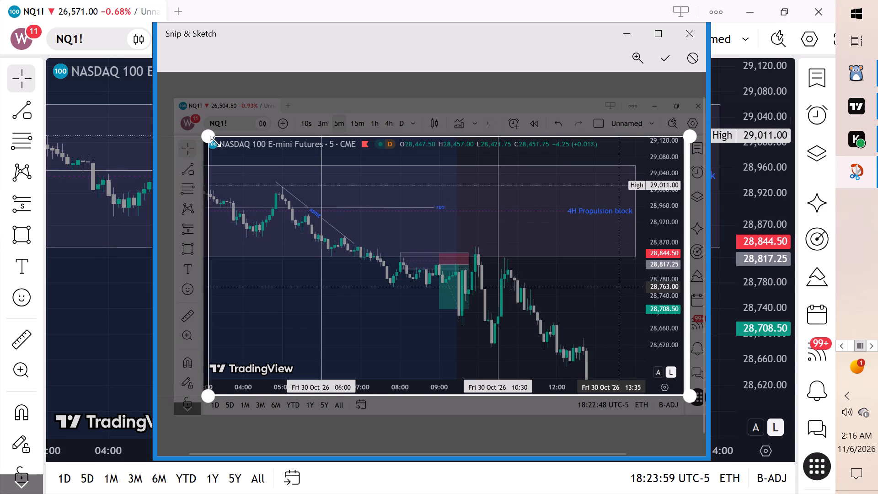
left_click_drag(215, 141, 211, 139)
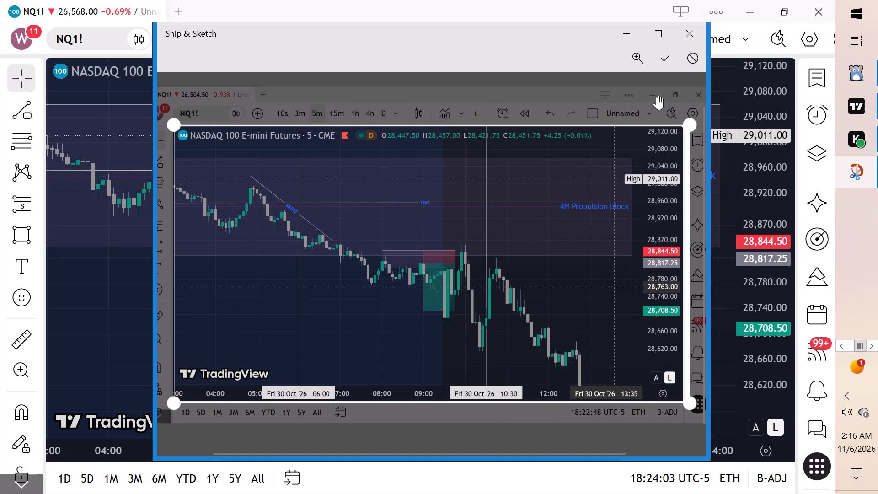
left_click(667, 63)
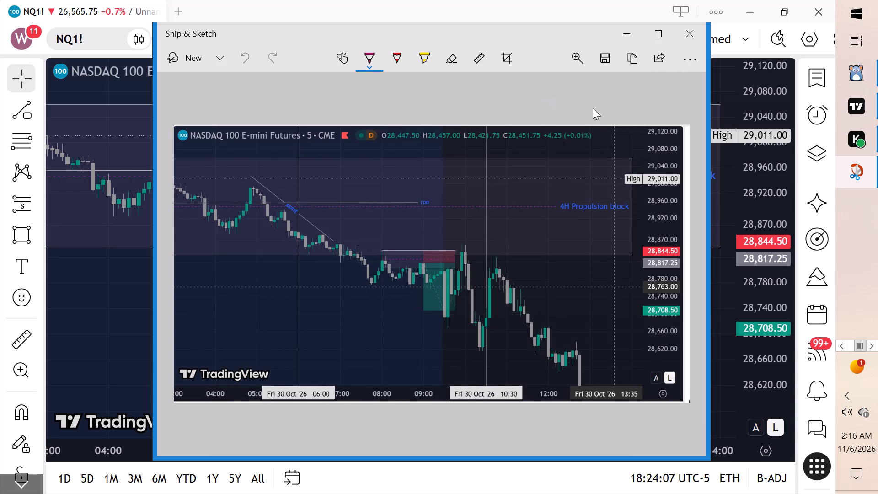
Save the cropped chart screenshot as an image file.
left_click(612, 61)
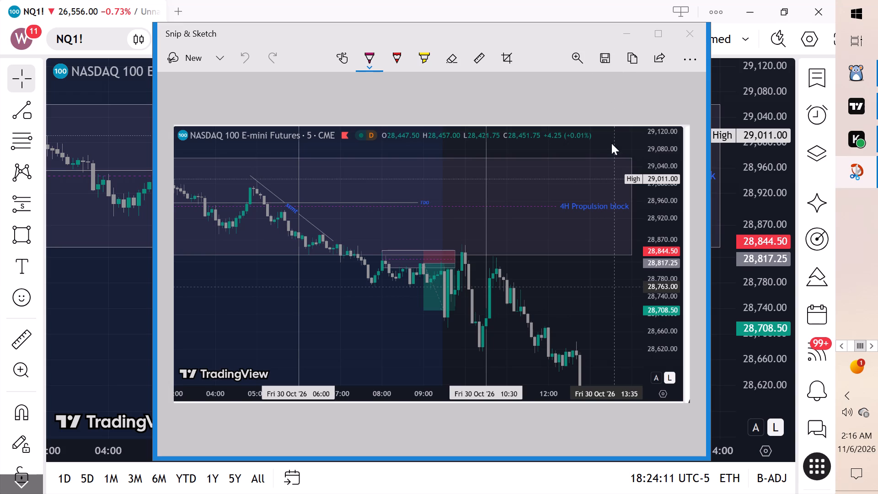
left_click(480, 325)
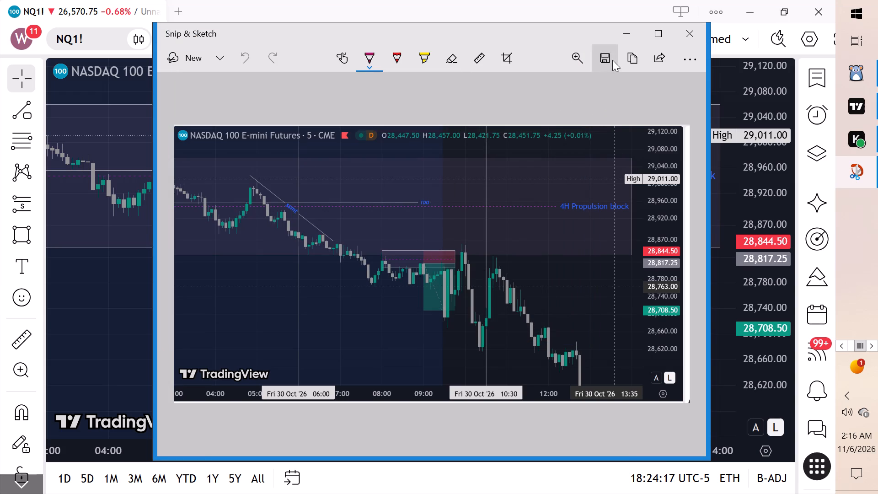
Share the cropped chart screenshot from Snip & Sketch to WhatsApp.
left_click(658, 55)
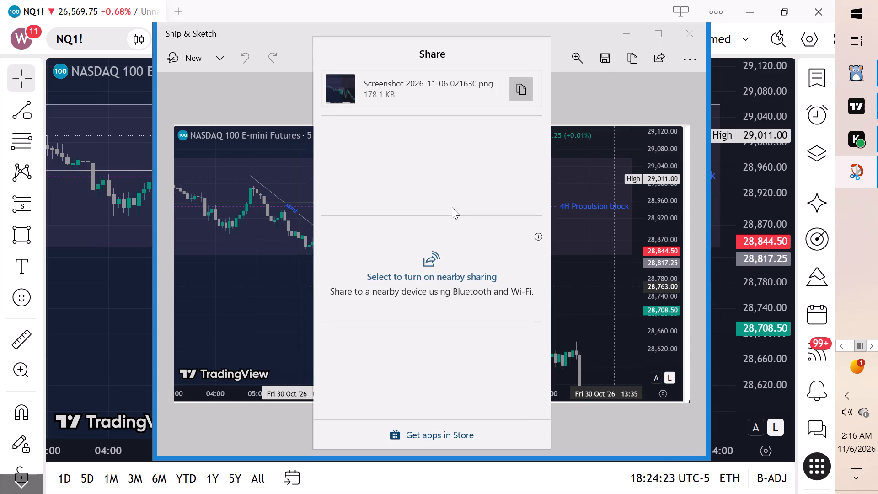
scroll(449, 290, "down", 1)
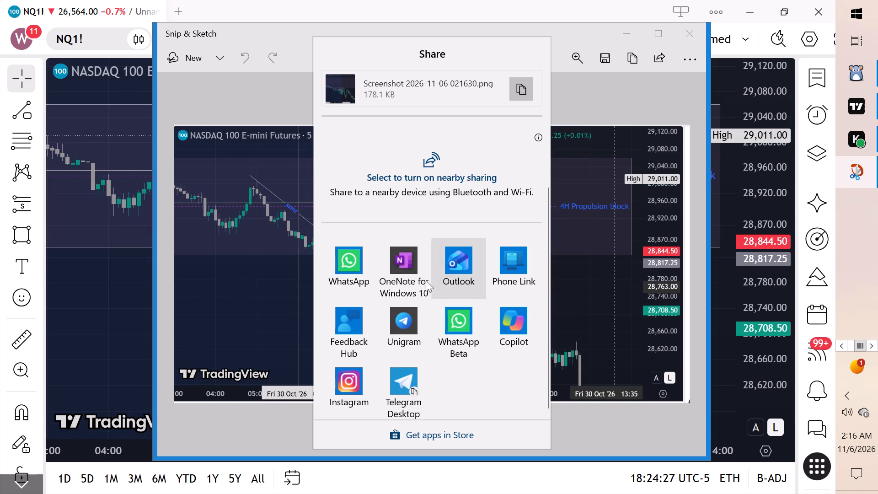
left_click(350, 280)
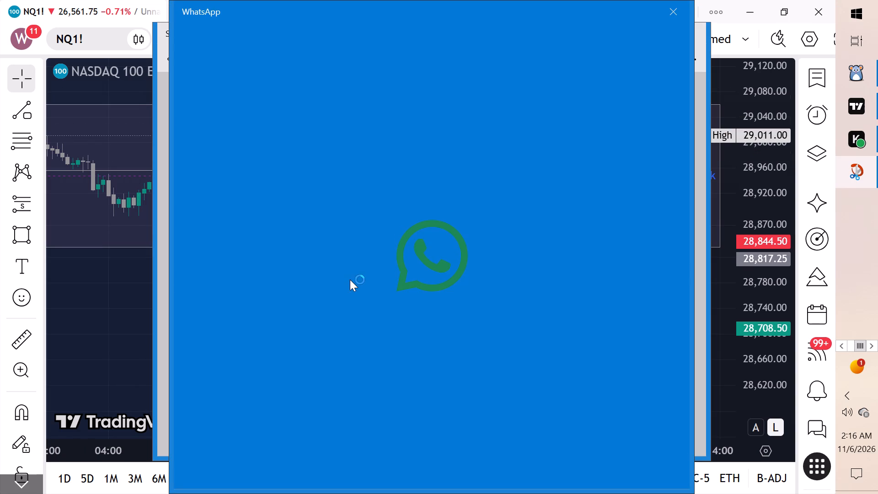
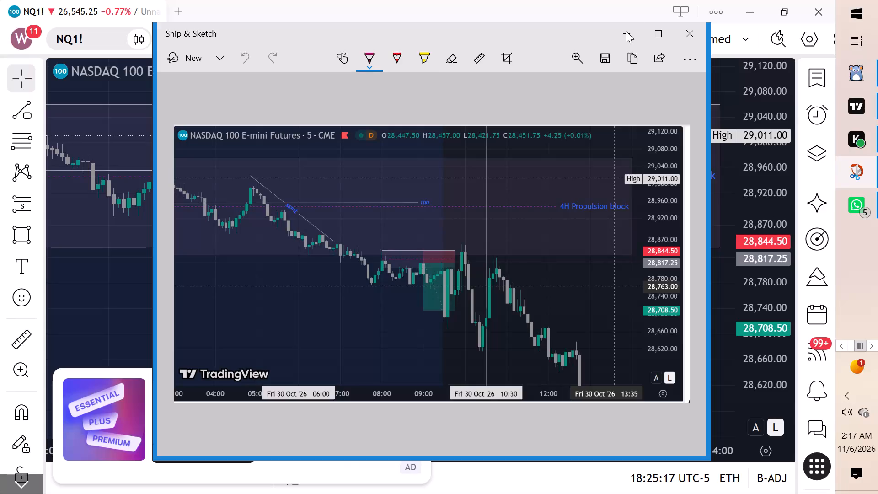
Set the cropped screenshot aside and examine the later price decline below the 4H Propulsion block on the 5-minute NQ1! chart.
left_click(626, 31)
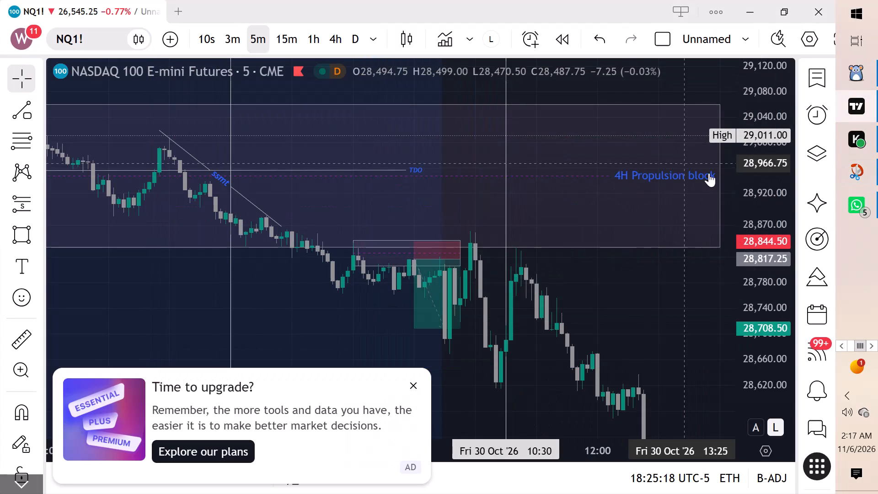
left_click_drag(746, 315, 686, 227)
left_click_drag(710, 330, 709, 324)
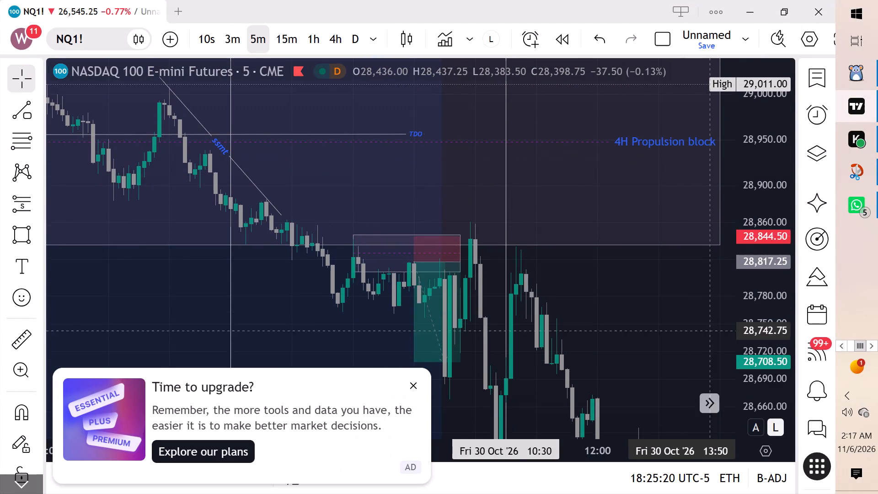
left_click_drag(709, 324, 691, 263)
left_click_drag(673, 296, 670, 248)
scroll(776, 199, "down", 3)
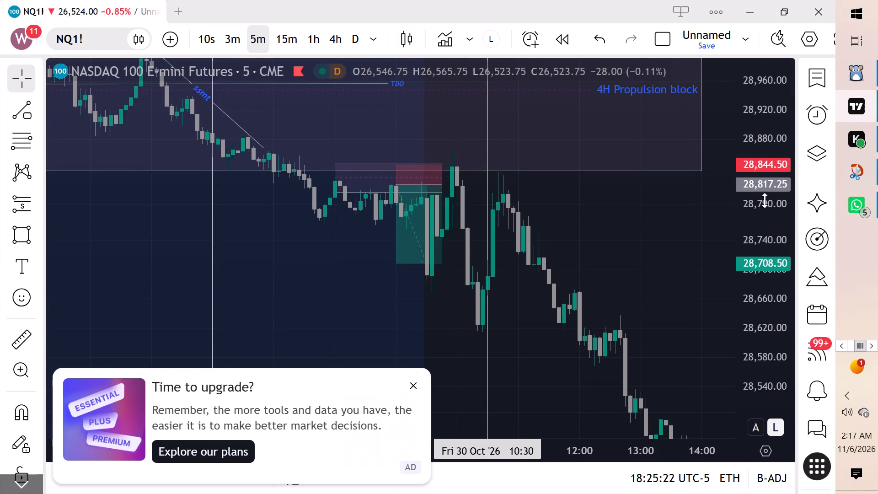
left_click_drag(686, 252, 627, 240)
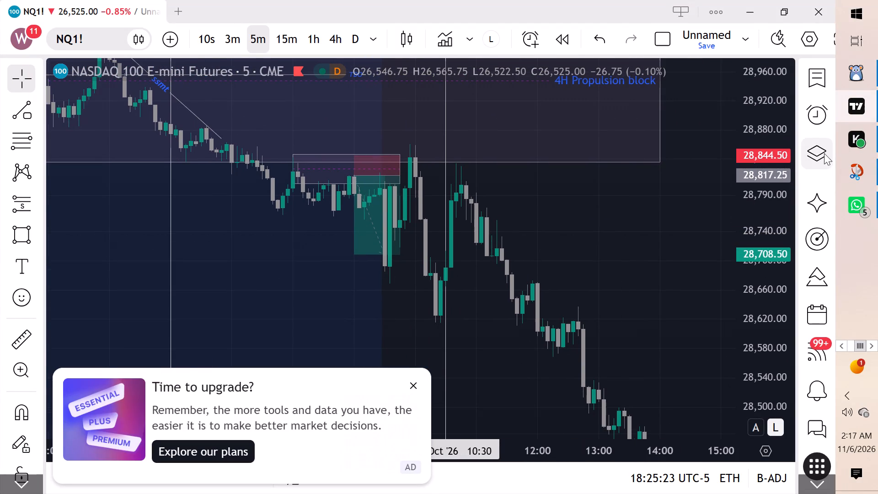
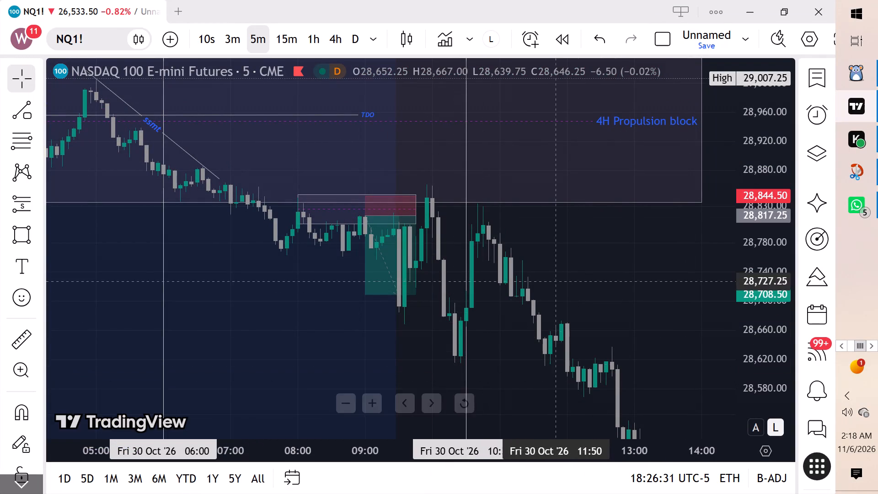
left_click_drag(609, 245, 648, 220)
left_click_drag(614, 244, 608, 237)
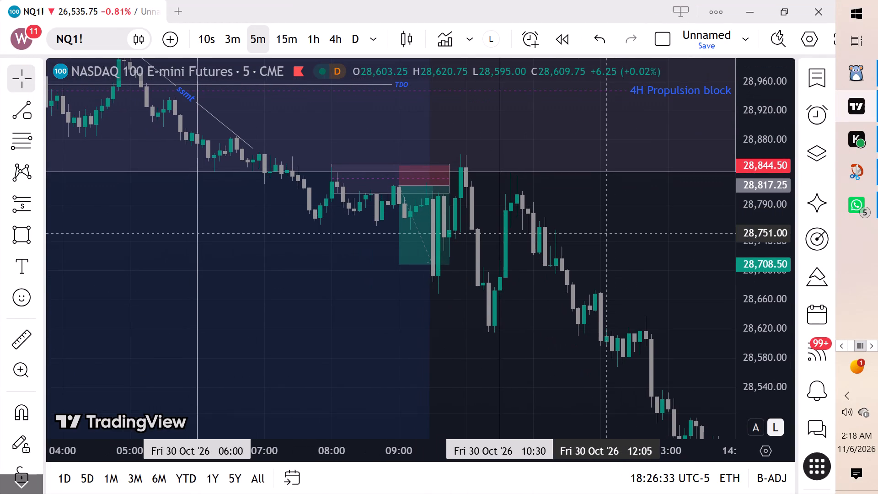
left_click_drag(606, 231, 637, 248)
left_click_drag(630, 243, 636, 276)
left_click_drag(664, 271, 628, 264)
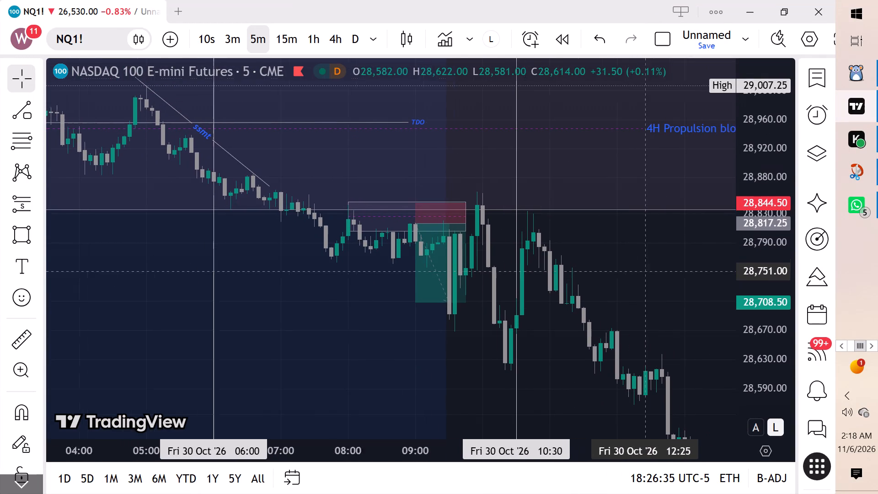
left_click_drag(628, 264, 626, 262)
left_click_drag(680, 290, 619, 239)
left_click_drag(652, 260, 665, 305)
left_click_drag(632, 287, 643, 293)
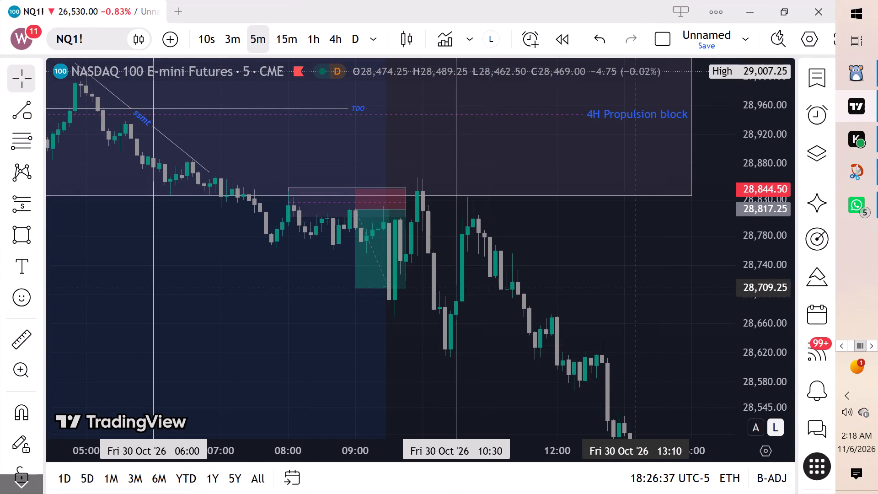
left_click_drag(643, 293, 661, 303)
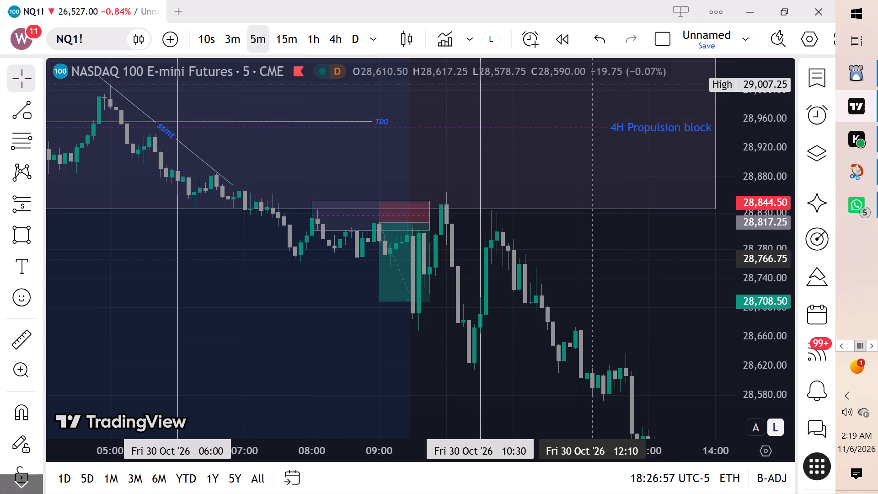
Set the screen brightness to about one third in the Windows quick settings, and return to the NQ1! chart.
left_click(853, 480)
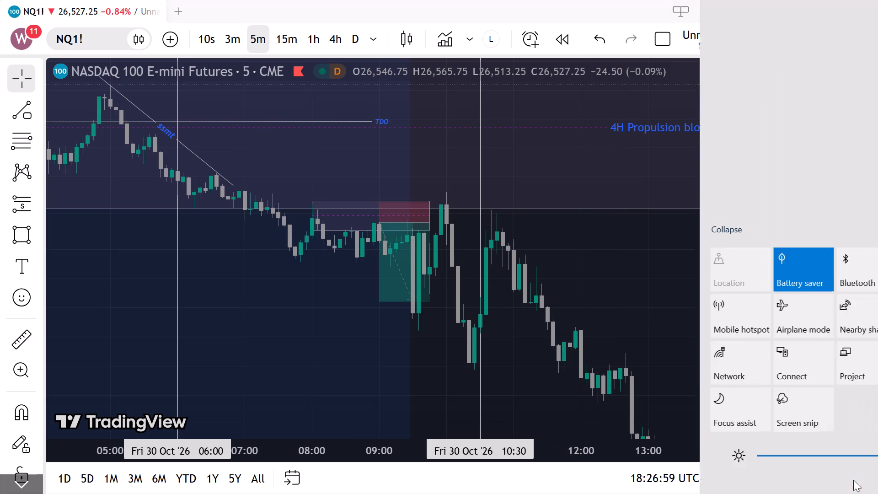
left_click(679, 450)
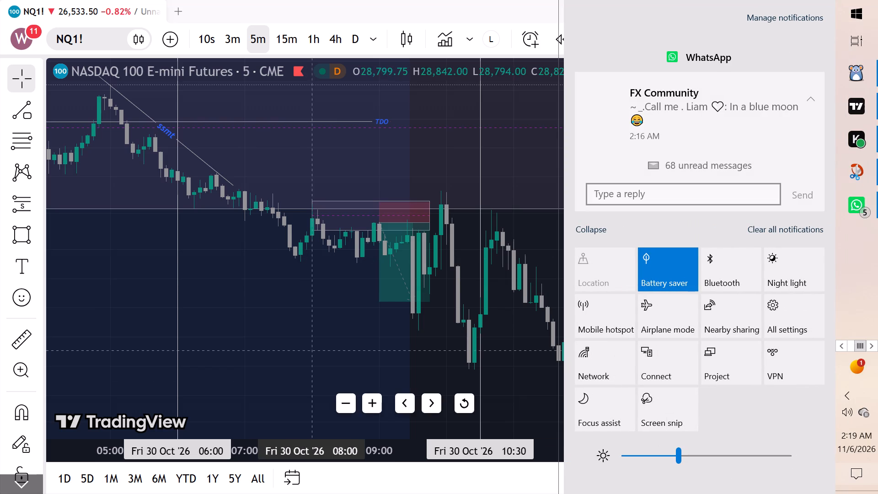
left_click(535, 368)
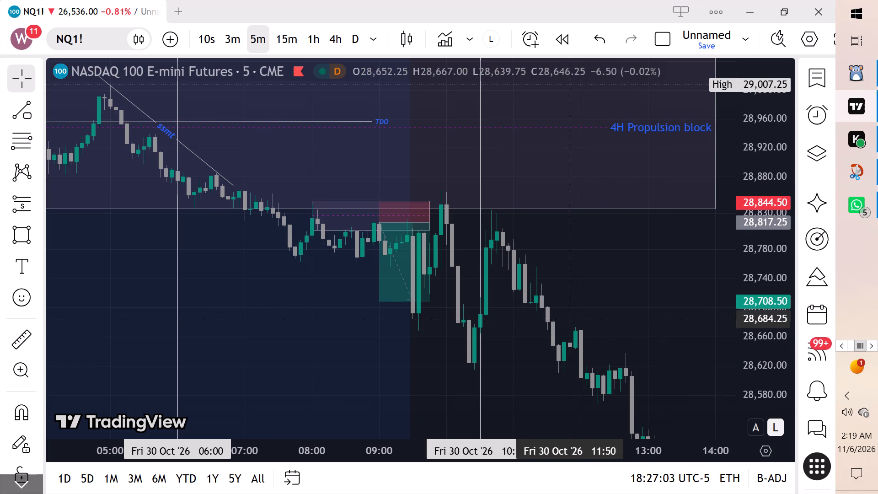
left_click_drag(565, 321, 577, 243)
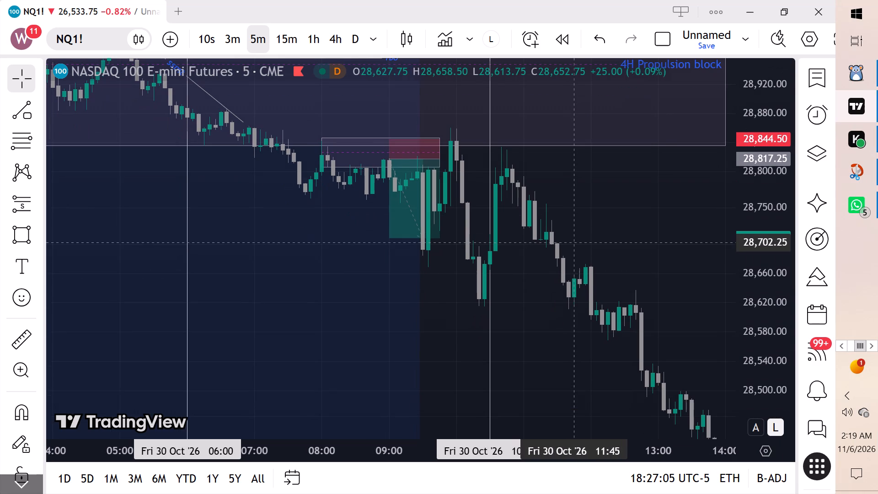
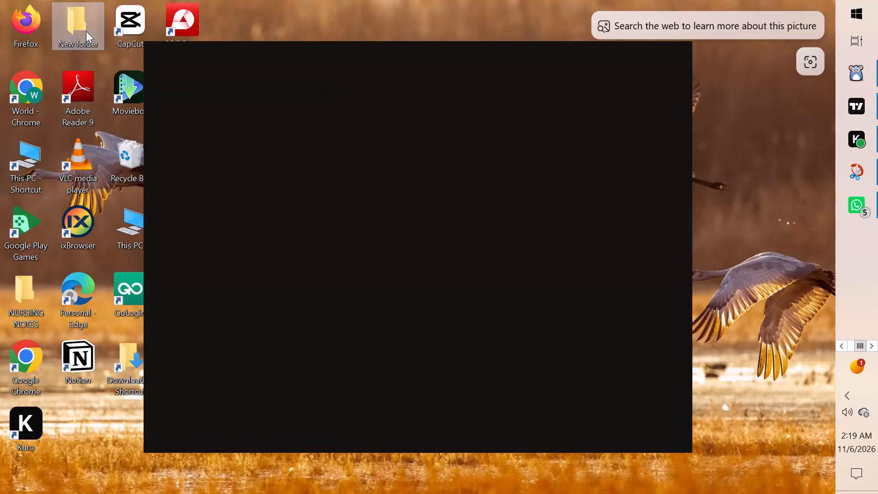
Open the Saved Pictures folder inside Pictures in File Explorer.
double_click(86, 31)
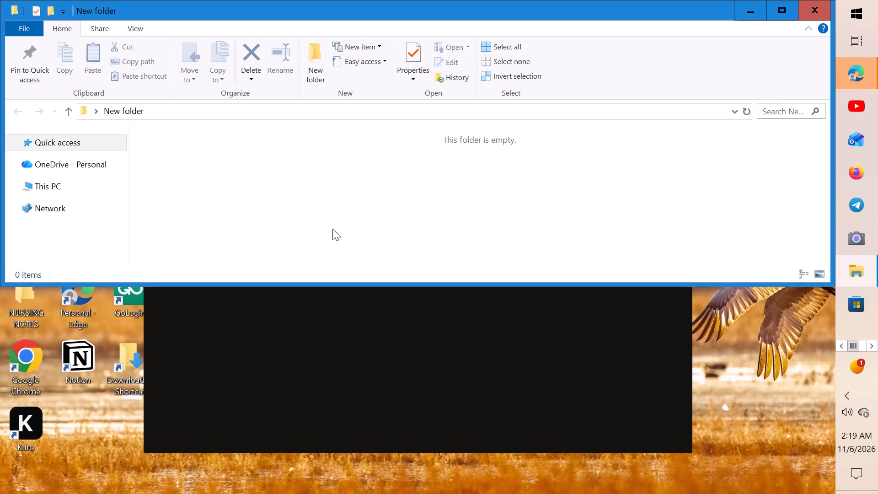
left_click(791, 4)
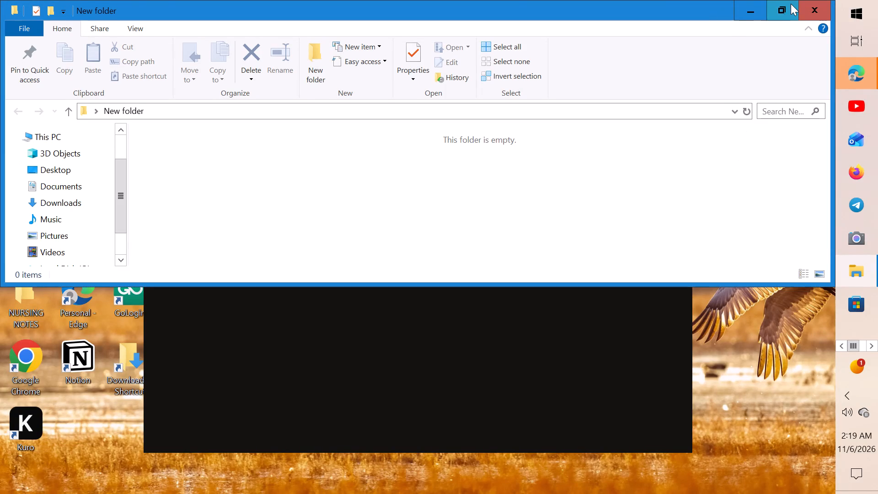
left_click(72, 280)
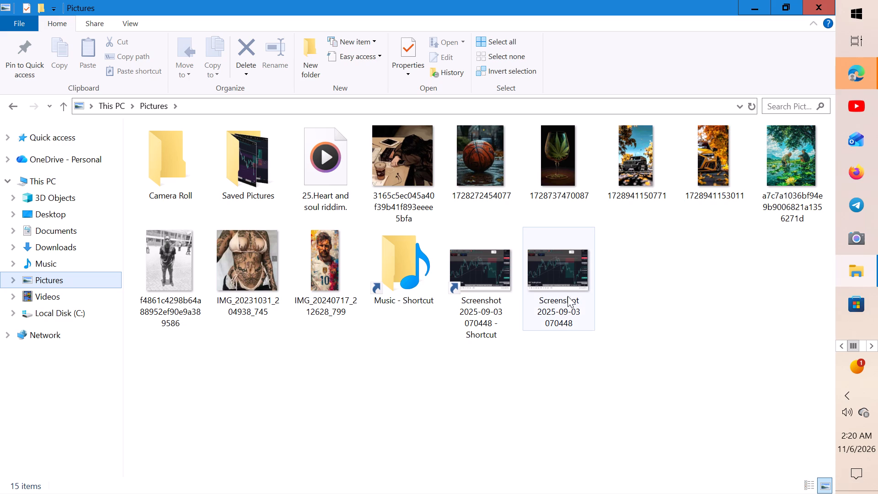
left_click(265, 165)
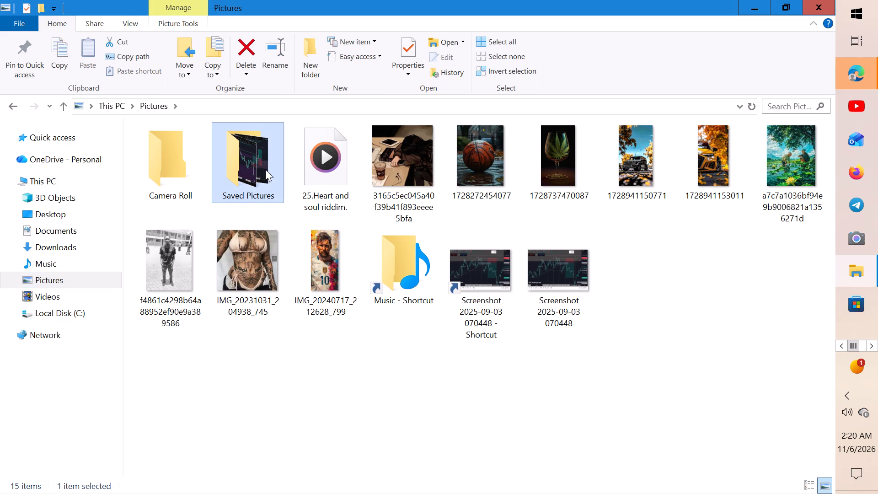
Open the Saved Pictures folder and look through its chart screenshots down to the most recent ones.
double_click(252, 172)
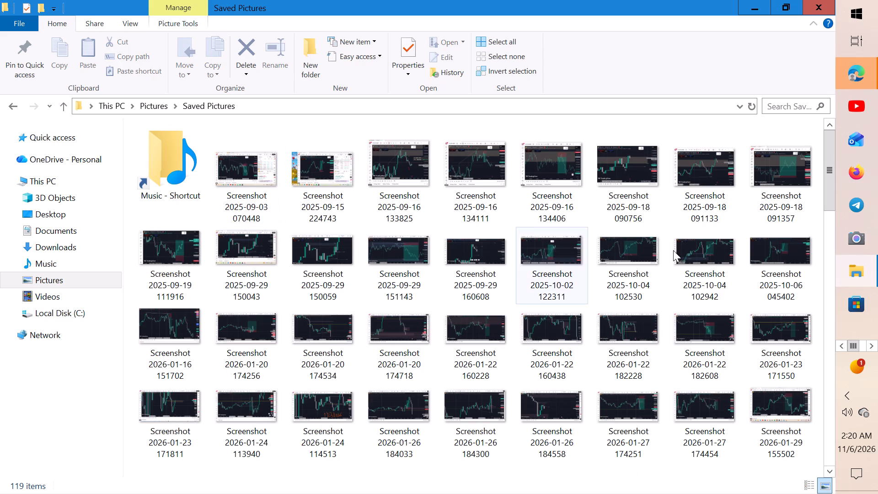
scroll(569, 231, "down", 5)
scroll(569, 236, "up", 3)
scroll(569, 236, "down", 2)
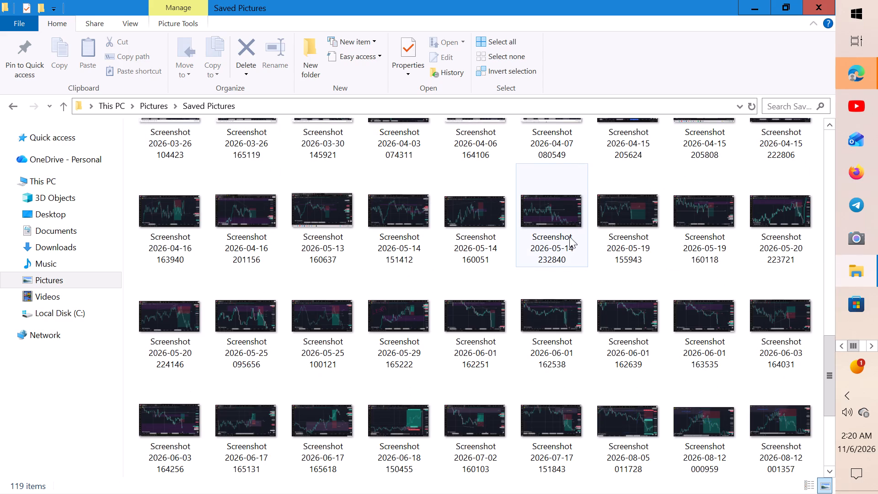
scroll(568, 236, "down", 4)
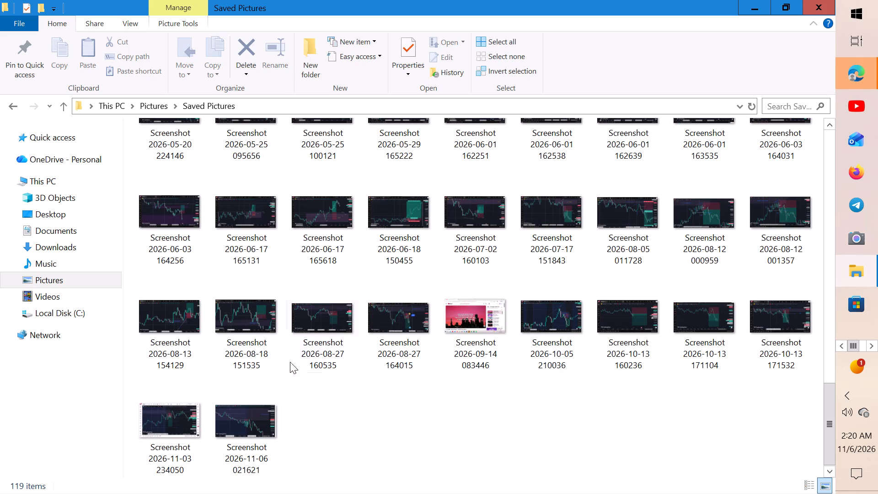
scroll(462, 263, "up", 2)
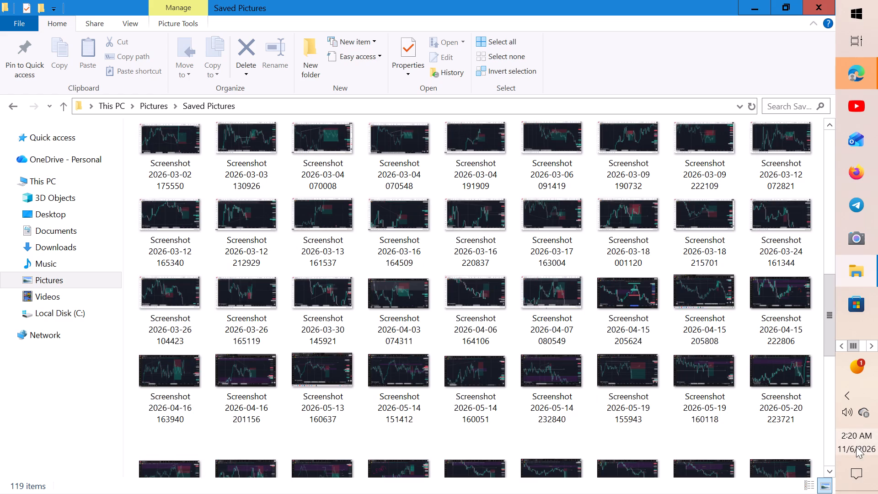
Raise the screen brightness to about 90 percent in the Windows quick settings.
left_click(856, 470)
left_click(763, 460)
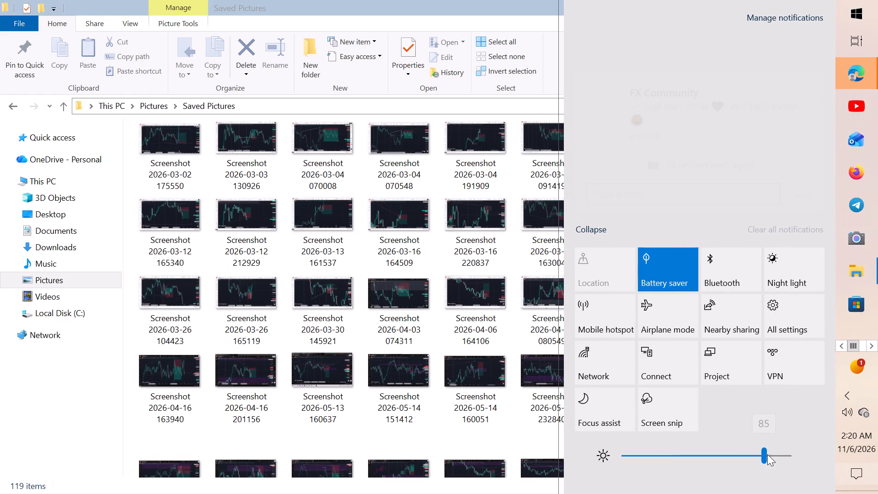
left_click(779, 450)
left_click(792, 454)
scroll(482, 314, "down", 5)
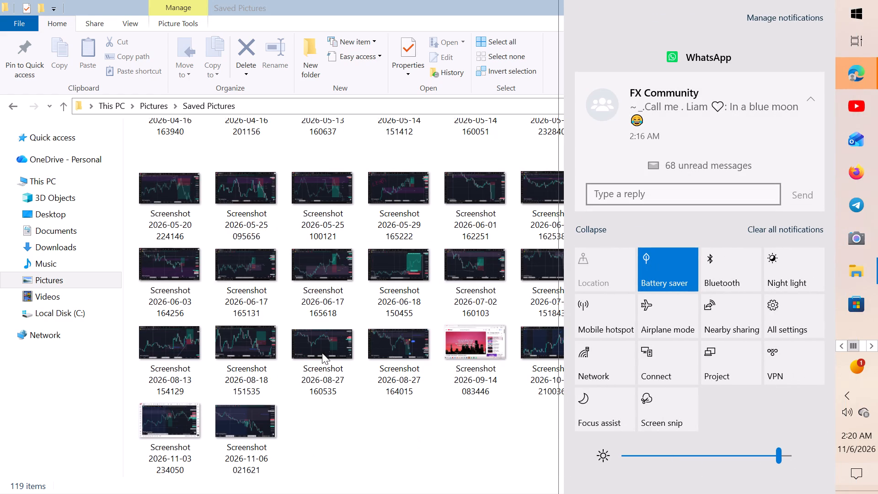
left_click(445, 388)
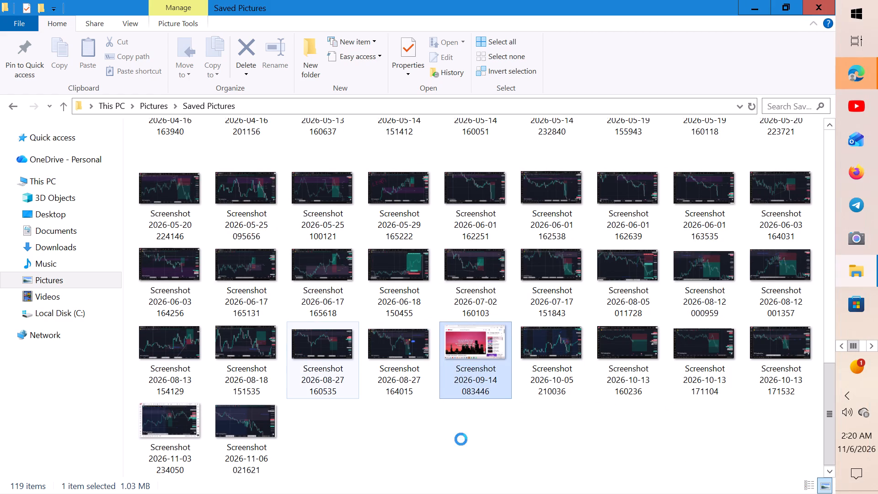
double_click(716, 348)
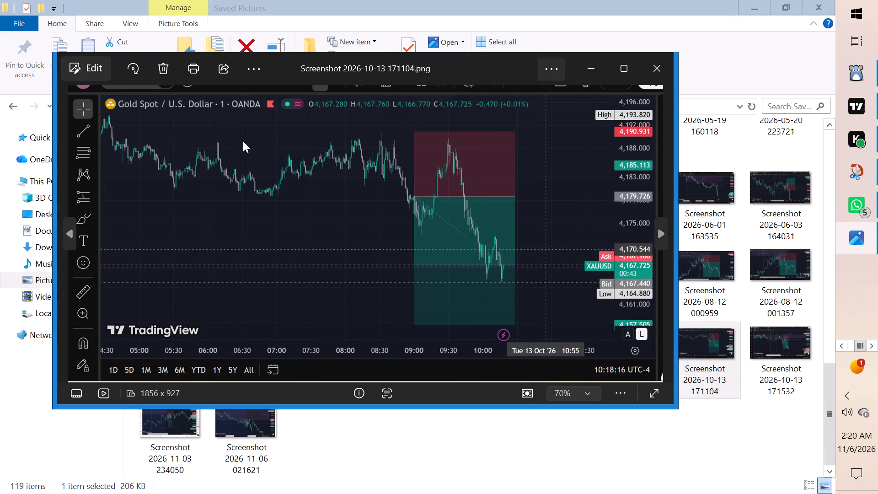
Delete the XAUUSD one-minute chart image "Screenshot 2026-10-13 171104.png" in Photos and minimize the viewer.
left_click(160, 77)
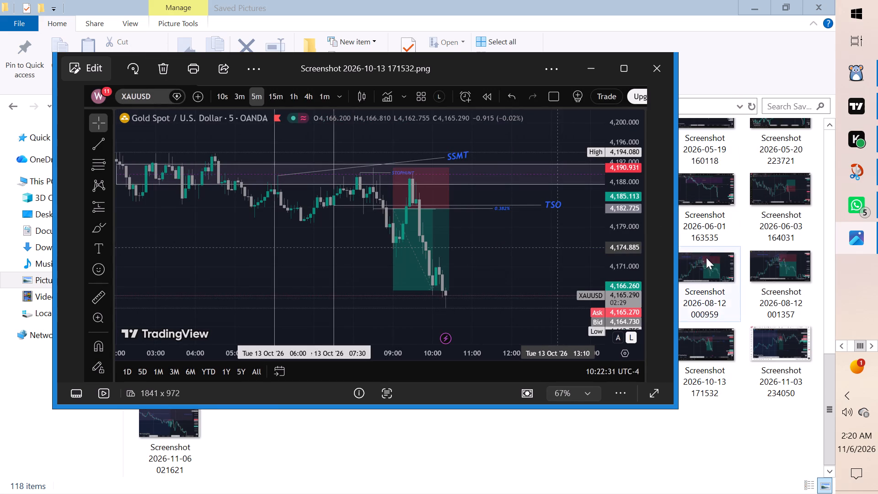
left_click(591, 75)
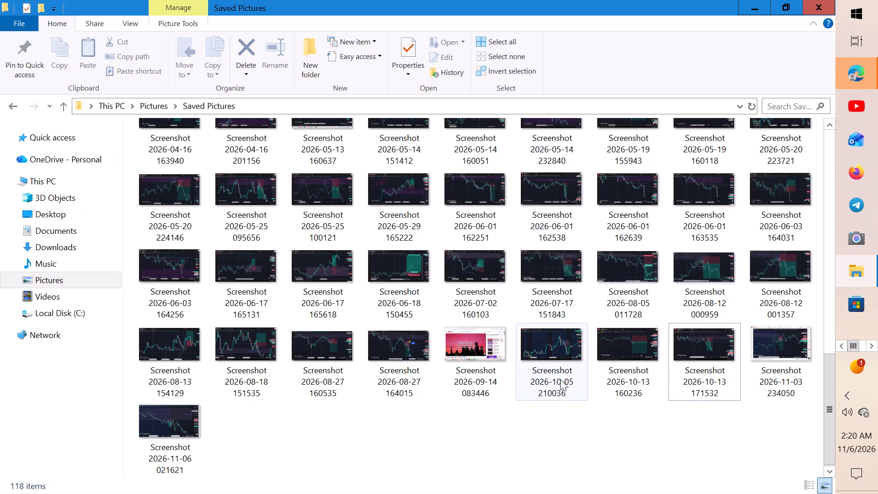
double_click(548, 352)
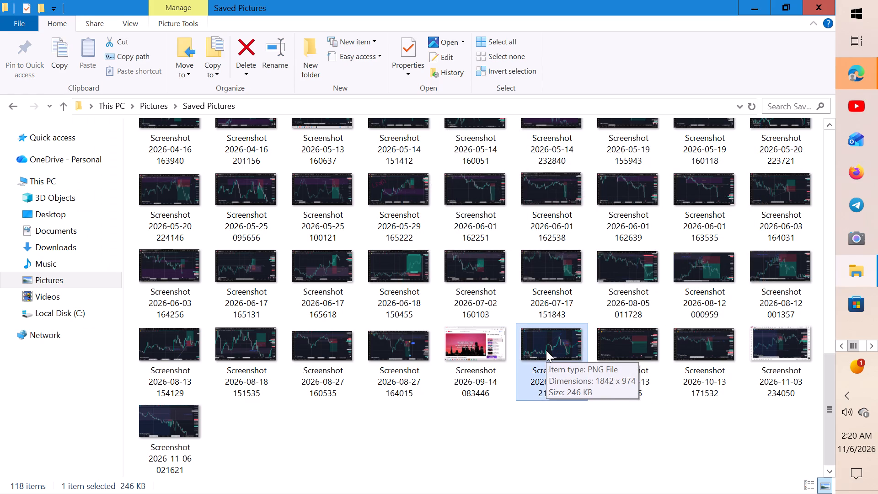
double_click(546, 350)
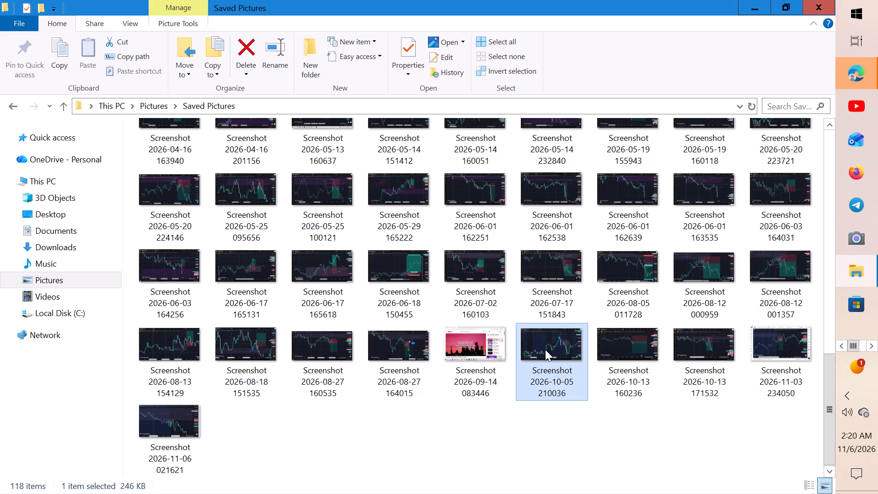
double_click(545, 349)
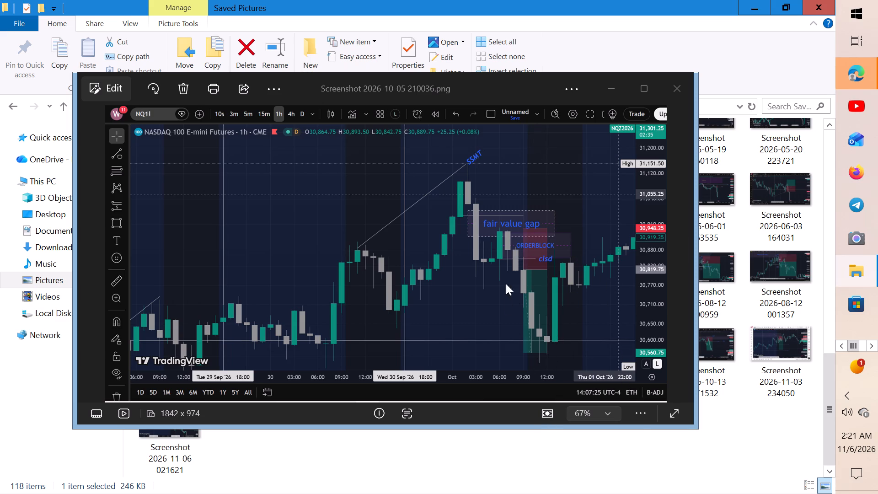
left_click(616, 87)
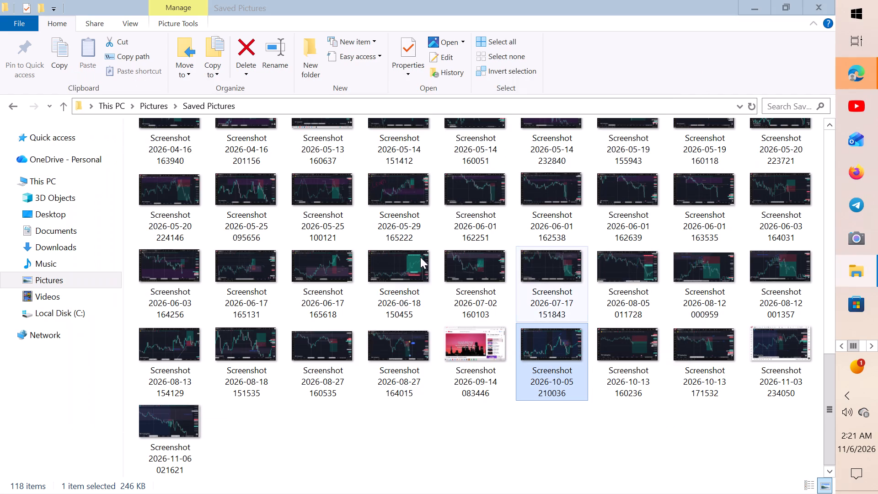
double_click(411, 268)
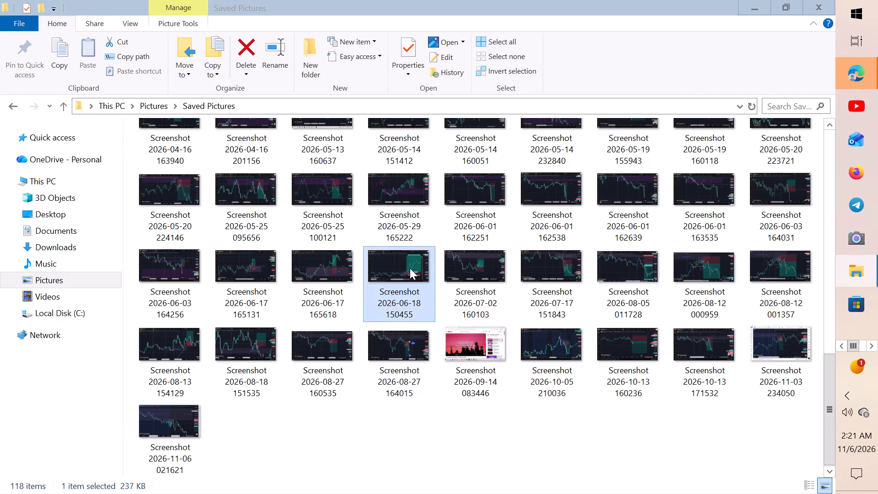
double_click(415, 270)
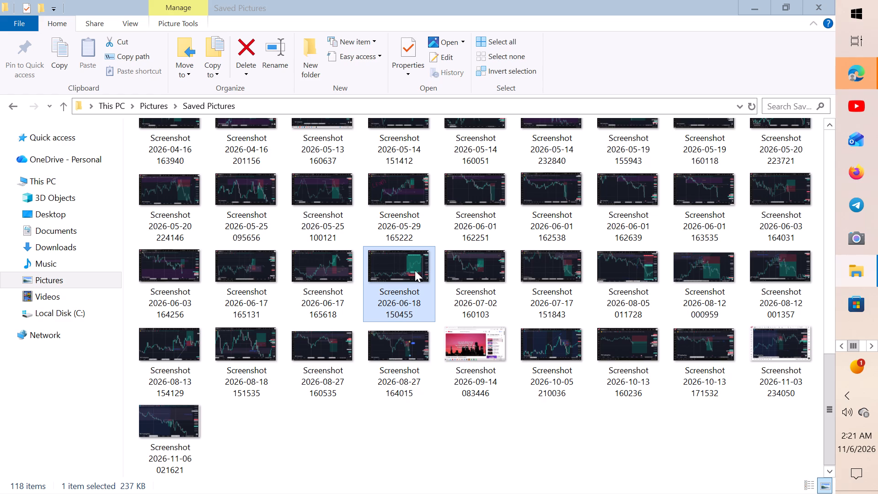
double_click(415, 270)
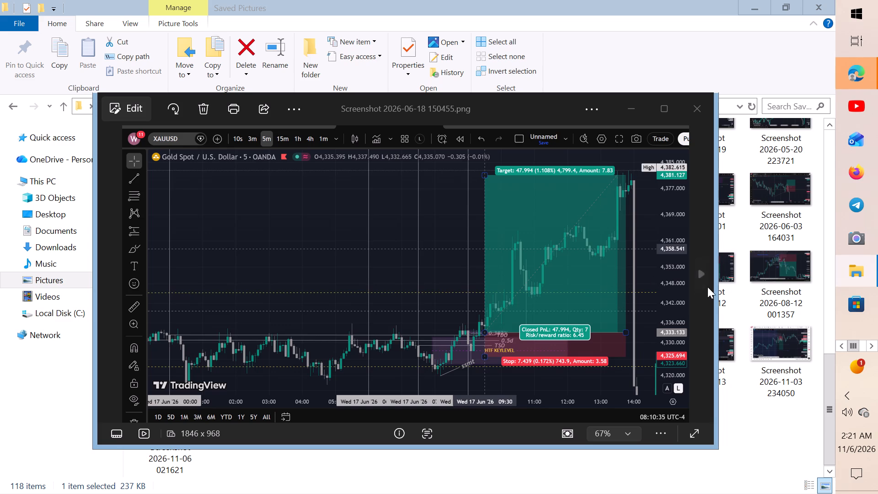
left_click(636, 113)
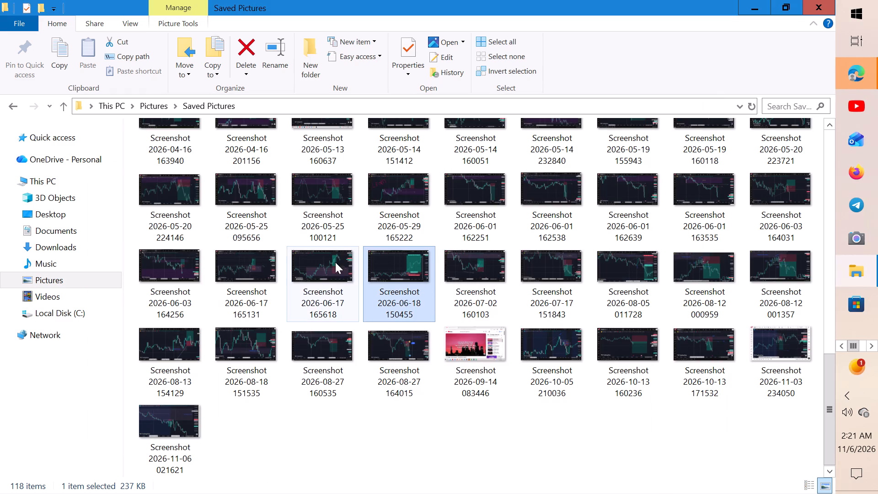
double_click(333, 268)
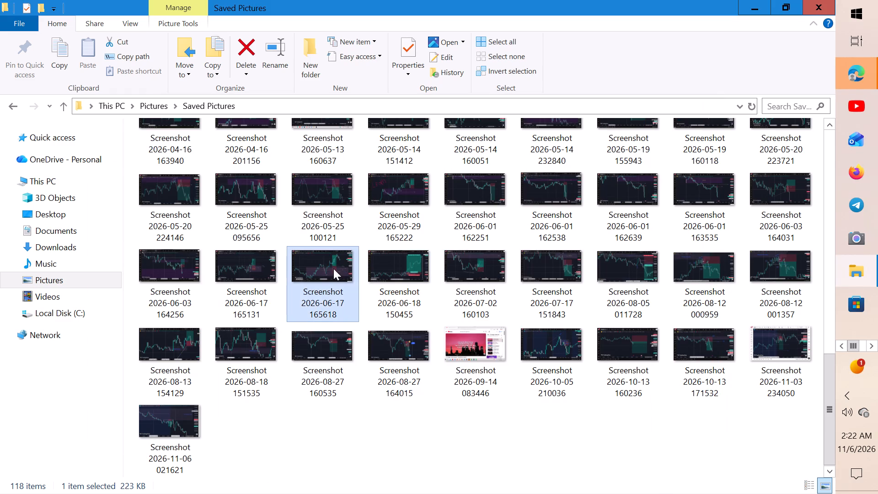
double_click(333, 268)
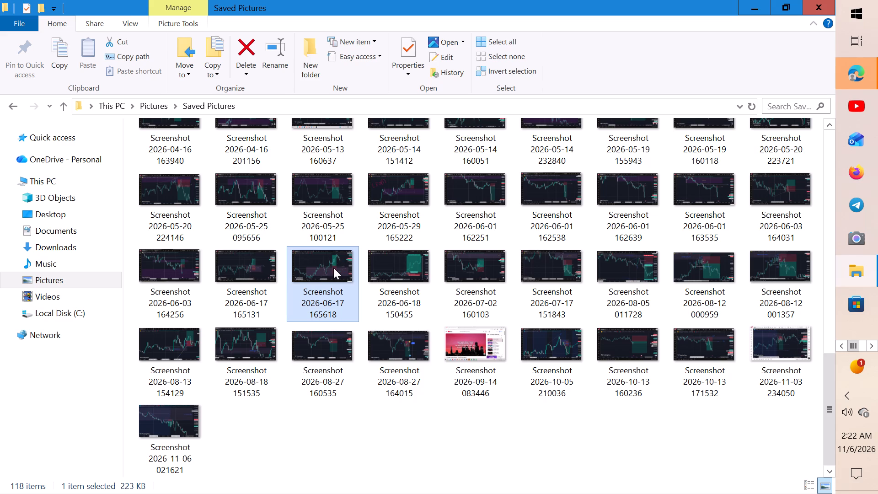
left_click(333, 268)
left_click(876, 265)
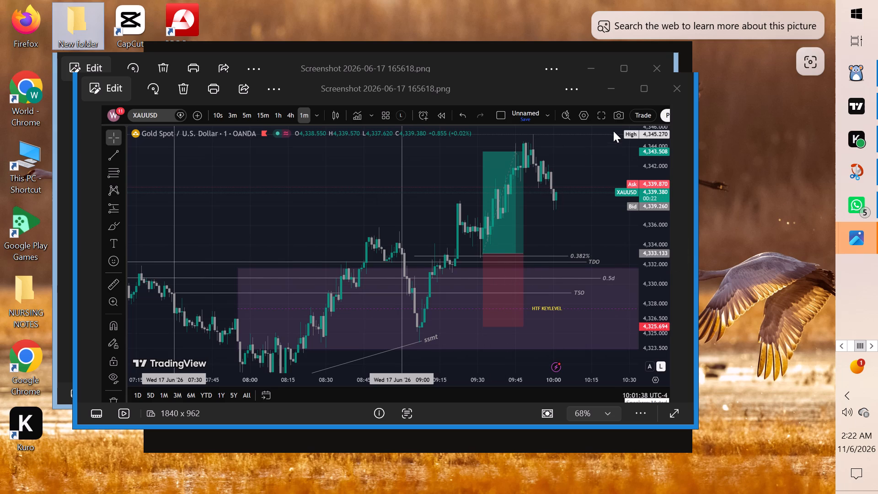
Minimize the open Photos windows showing the saved chart screenshots.
left_click(606, 99)
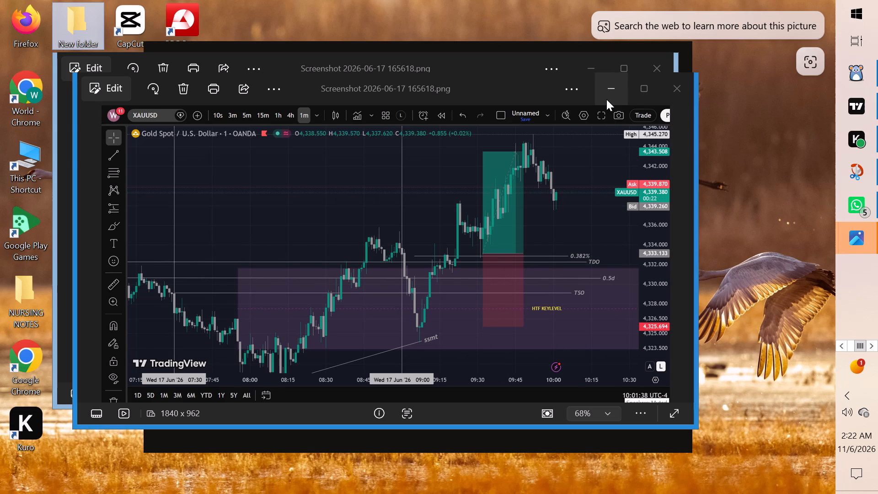
left_click(603, 71)
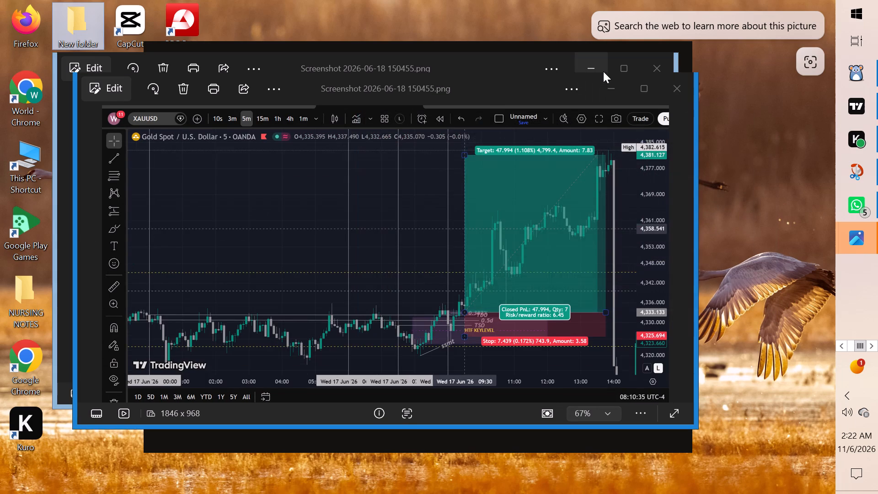
left_click(603, 71)
left_click(603, 71)
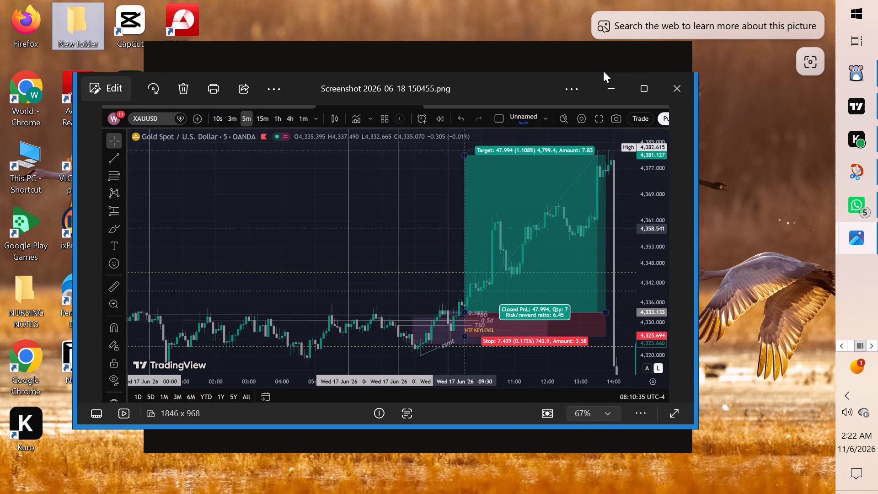
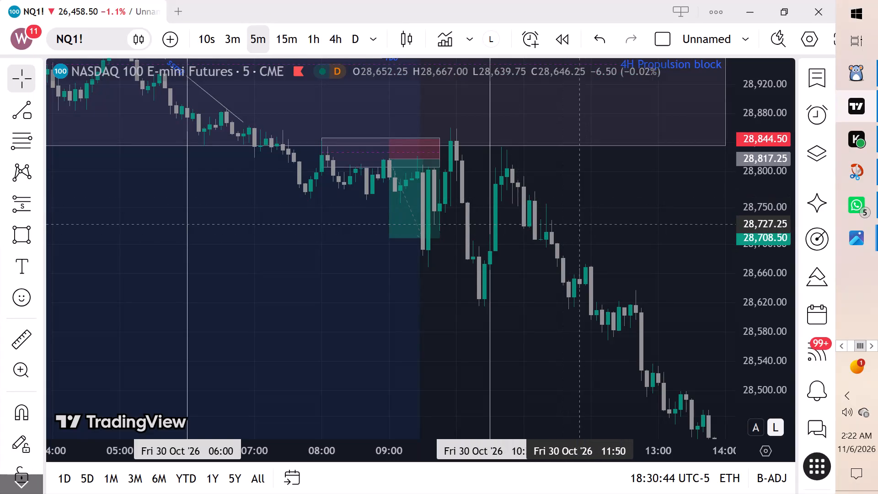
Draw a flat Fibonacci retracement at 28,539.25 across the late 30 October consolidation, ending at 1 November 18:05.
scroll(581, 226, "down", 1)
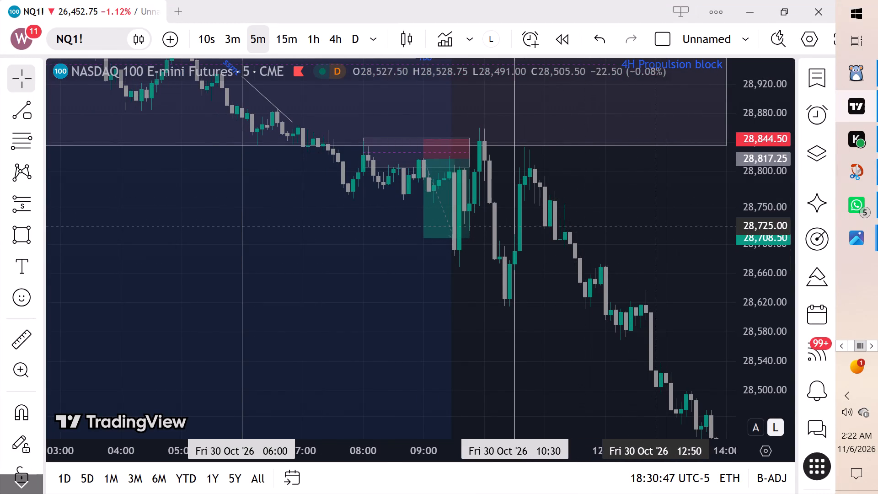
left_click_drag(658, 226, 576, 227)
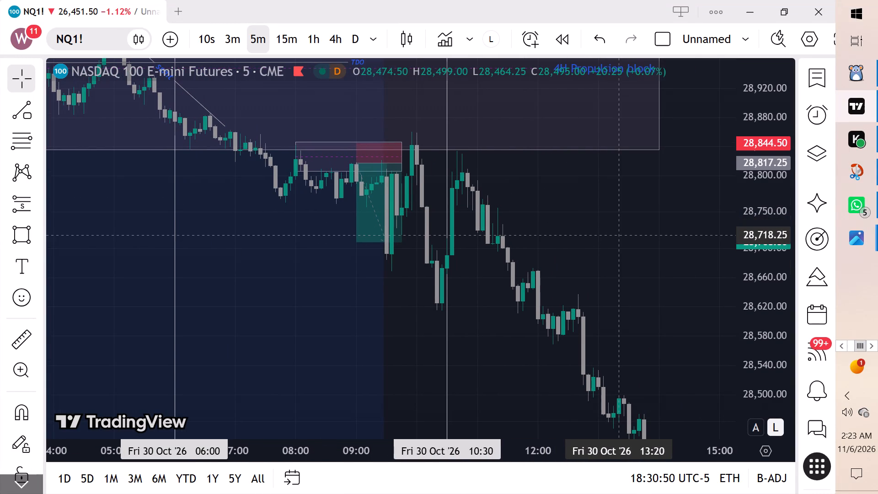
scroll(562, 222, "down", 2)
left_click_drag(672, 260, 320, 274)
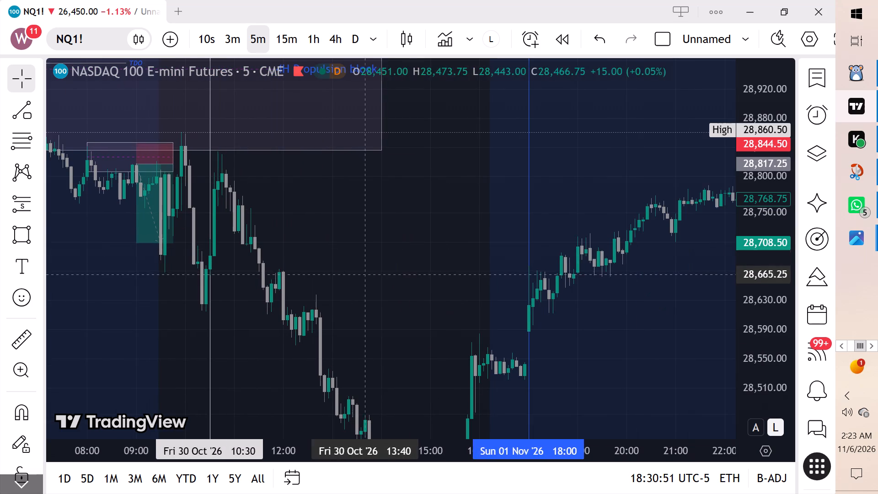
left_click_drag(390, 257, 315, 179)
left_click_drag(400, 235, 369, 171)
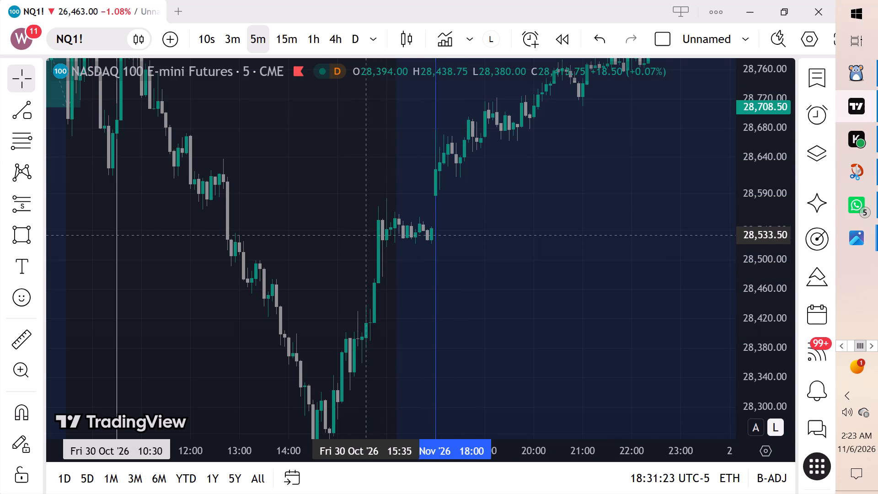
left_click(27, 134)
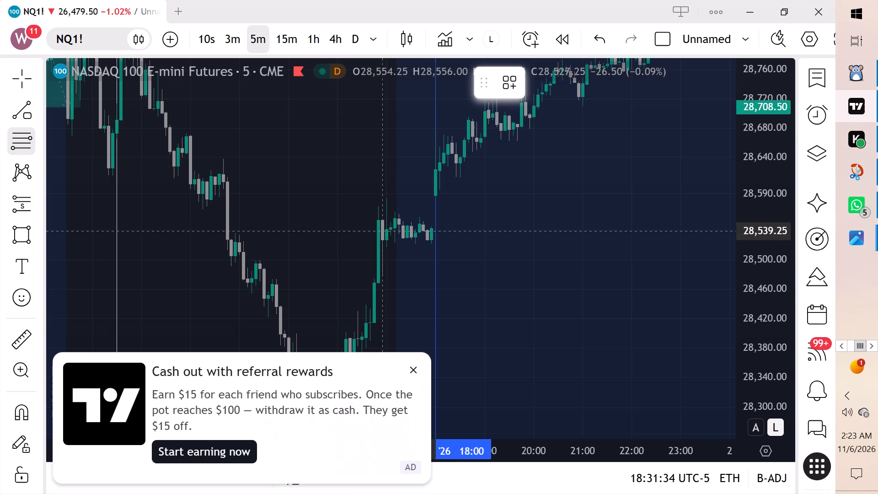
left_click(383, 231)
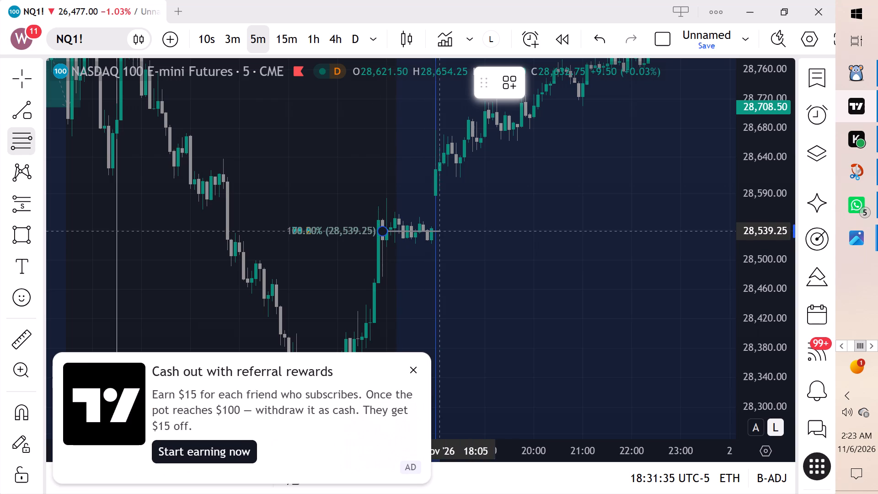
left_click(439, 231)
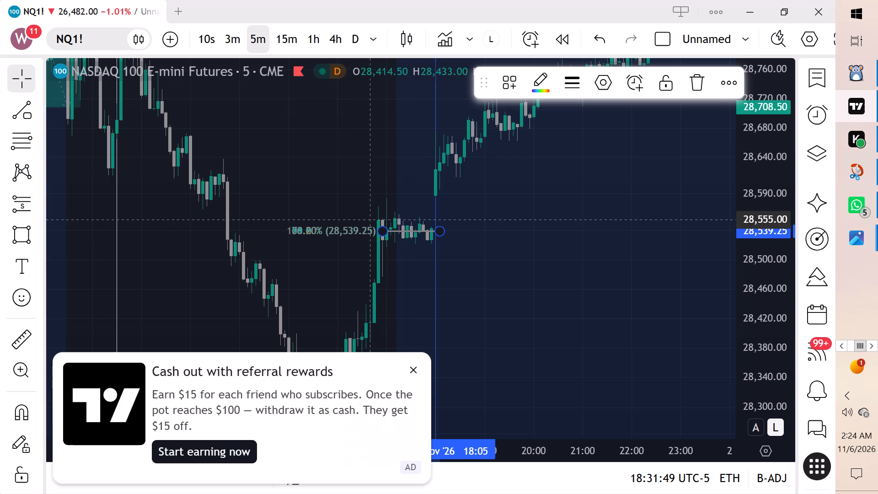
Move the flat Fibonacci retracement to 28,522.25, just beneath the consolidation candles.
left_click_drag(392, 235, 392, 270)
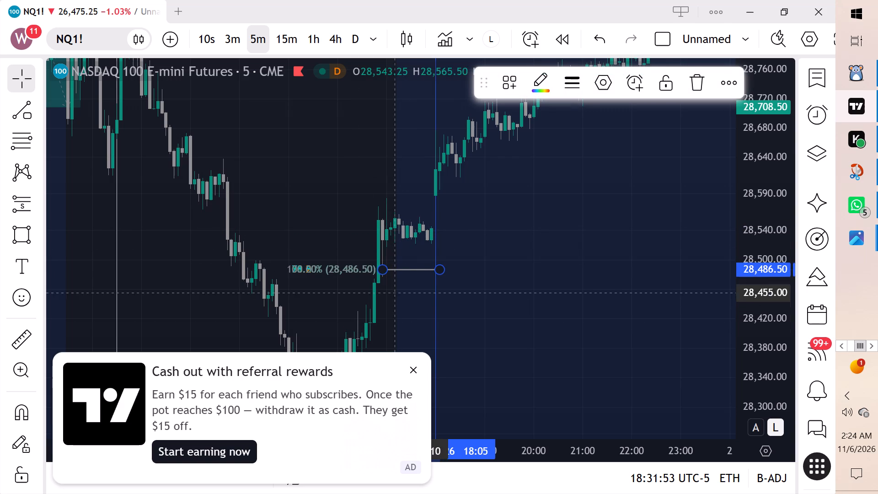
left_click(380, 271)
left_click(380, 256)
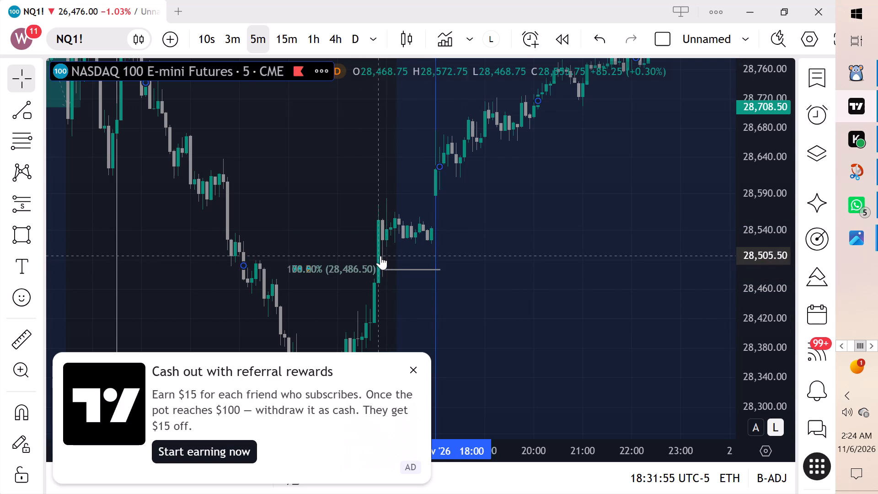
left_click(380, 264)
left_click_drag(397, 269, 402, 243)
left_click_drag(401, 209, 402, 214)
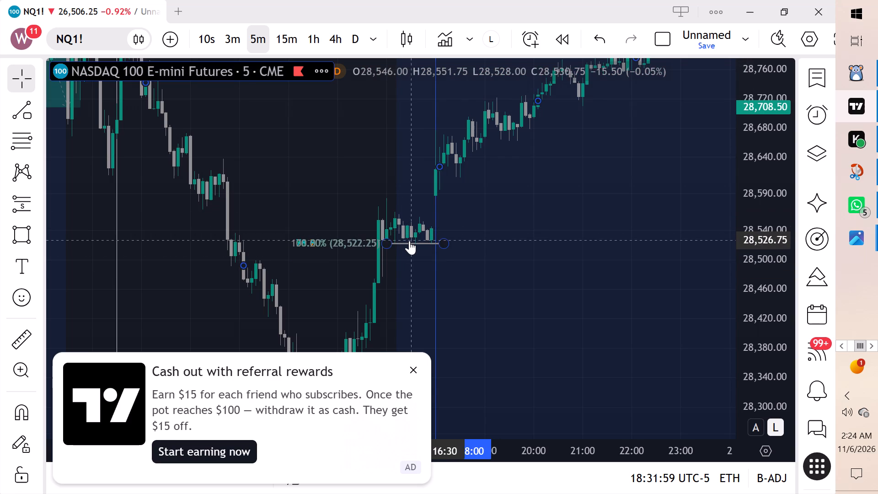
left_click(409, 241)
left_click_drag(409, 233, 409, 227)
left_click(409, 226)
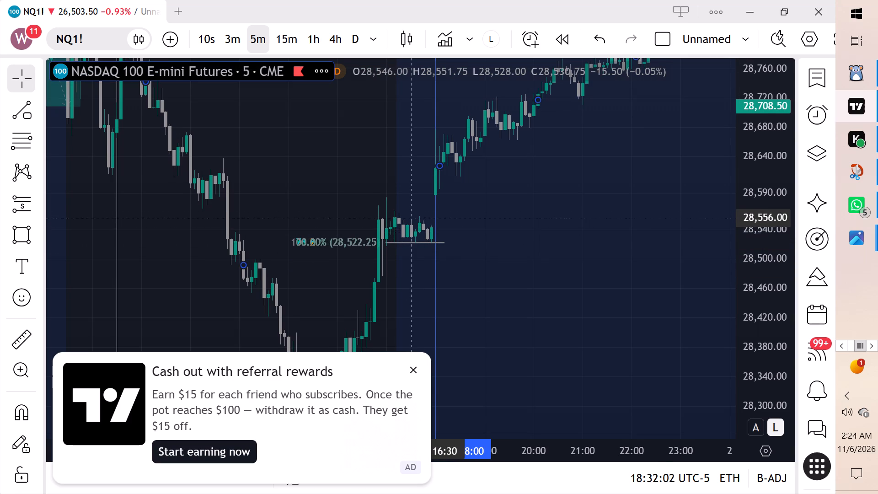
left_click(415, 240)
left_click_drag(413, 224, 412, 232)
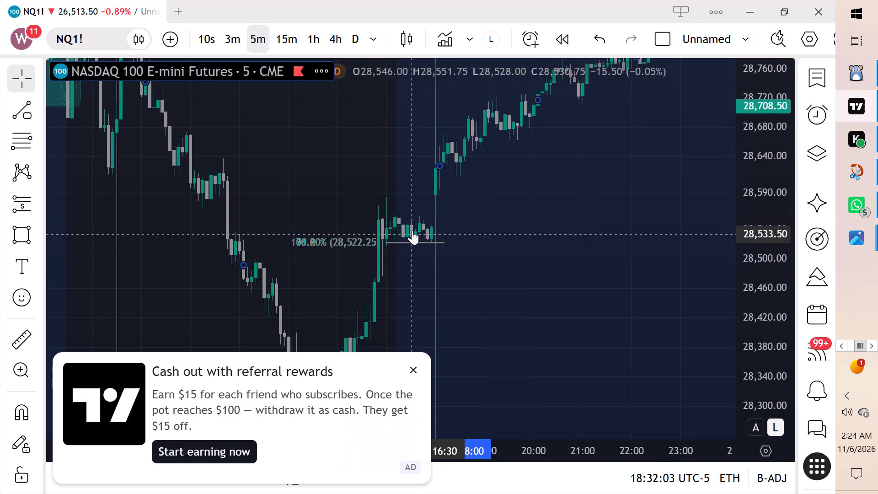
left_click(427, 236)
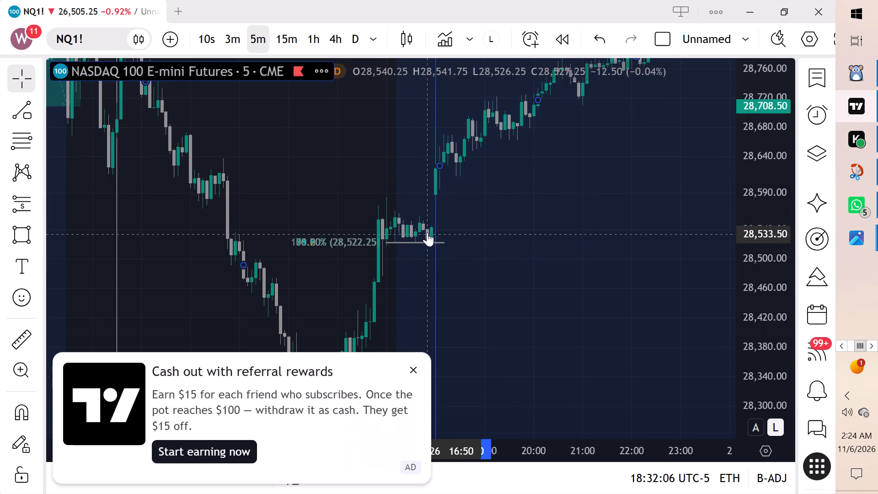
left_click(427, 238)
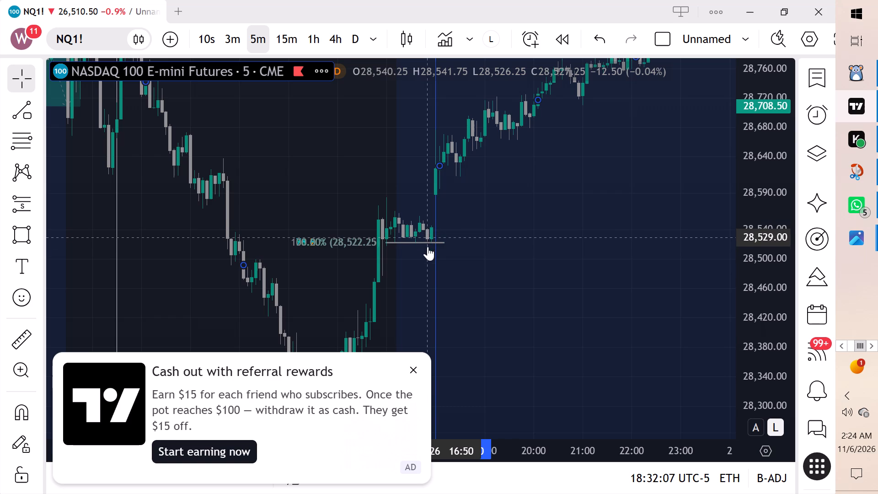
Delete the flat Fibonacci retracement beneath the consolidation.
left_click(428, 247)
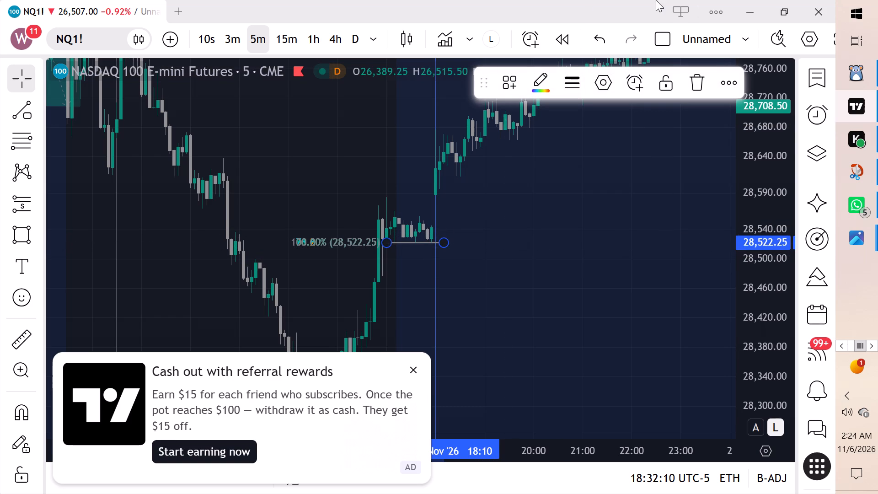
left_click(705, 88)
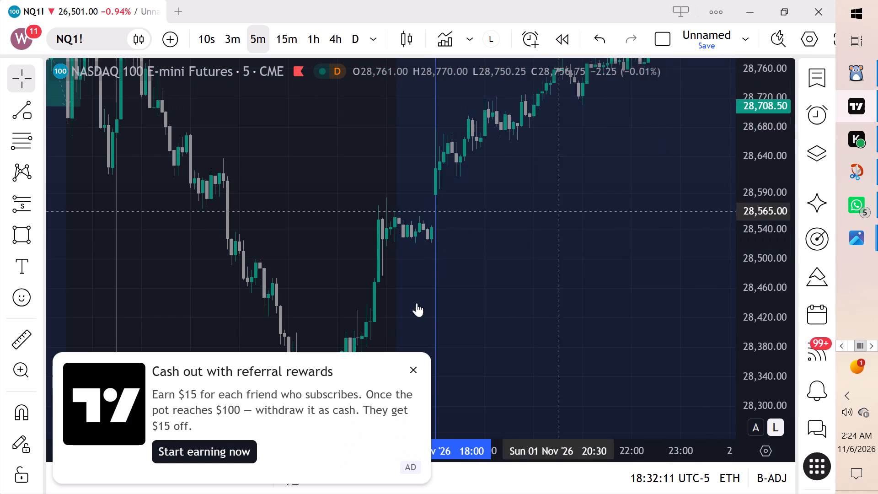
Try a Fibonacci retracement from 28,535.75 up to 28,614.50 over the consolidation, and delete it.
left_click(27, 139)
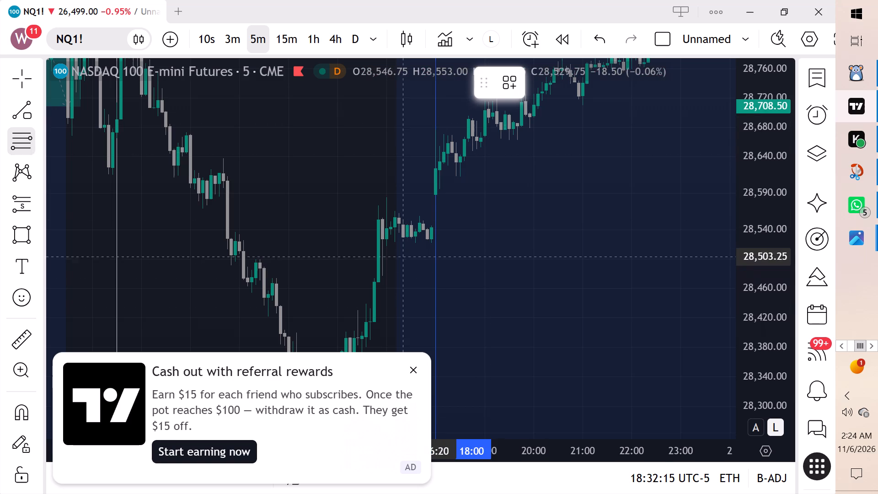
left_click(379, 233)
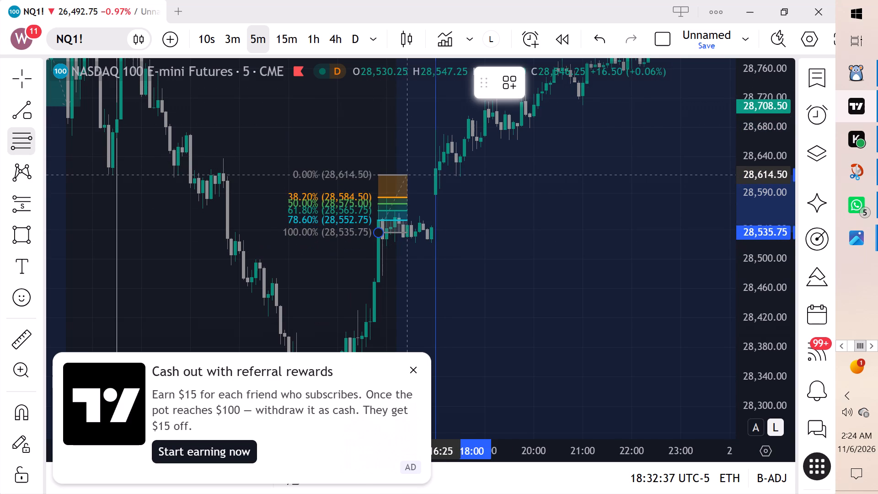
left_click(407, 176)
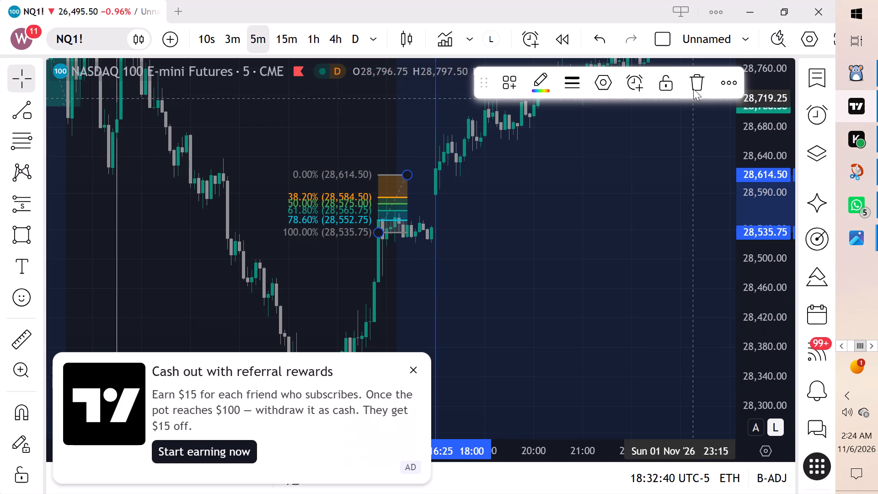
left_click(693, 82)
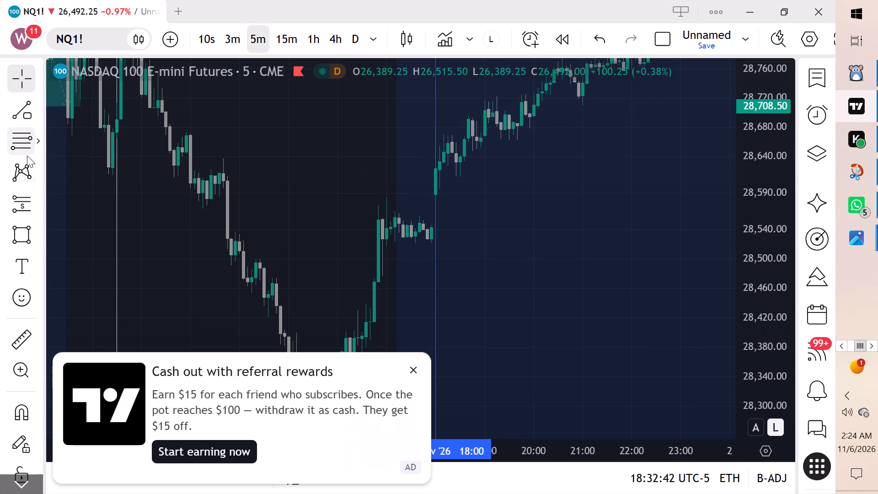
Draw a Fibonacci retracement from 28,494.25 below the consolidation up to 28,594.25 at the 1 November 18:00 line.
left_click(27, 141)
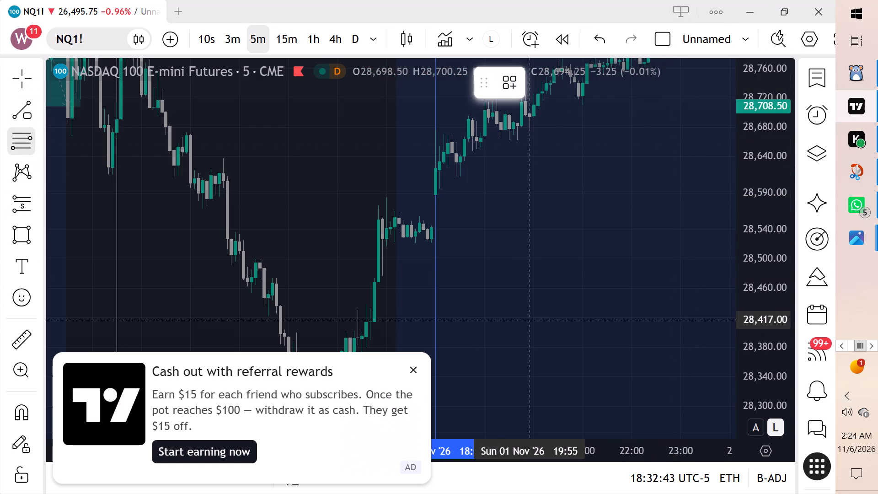
left_click(384, 263)
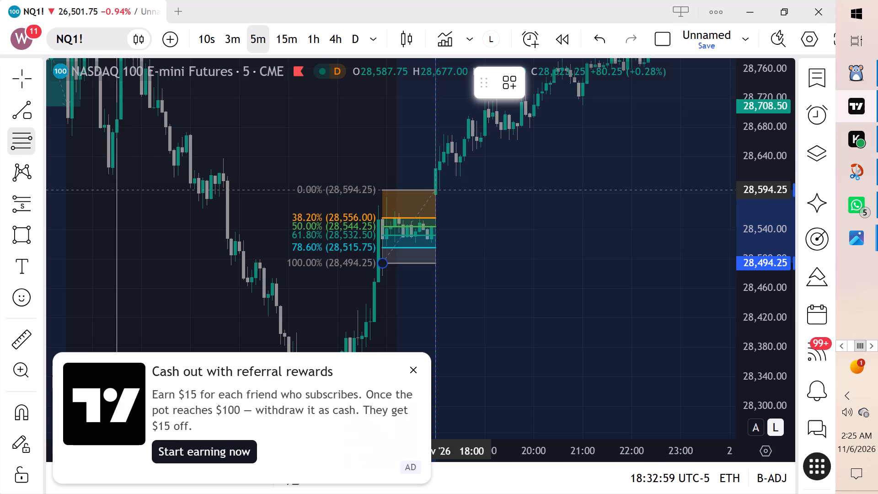
left_click(436, 190)
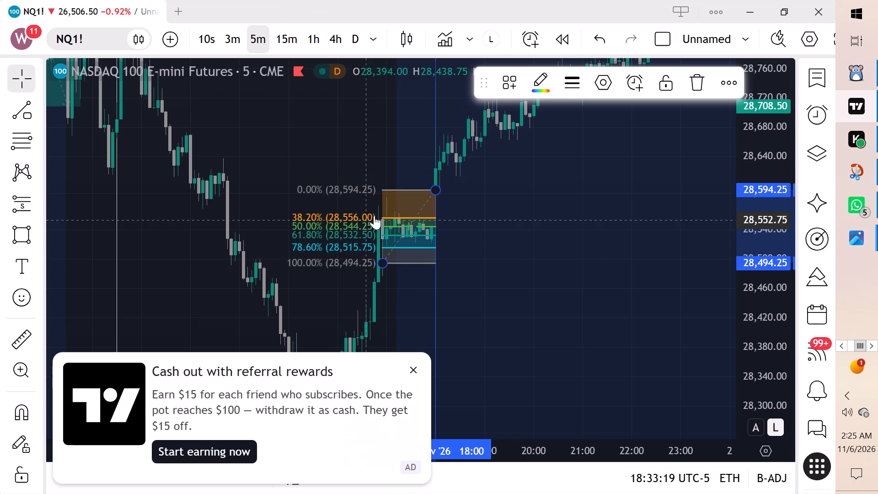
Adjust the retracement's 0% end to 28,586.25 at 1 November 18:05, near the base of the opening candles.
left_click(432, 189)
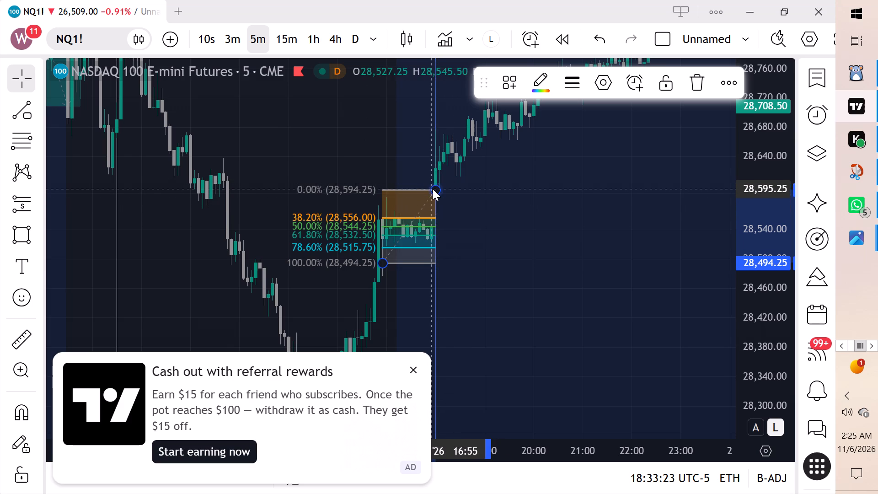
left_click(433, 189)
left_click_drag(433, 189, 454, 192)
left_click_drag(460, 195, 461, 196)
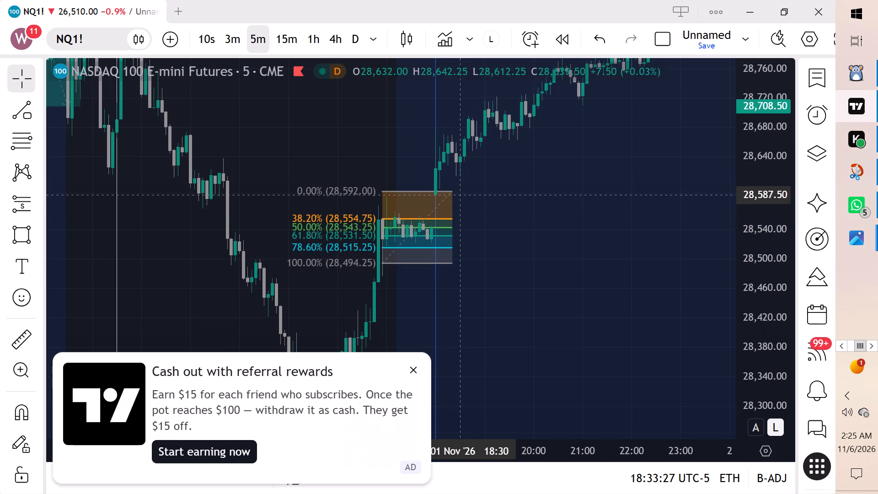
left_click_drag(461, 196, 463, 207)
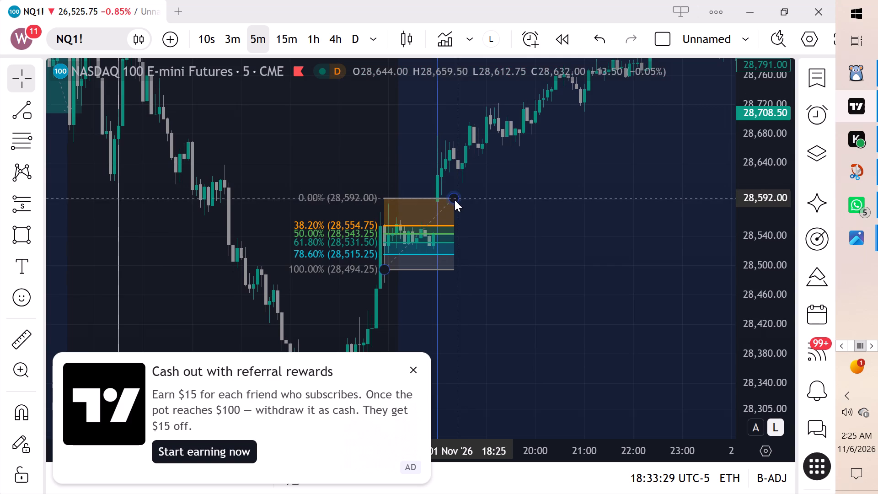
left_click_drag(449, 196, 444, 222)
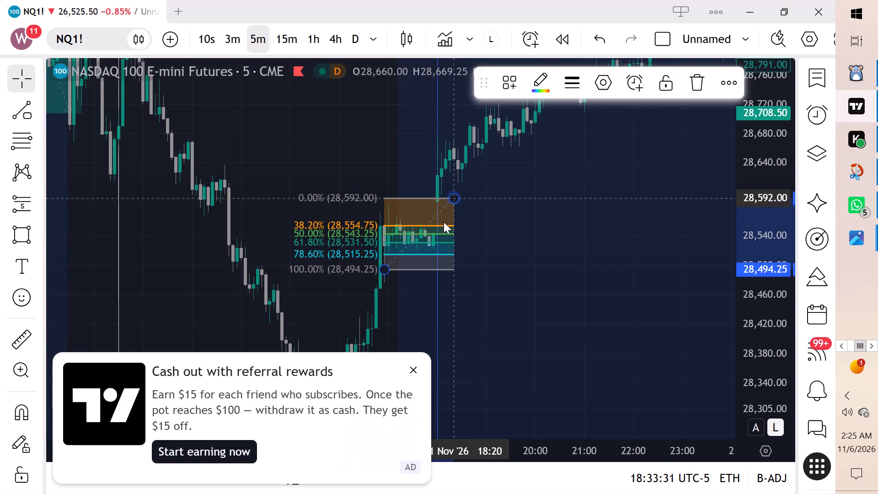
left_click_drag(444, 222, 433, 199)
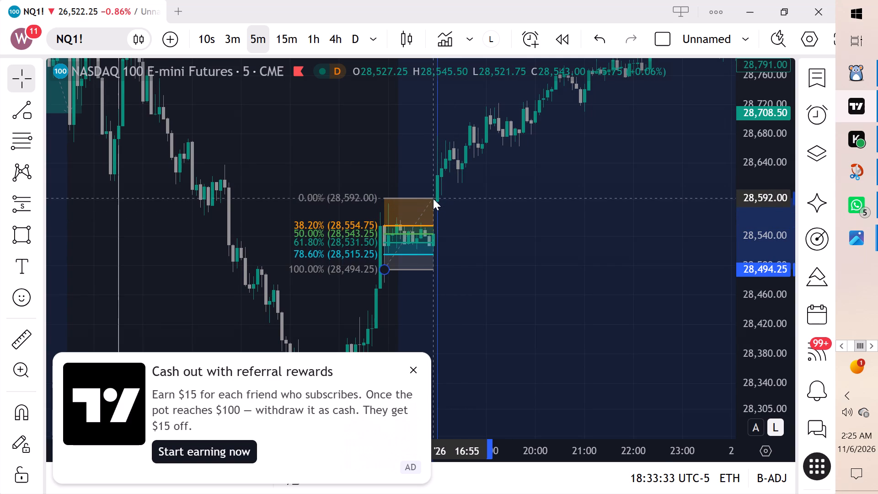
left_click_drag(433, 199, 441, 205)
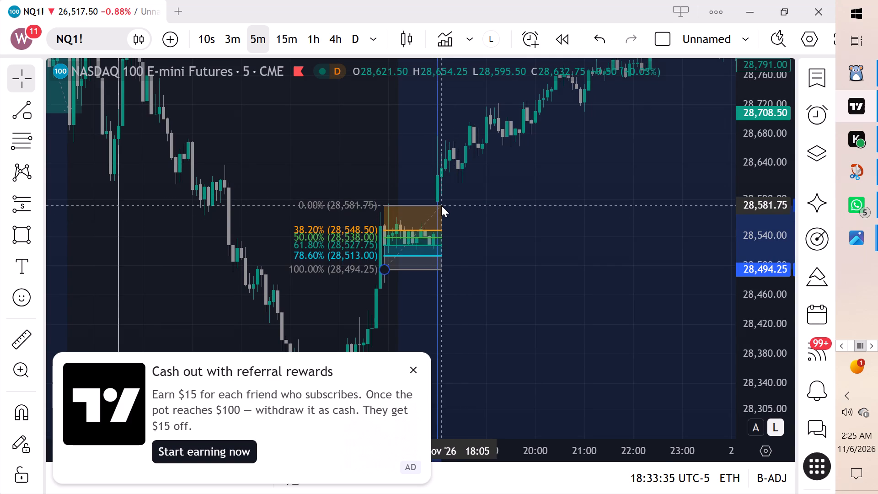
left_click_drag(441, 205, 441, 205)
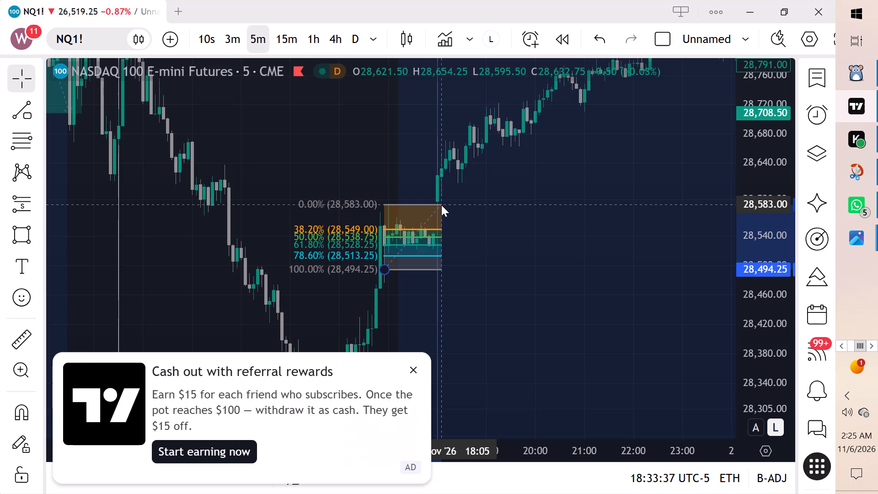
left_click_drag(441, 205, 442, 202)
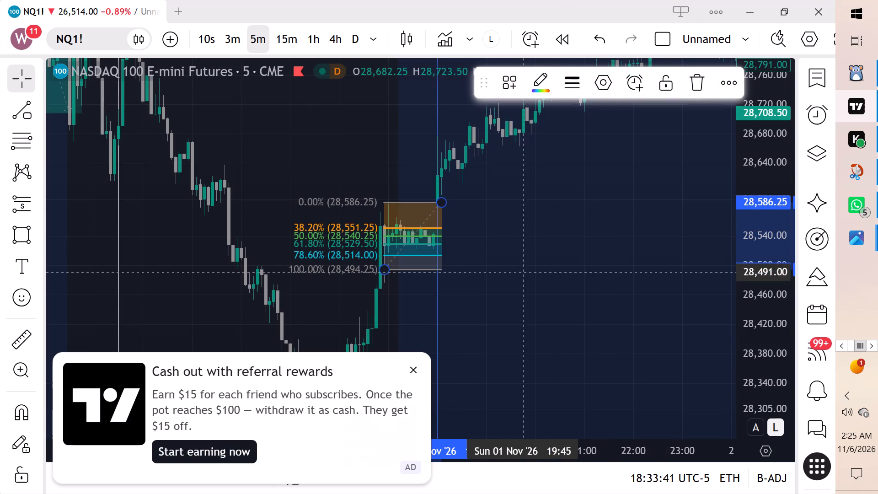
left_click(476, 221)
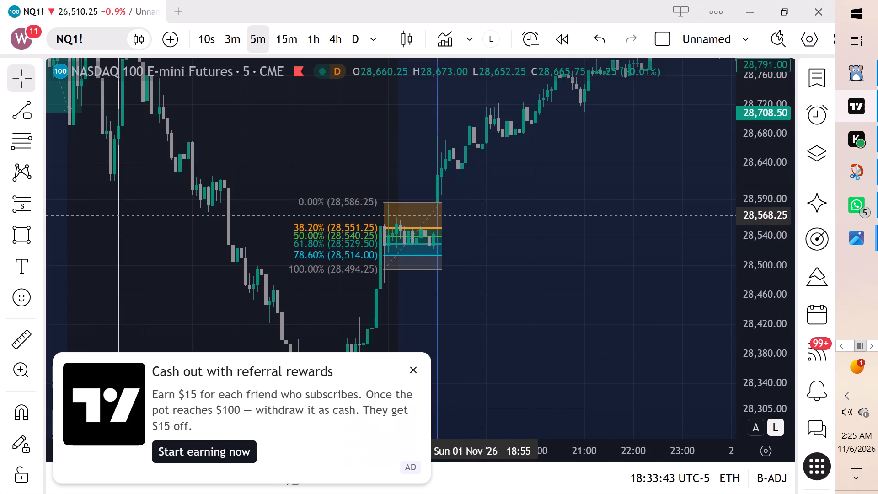
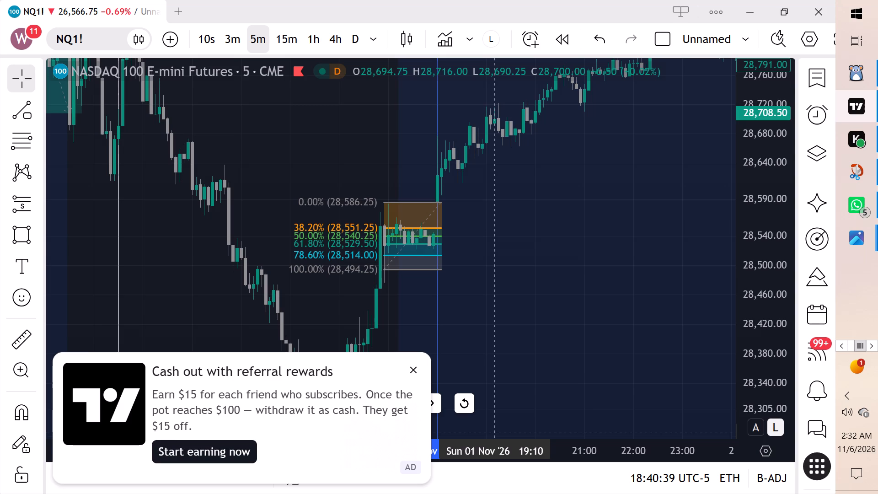
Dismiss the referral rewards advertisement covering the chart's lower price action and time axis.
left_click_drag(584, 455, 763, 485)
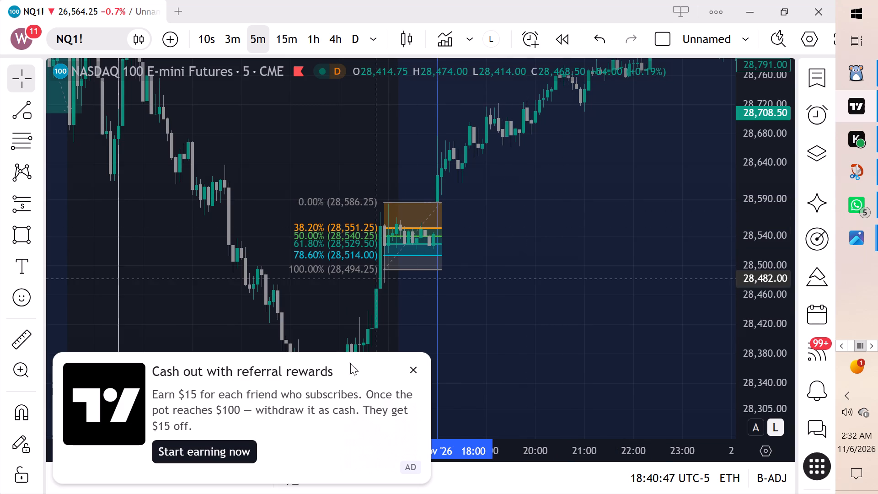
left_click(416, 374)
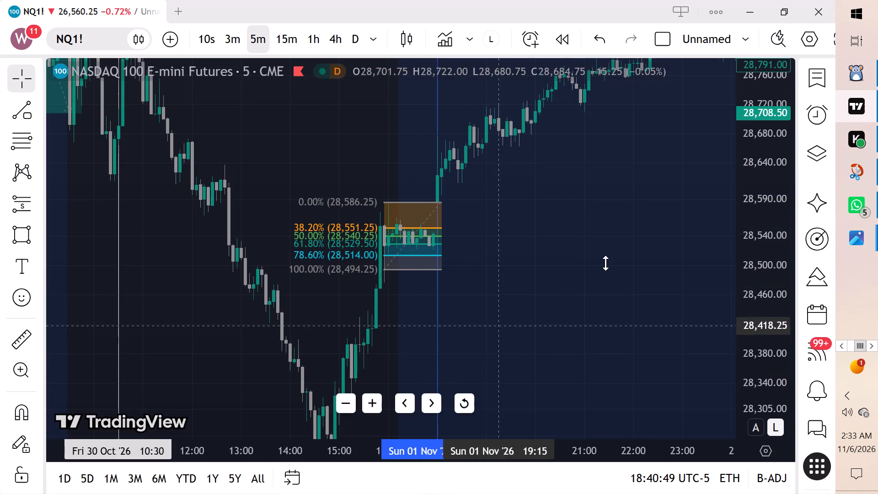